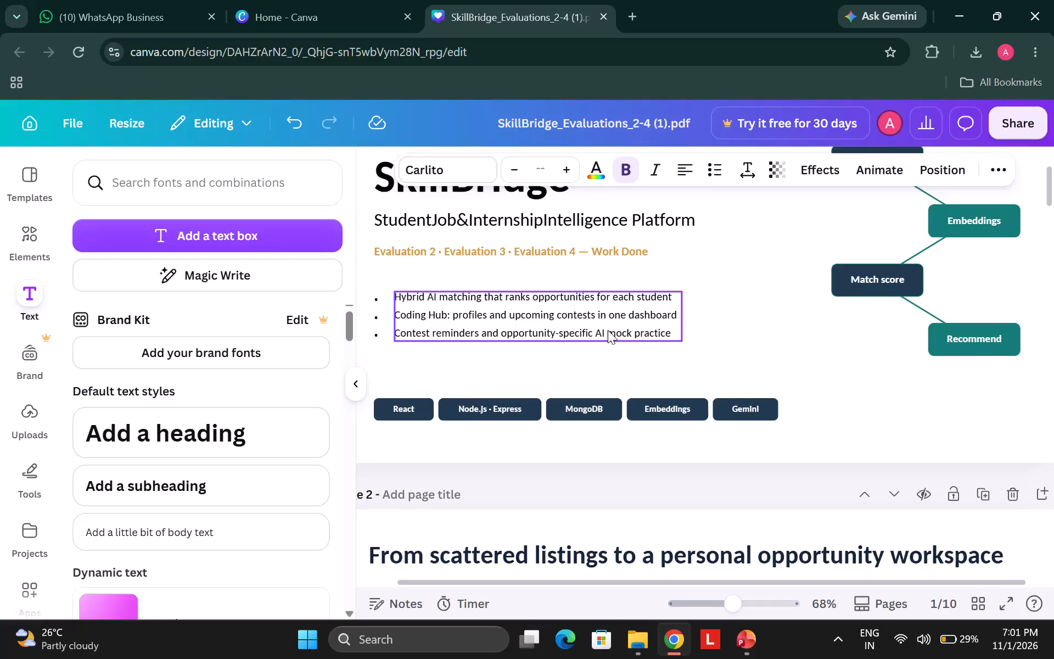
Examine page 2 of the SkillBridge presentation, headed "From scattered listings to a personal opportunity workspace".
scroll(608, 330, "down", 3)
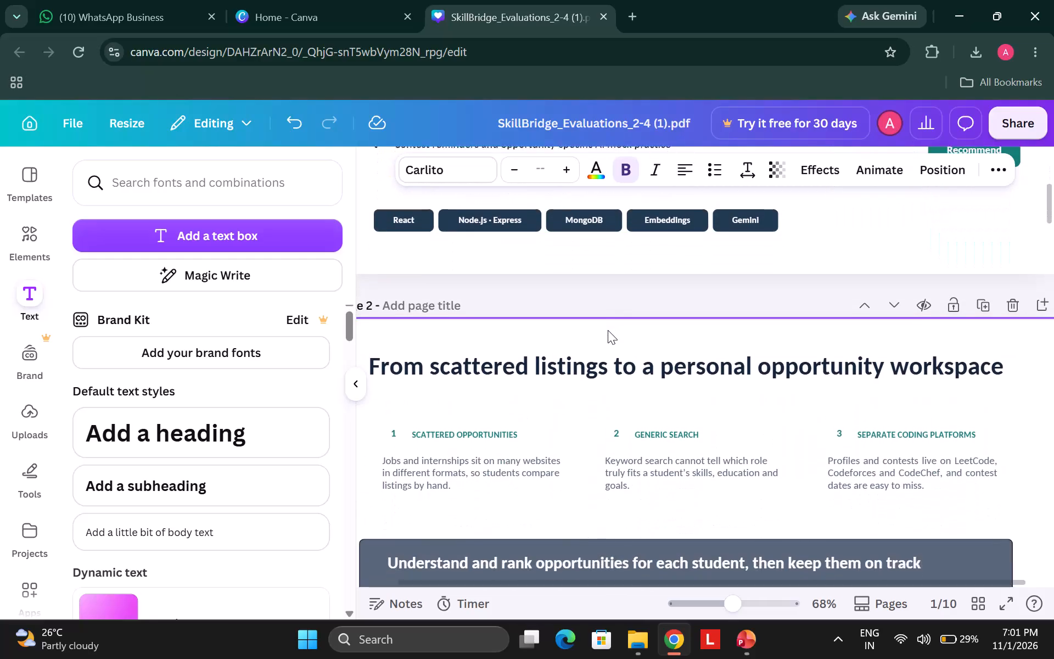
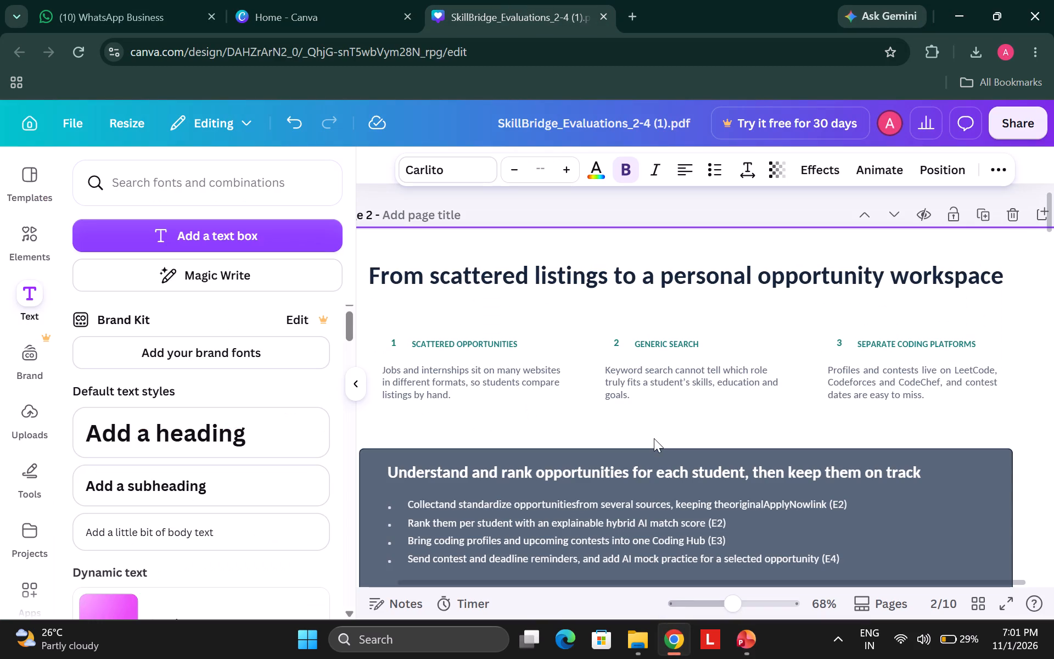
Return from page 2 to the SkillBridge title page on page 1 of the presentation.
scroll(654, 438, "up", 2)
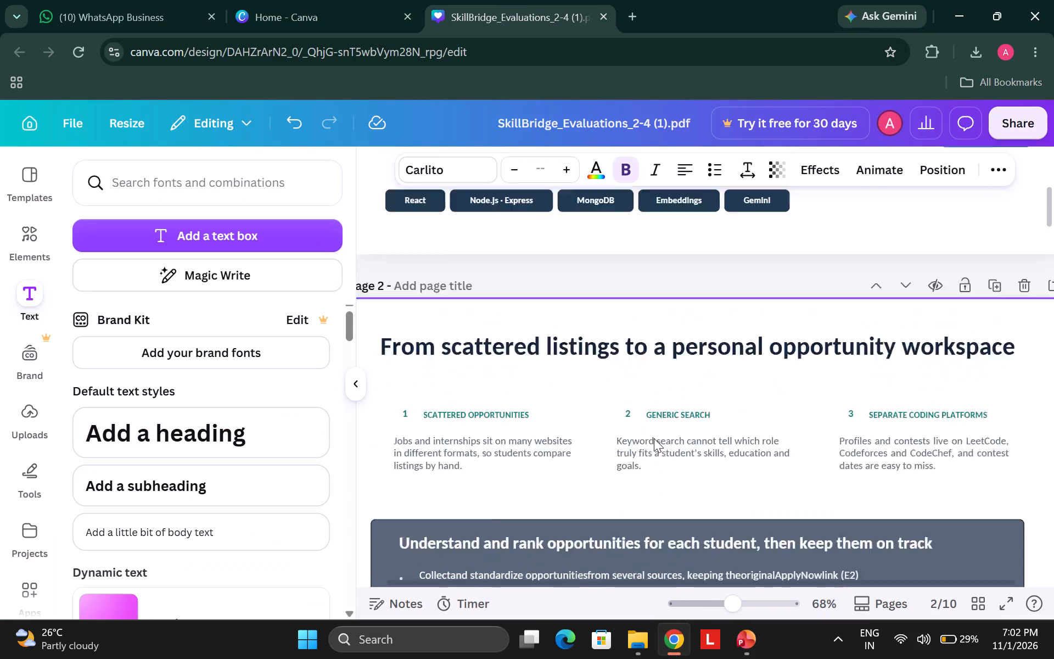
scroll(654, 438, "up", 3)
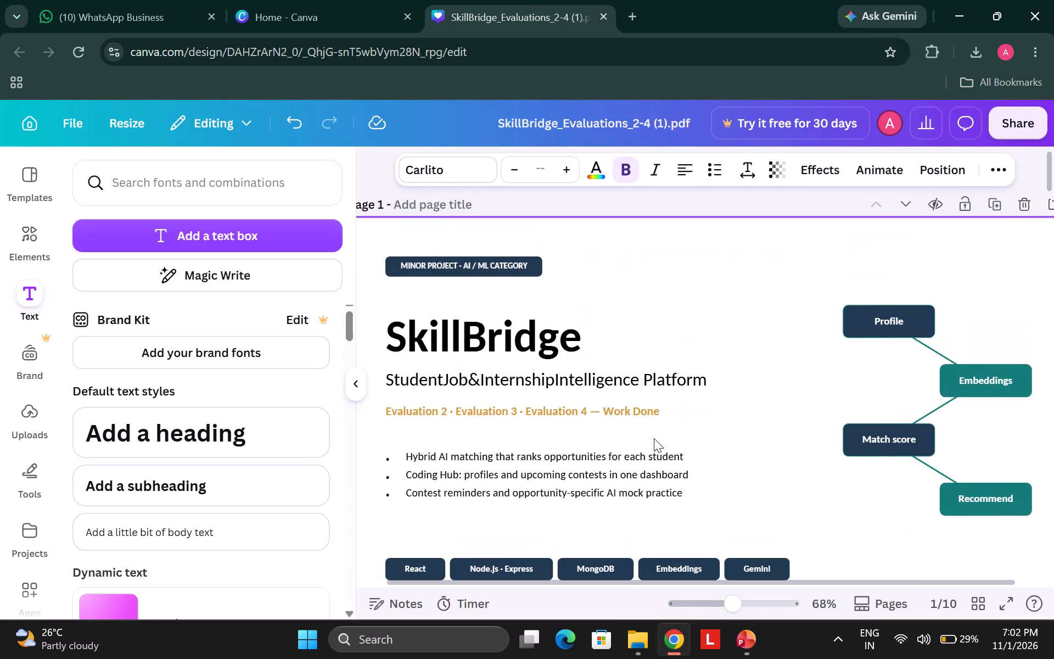
Add the missing spaces in the title page subtitle so it reads "StudentJob & Internship Intelligence Platform".
left_click(467, 381)
left_click(467, 381)
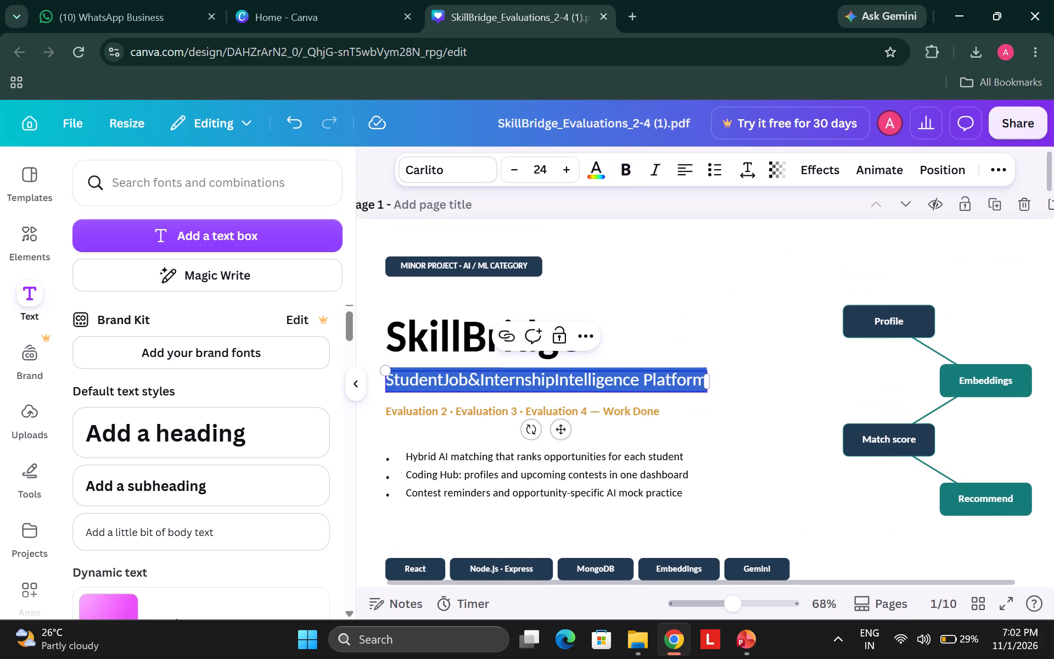
left_click(467, 381)
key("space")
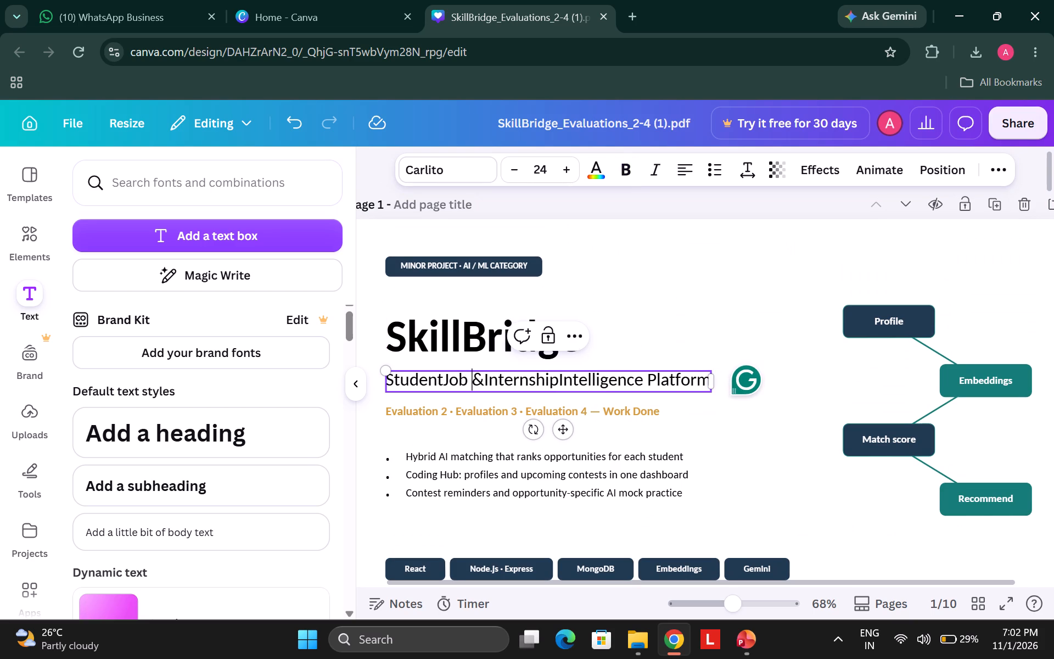
left_click(481, 379)
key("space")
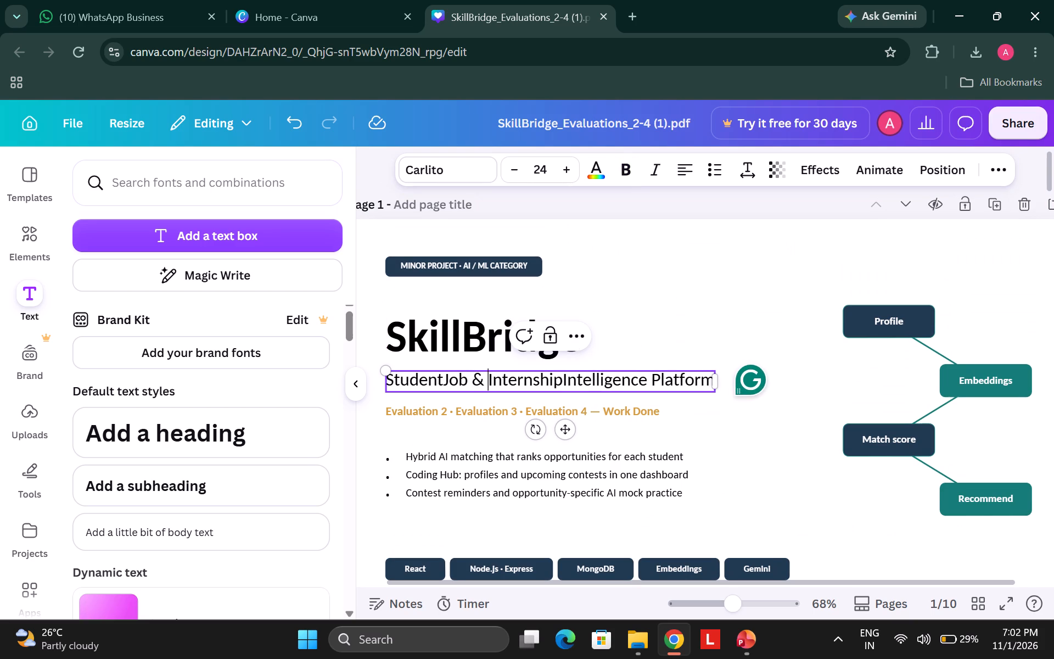
left_click(562, 380)
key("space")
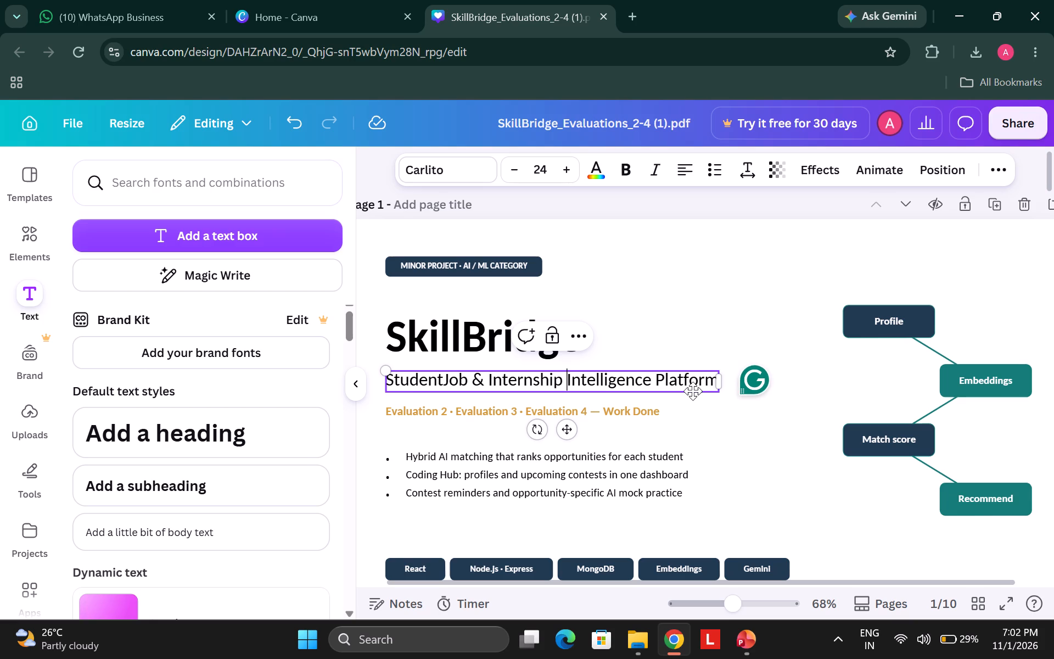
Delete the "Evaluation 2 · Evaluation 3 · Evaluation 4 — Work Done" line beneath the subtitle on page 1.
left_click(622, 411)
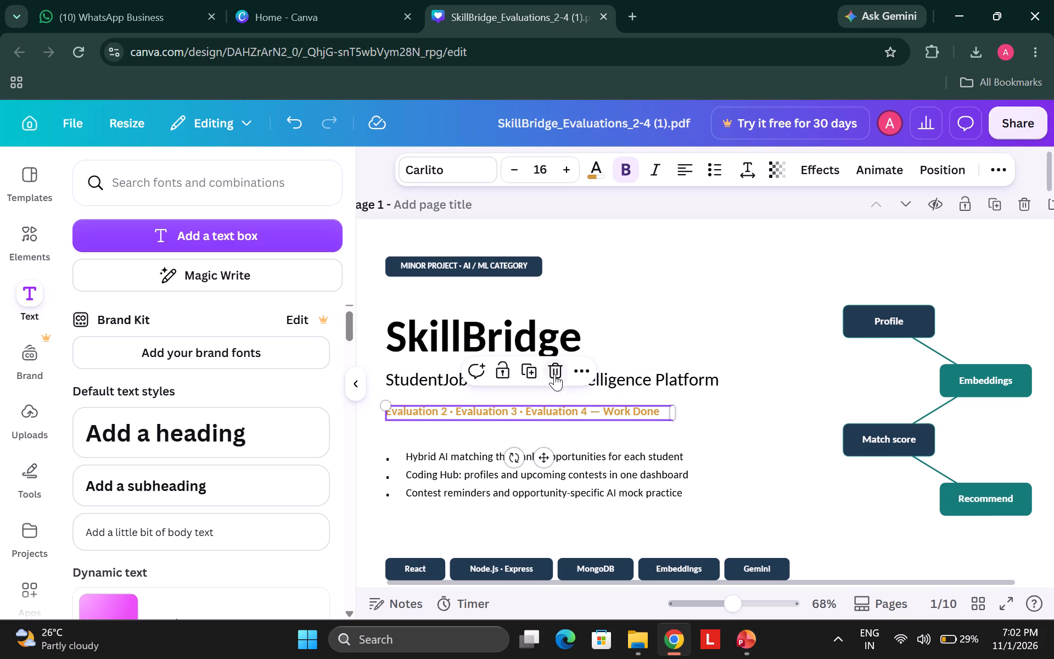
left_click(554, 371)
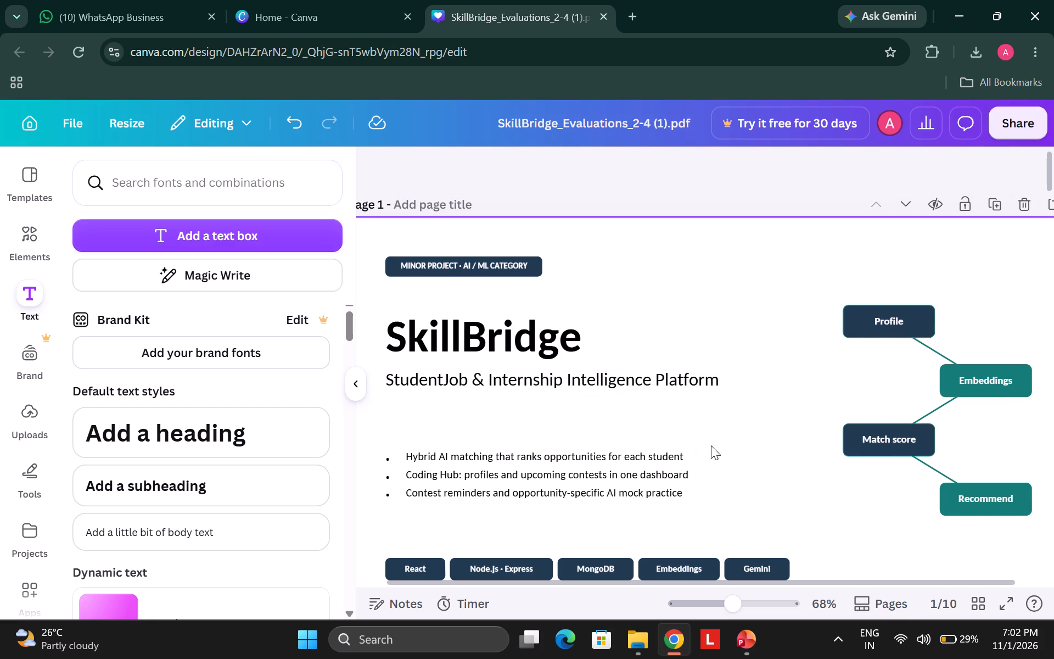
scroll(711, 445, "down", 1)
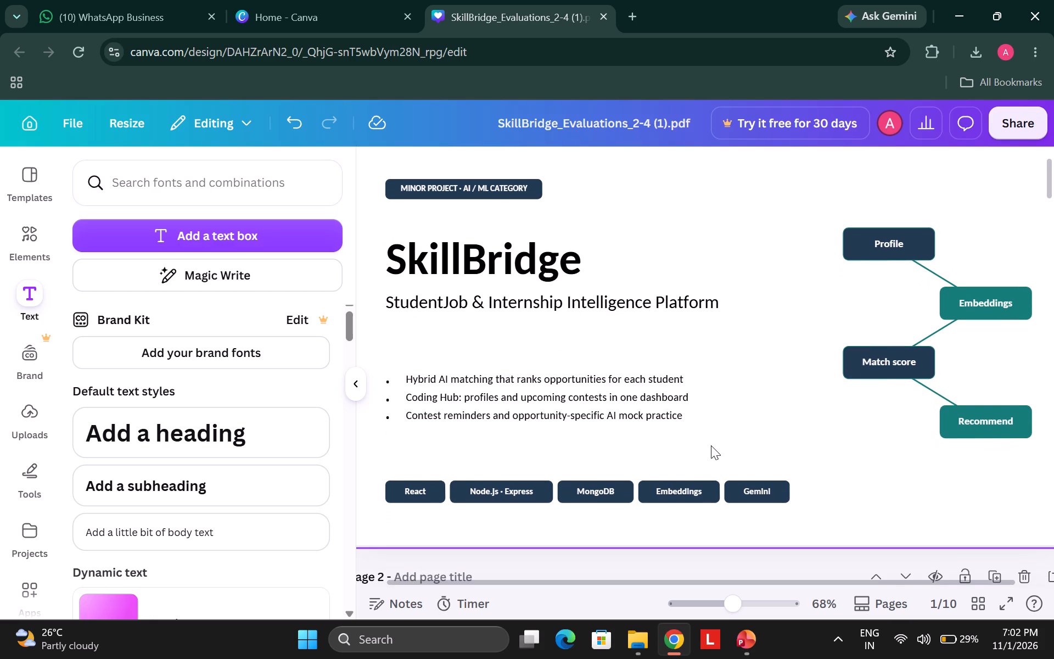
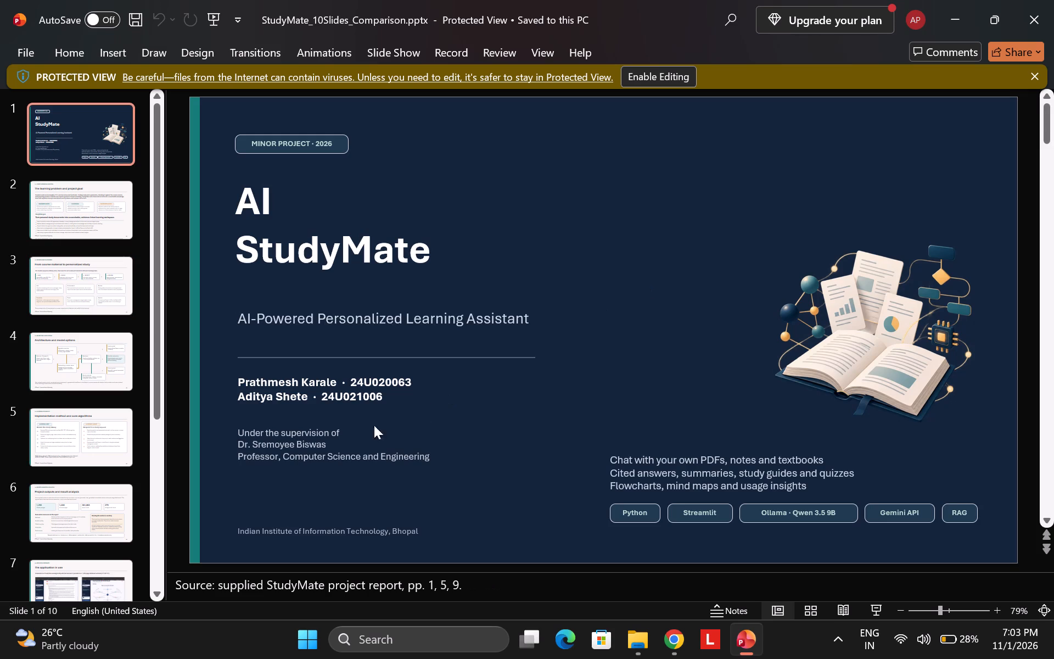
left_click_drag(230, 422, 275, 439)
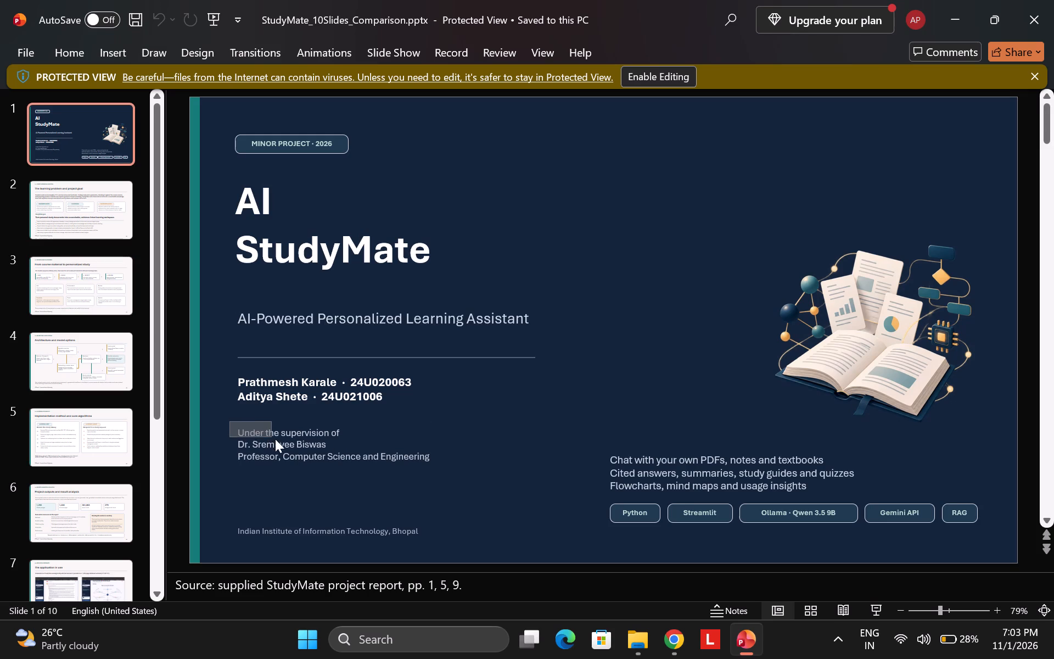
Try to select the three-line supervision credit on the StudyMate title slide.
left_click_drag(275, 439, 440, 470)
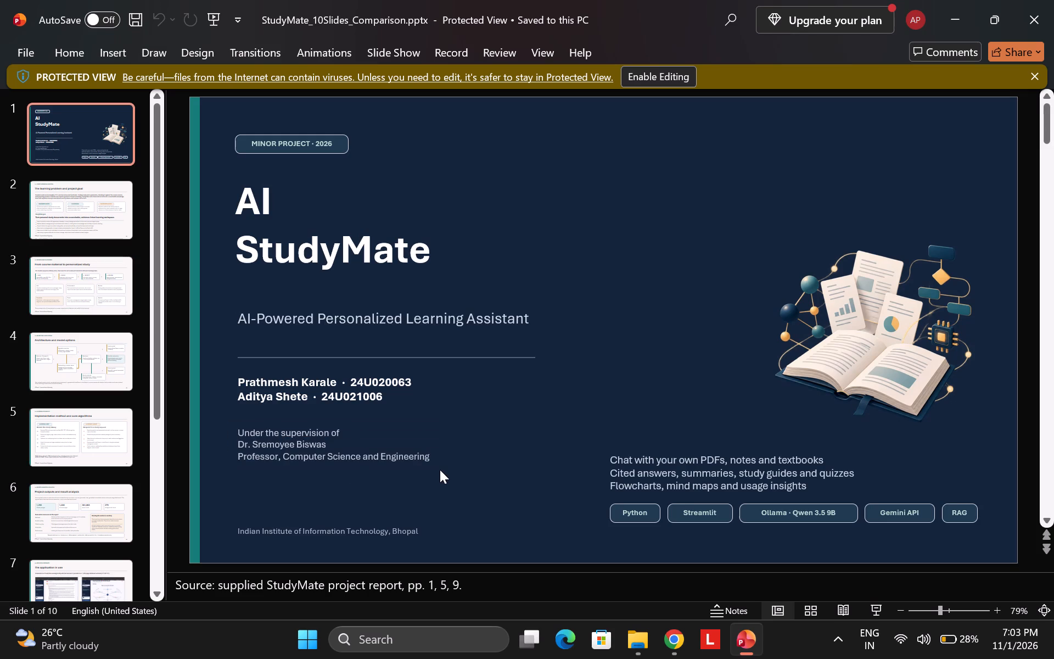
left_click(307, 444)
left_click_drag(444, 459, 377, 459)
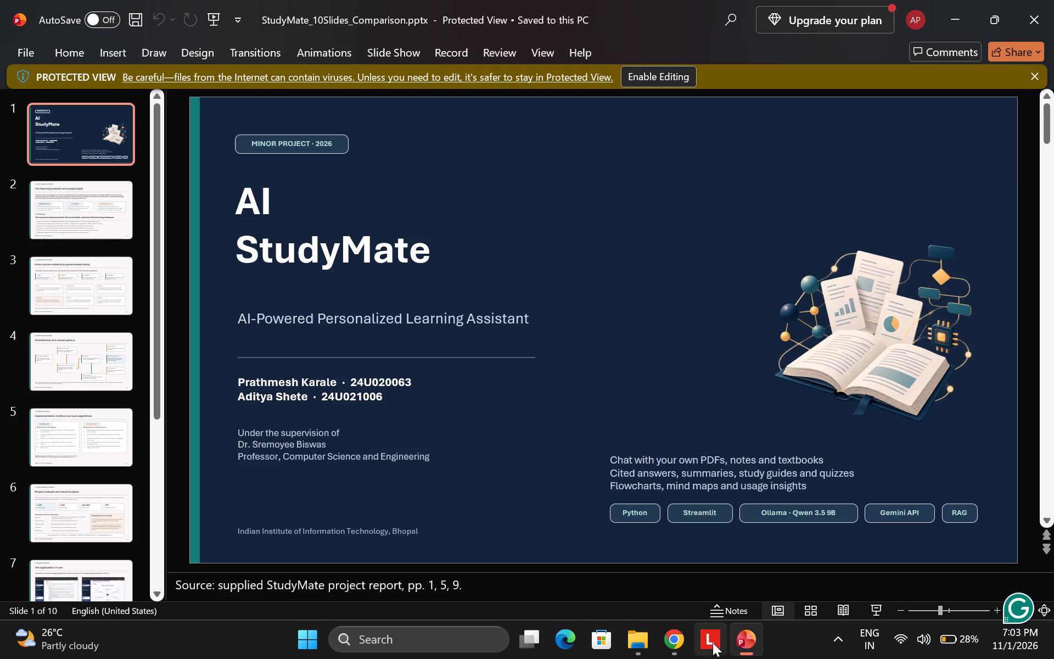
Switch to Chrome to check the SkillBridge title page in Canva, and return to the StudyMate presentation in PowerPoint.
left_click(672, 640)
left_click(535, 0)
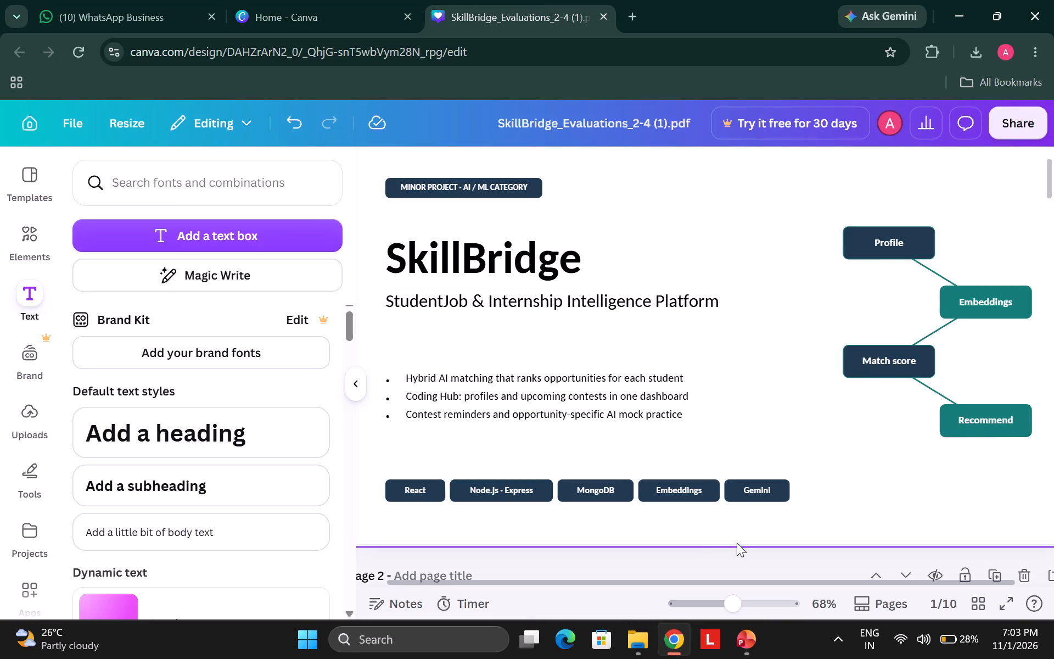
left_click(747, 645)
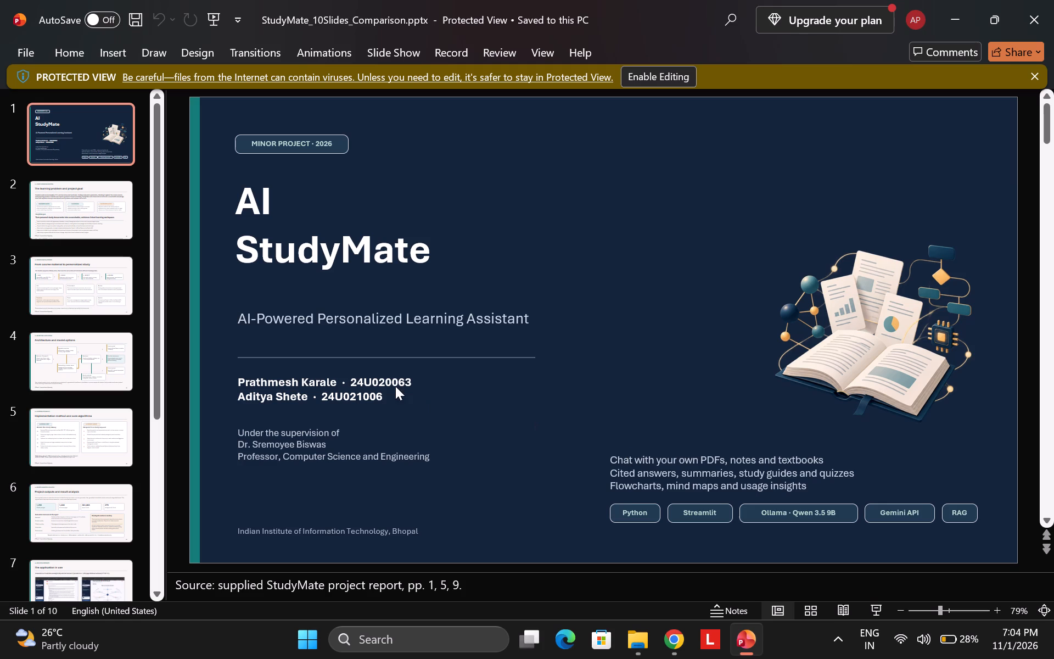
Enable editing for the protected StudyMate_10Slides_Comparison presentation and maximize its window.
left_click(345, 383)
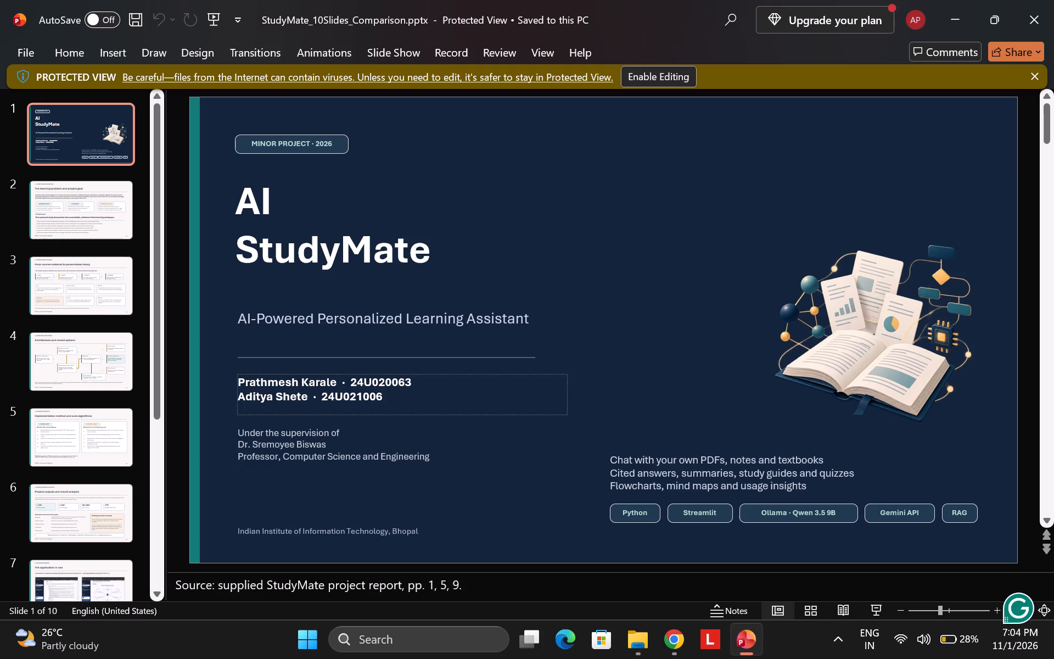
left_click(315, 443)
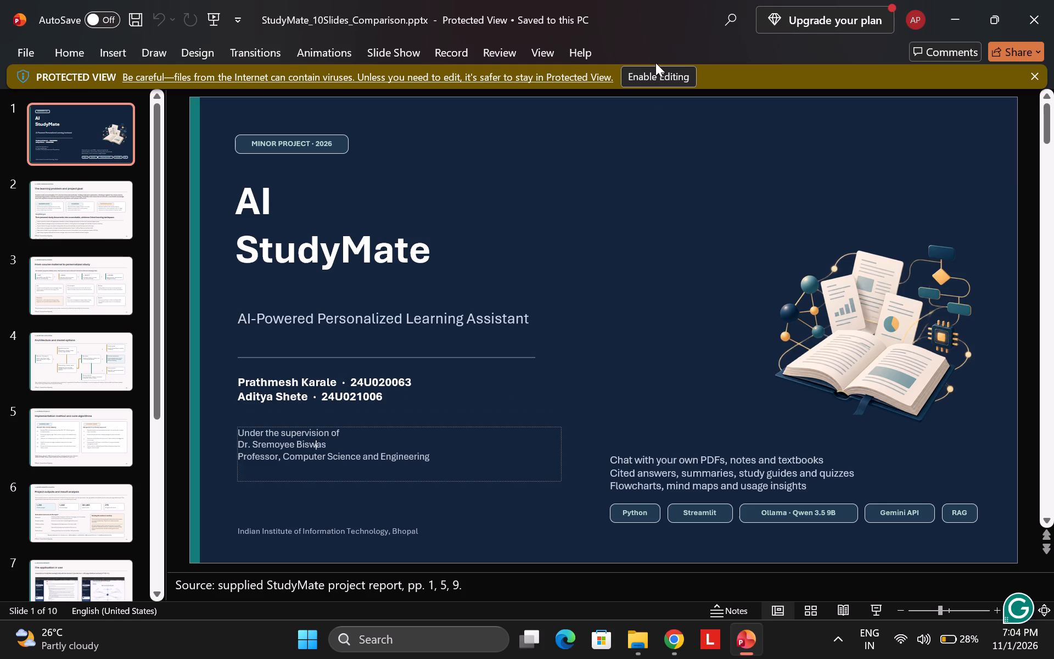
left_click_drag(655, 63, 652, 75)
left_click(652, 75)
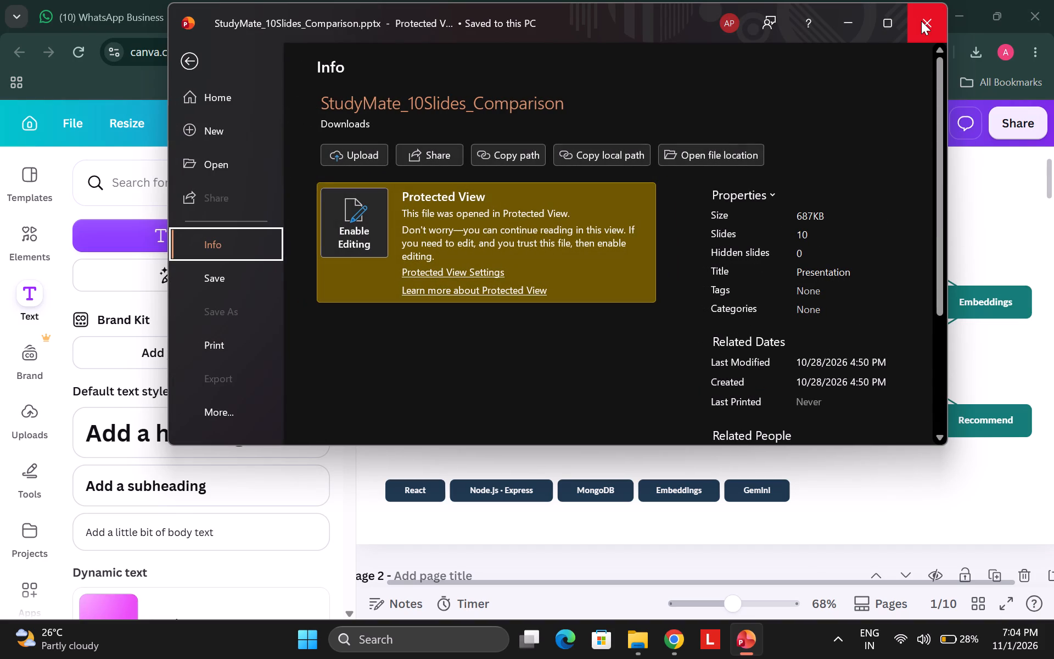
left_click(183, 64)
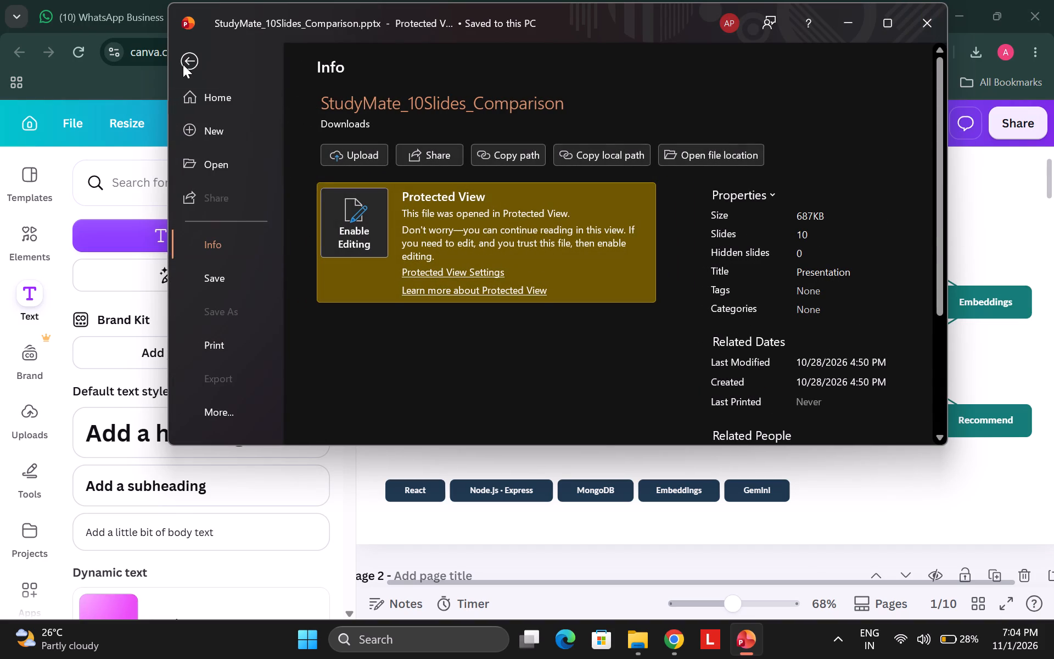
left_click(837, 76)
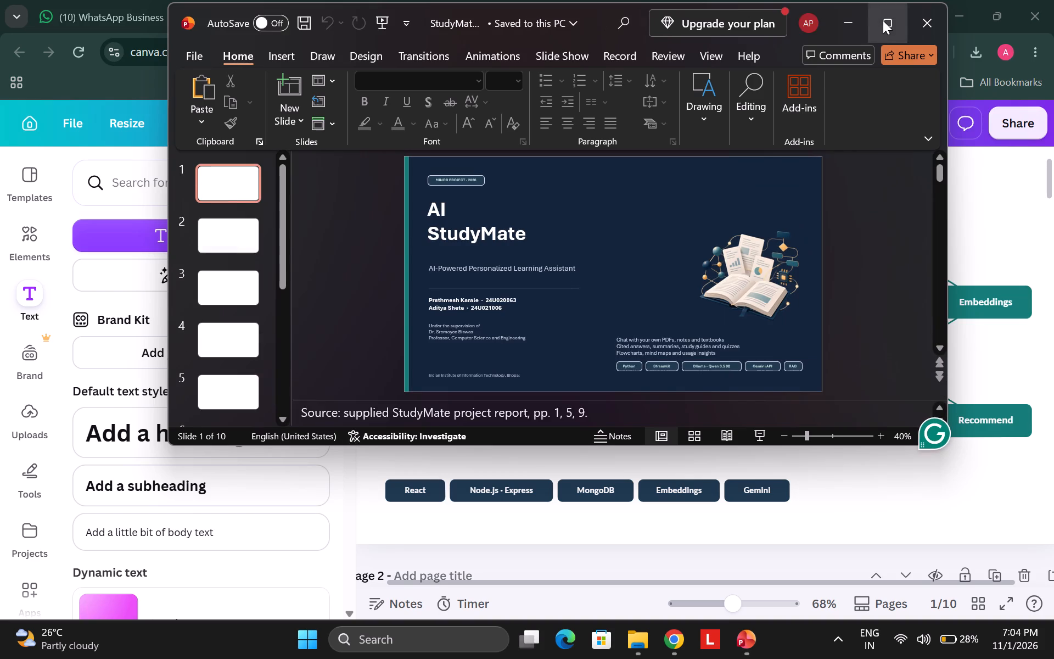
left_click(883, 20)
Copy the title slide's supervision text, from "Under the supervision of" through "Professor, Computer Science and Engineering".
left_click(329, 451)
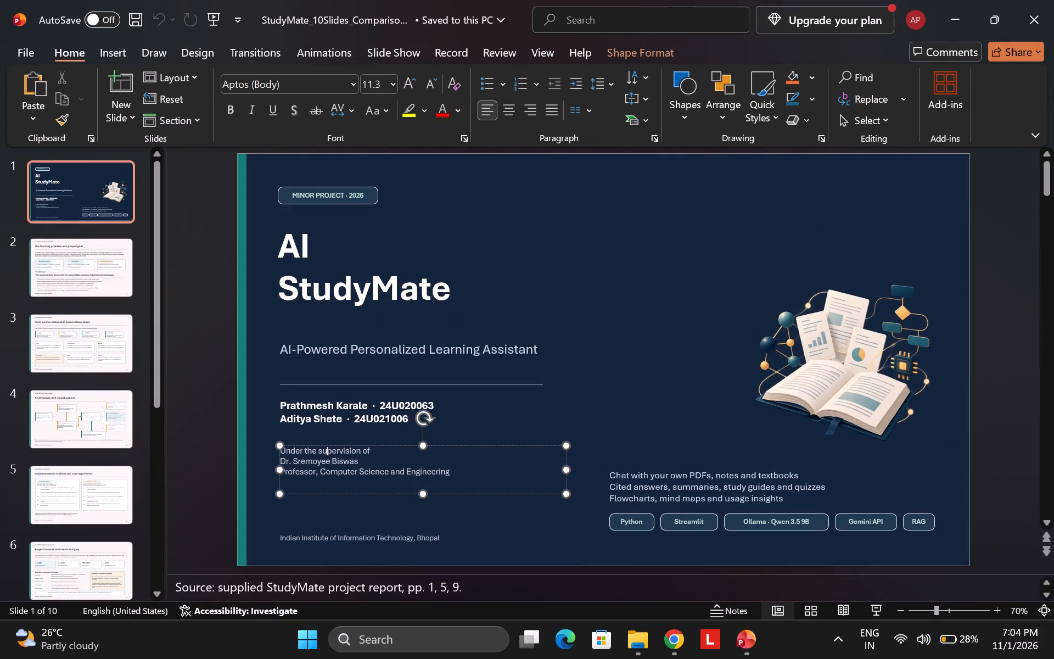
left_click(465, 474)
left_click(465, 474)
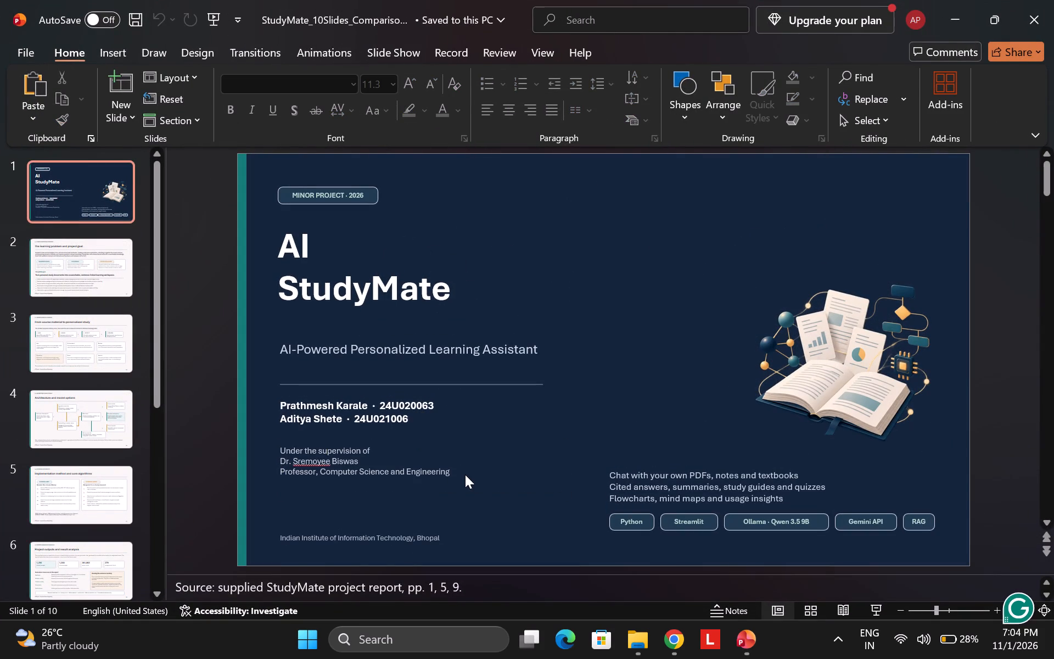
left_click(425, 473)
left_click_drag(467, 473, 448, 473)
left_click_drag(448, 473, 267, 454)
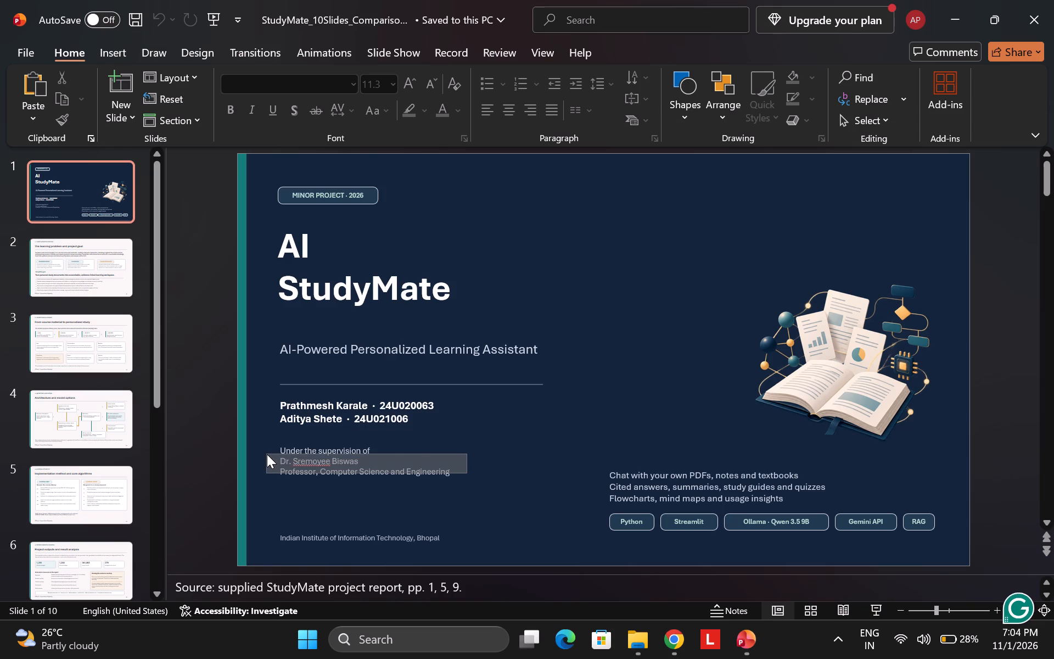
left_click_drag(267, 454, 267, 448)
left_click(373, 456)
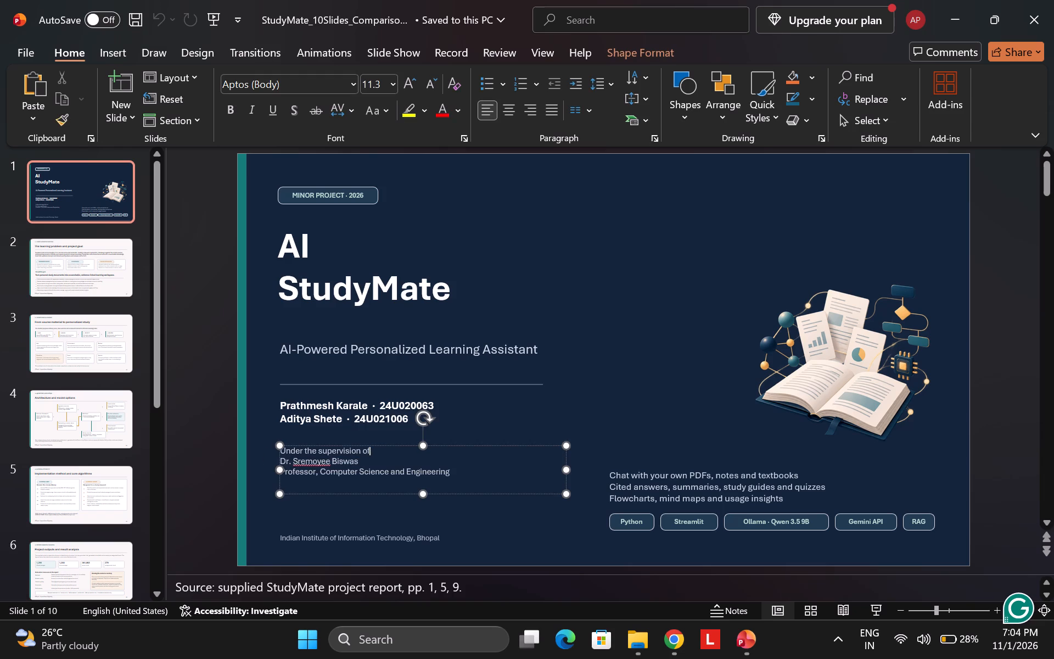
left_click(449, 471)
left_click_drag(449, 471, 283, 451)
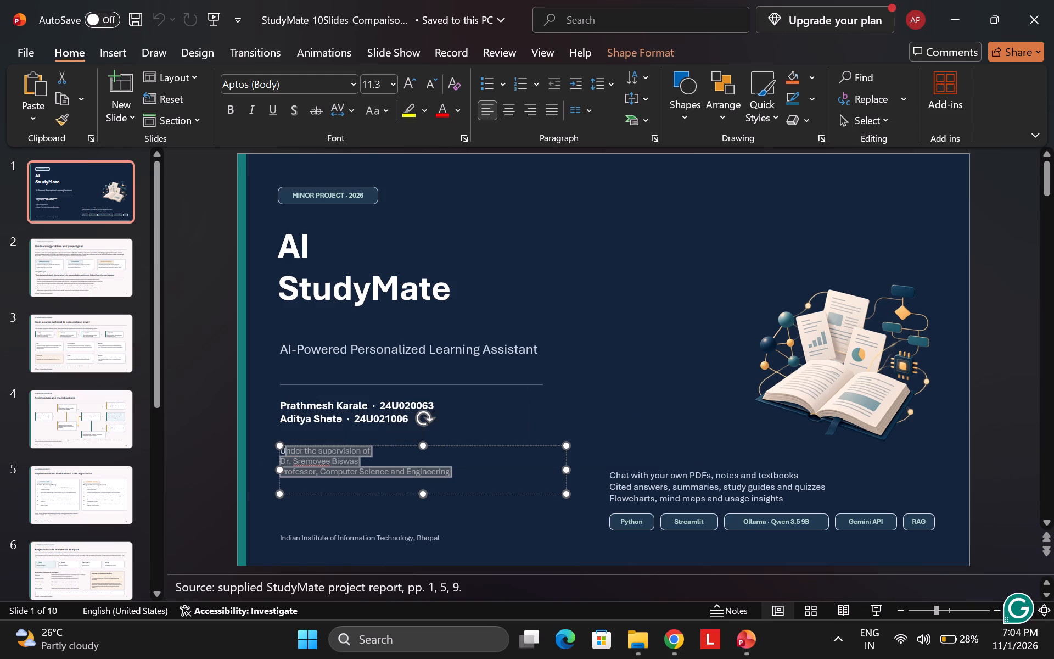
key("ctrl+c")
left_click(666, 634)
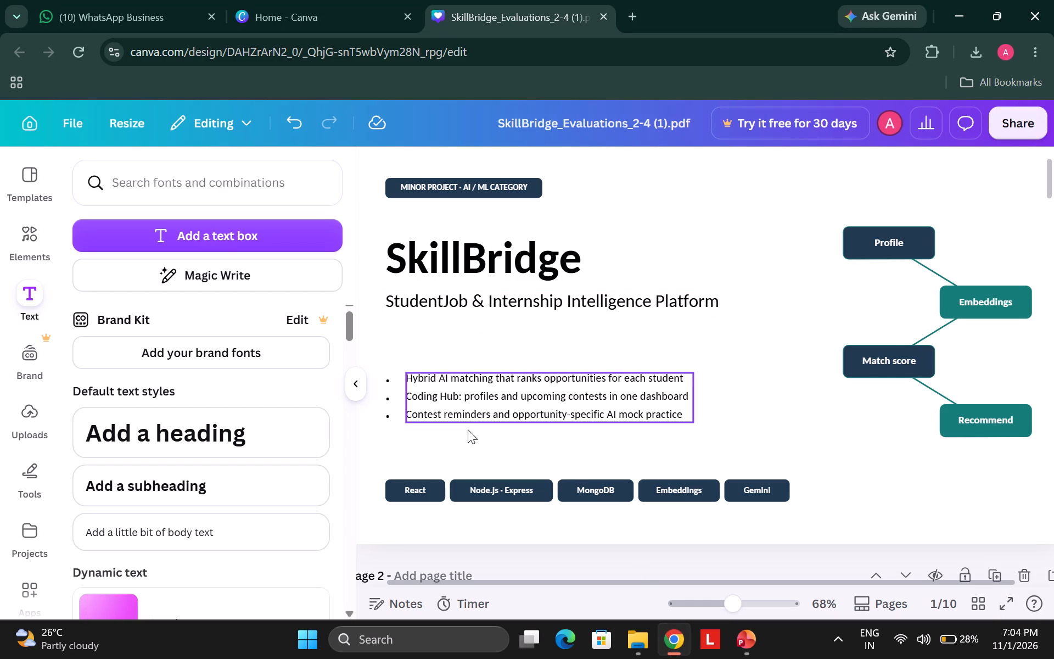
left_click(218, 234)
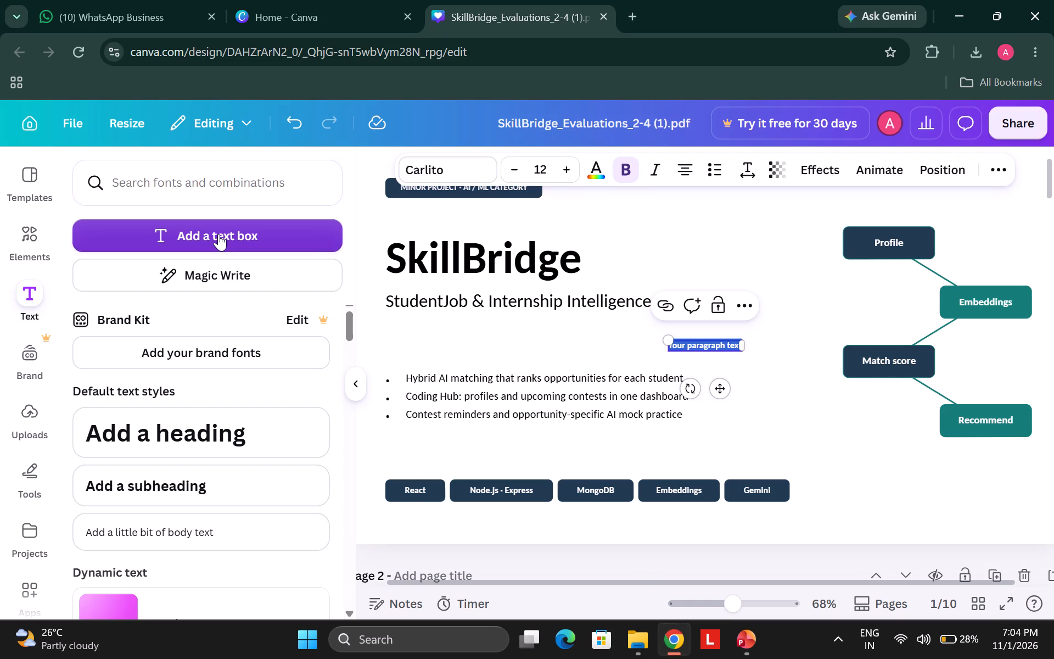
key("ctrl+v")
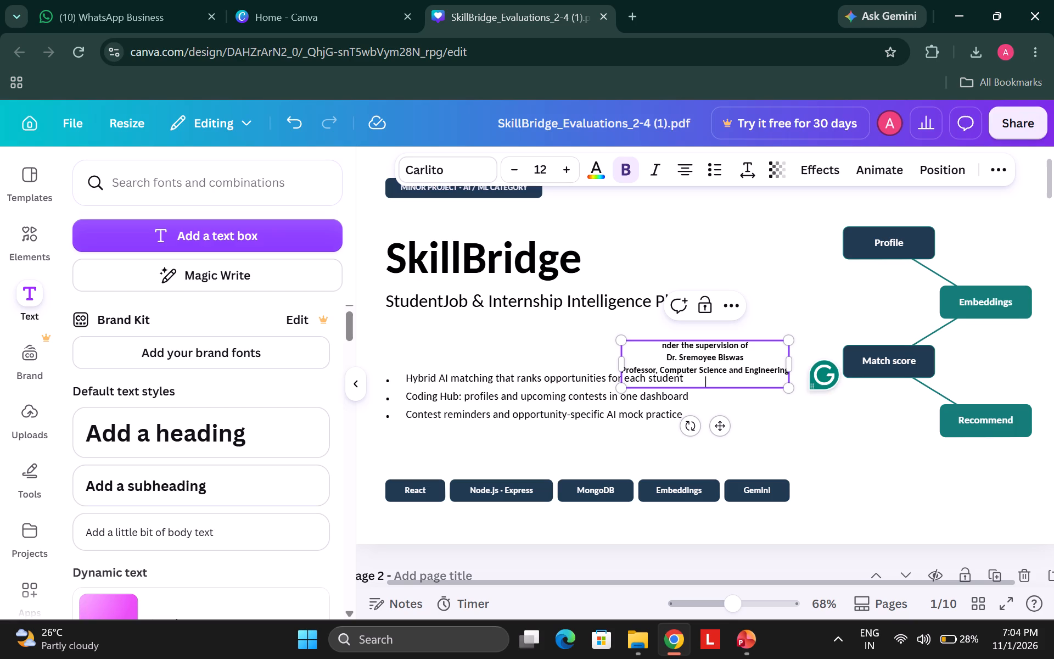
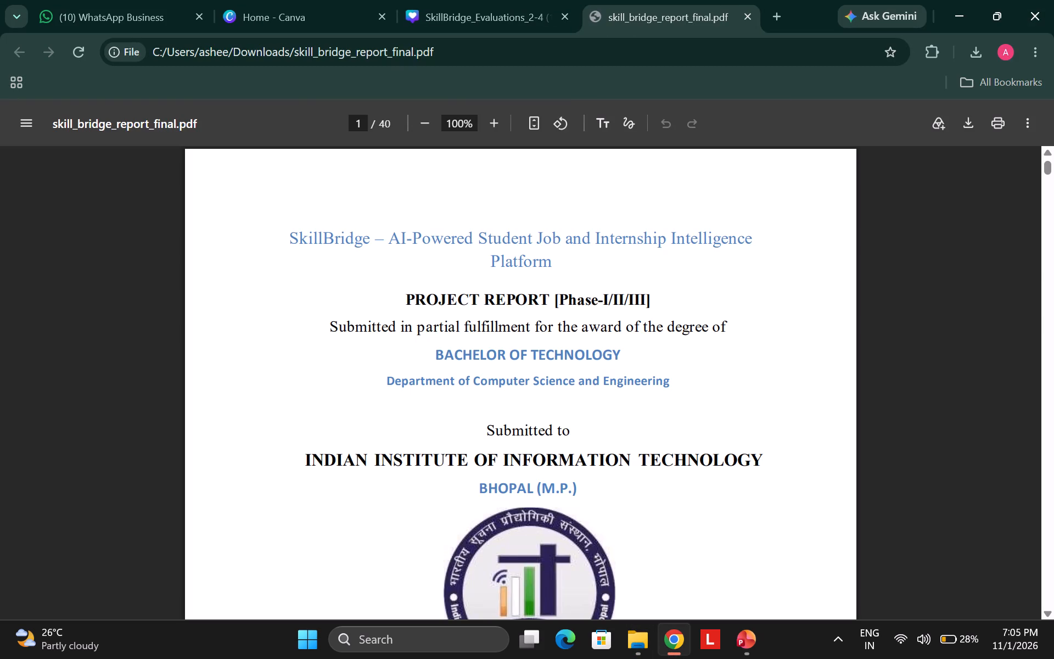
Check the supervision details on the cover page of the skill_bridge_report_final PDF.
scroll(399, 339, "down", 1)
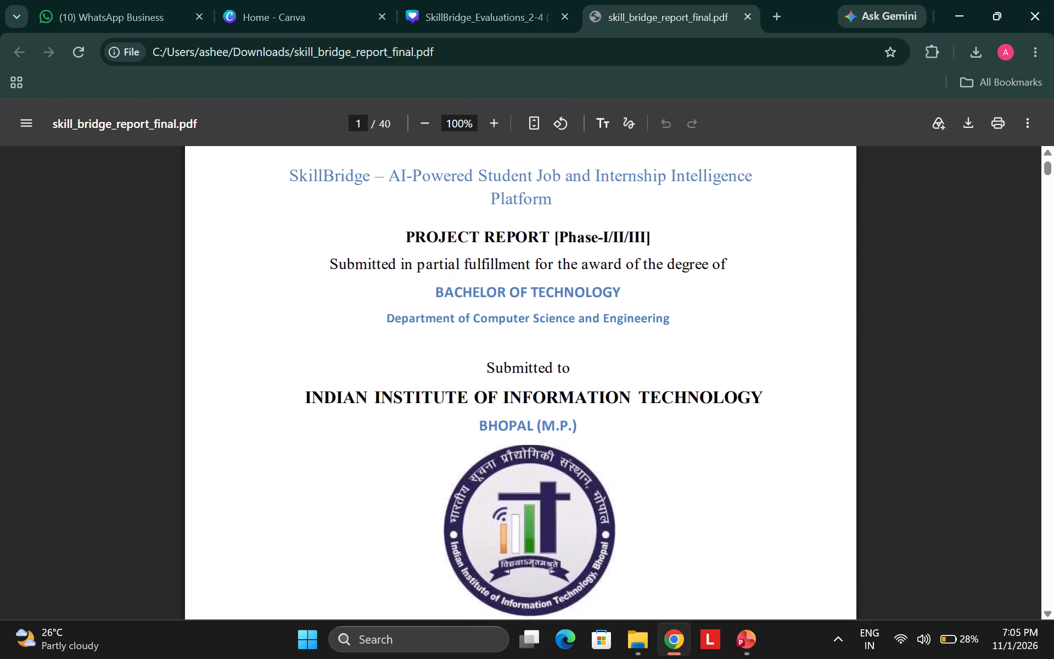
scroll(467, 411, "down", 1)
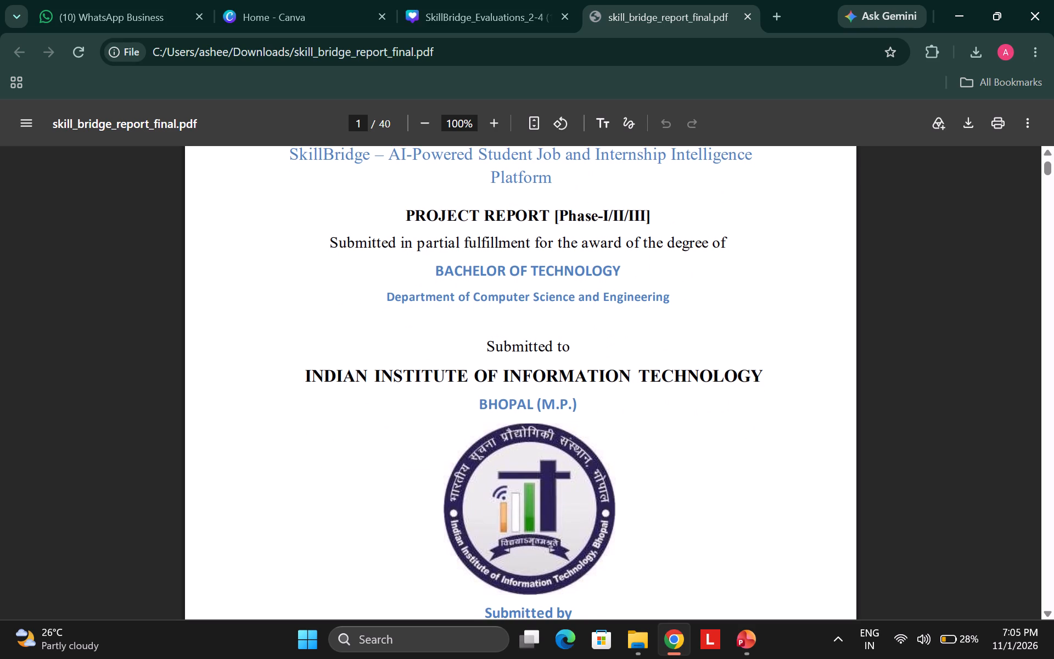
scroll(497, 386, "down", 2)
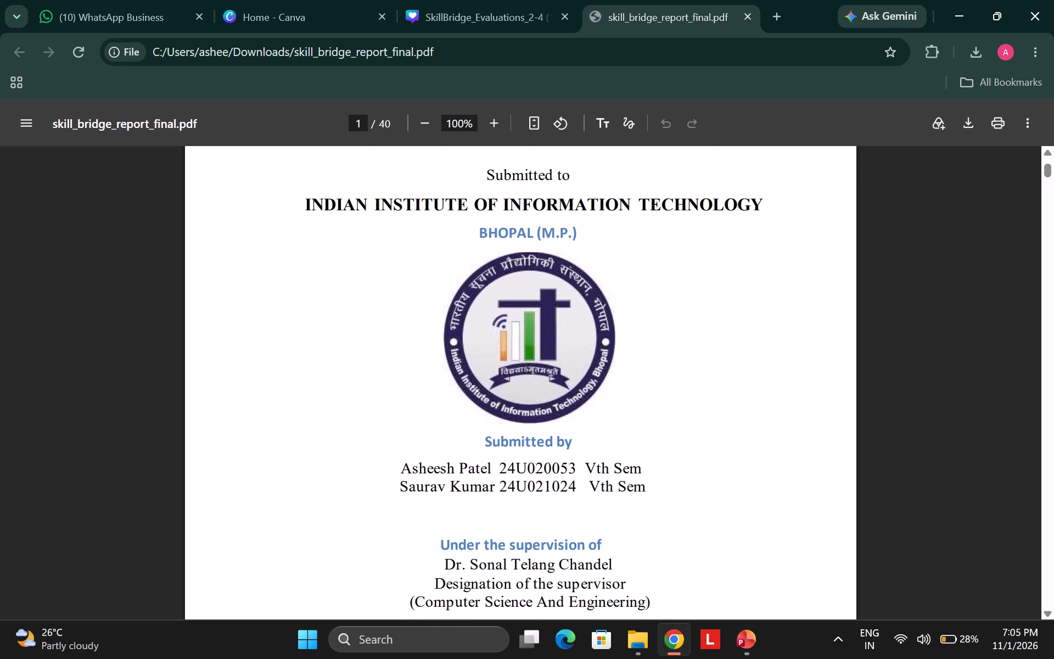
scroll(497, 386, "down", 1)
scroll(531, 483, "down", 1)
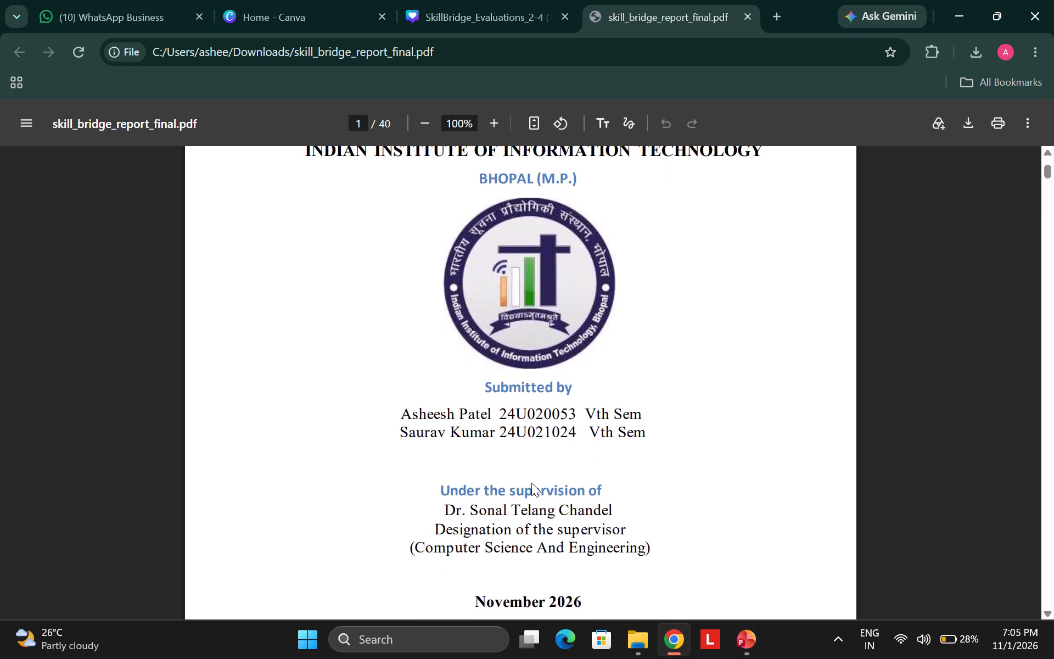
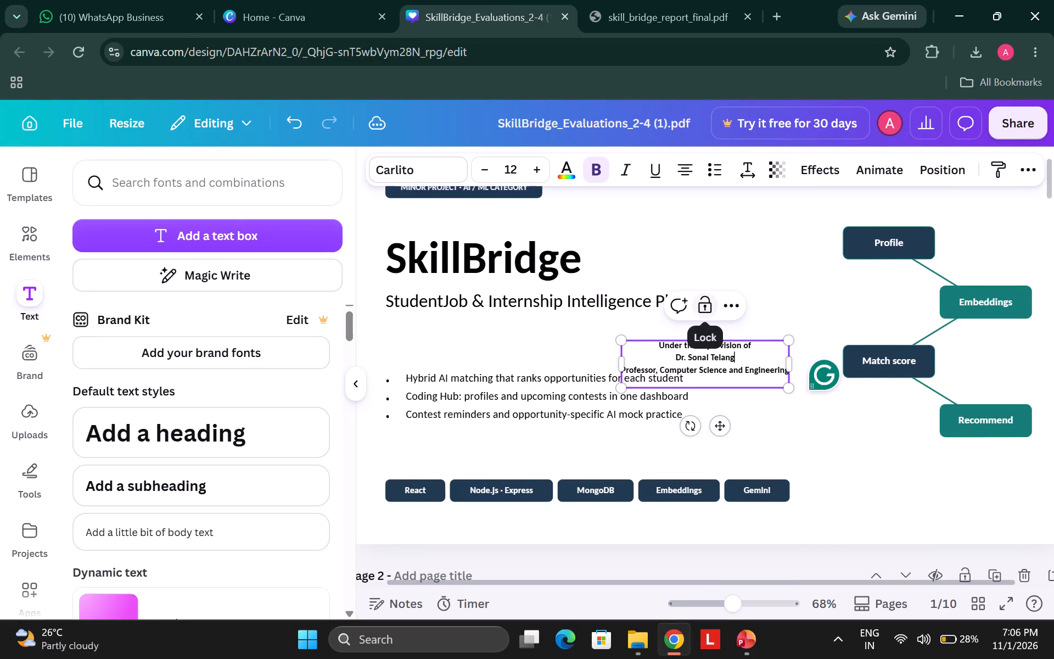
Extend the supervisor's name with the remaining surname in the second line of the title page's supervision credit.
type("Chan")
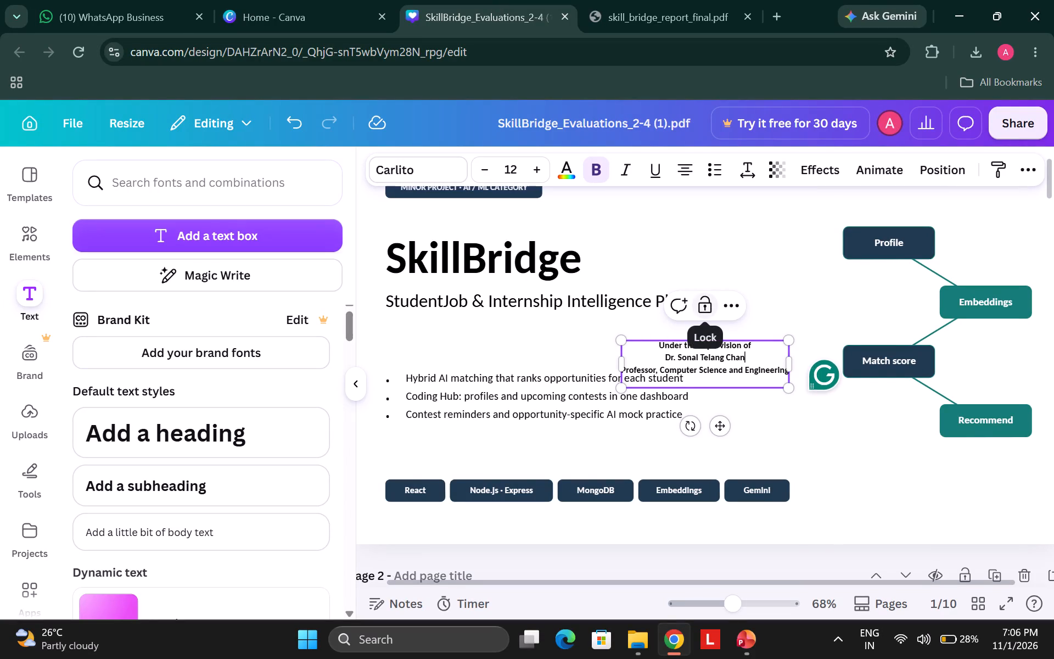
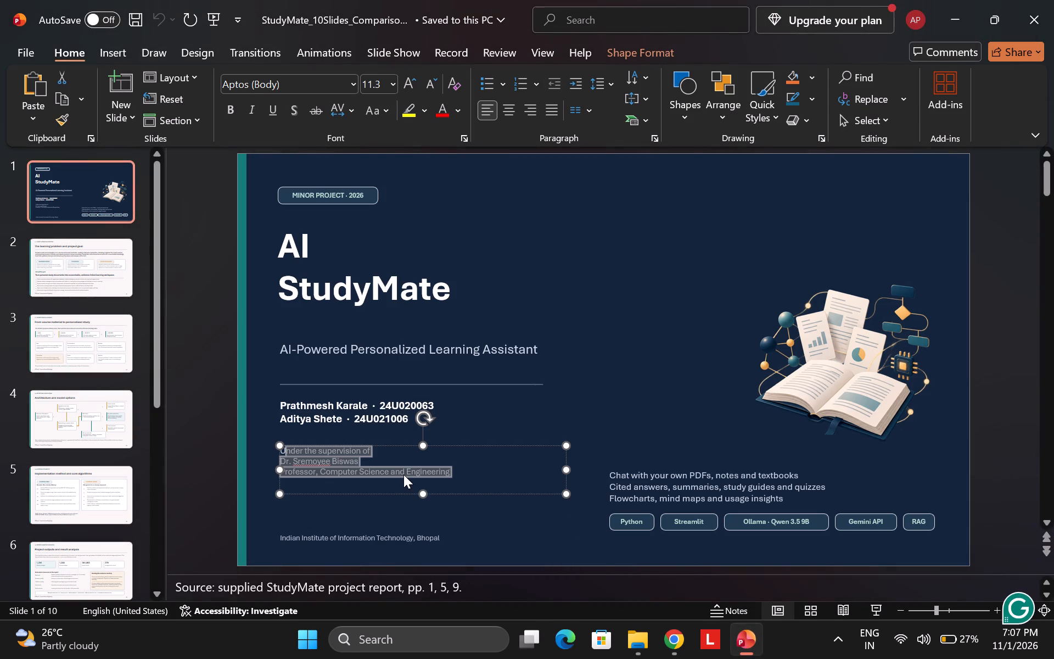
Switch to Chrome and return to the SkillBridge title page in Canva with nothing selected.
left_click(677, 640)
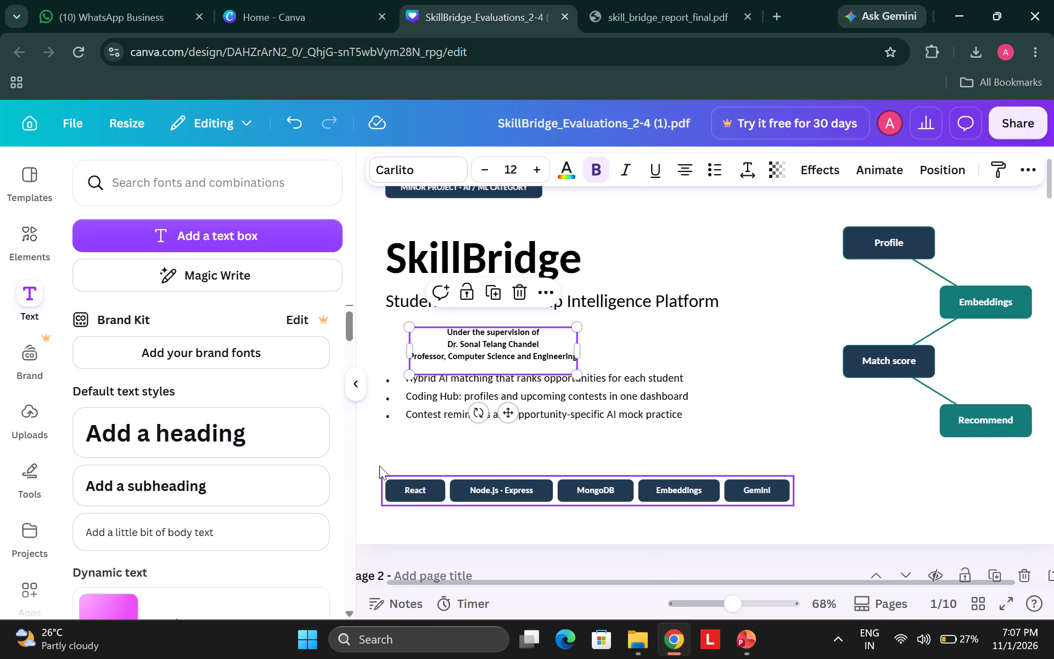
left_click(414, 489)
left_click(578, 444)
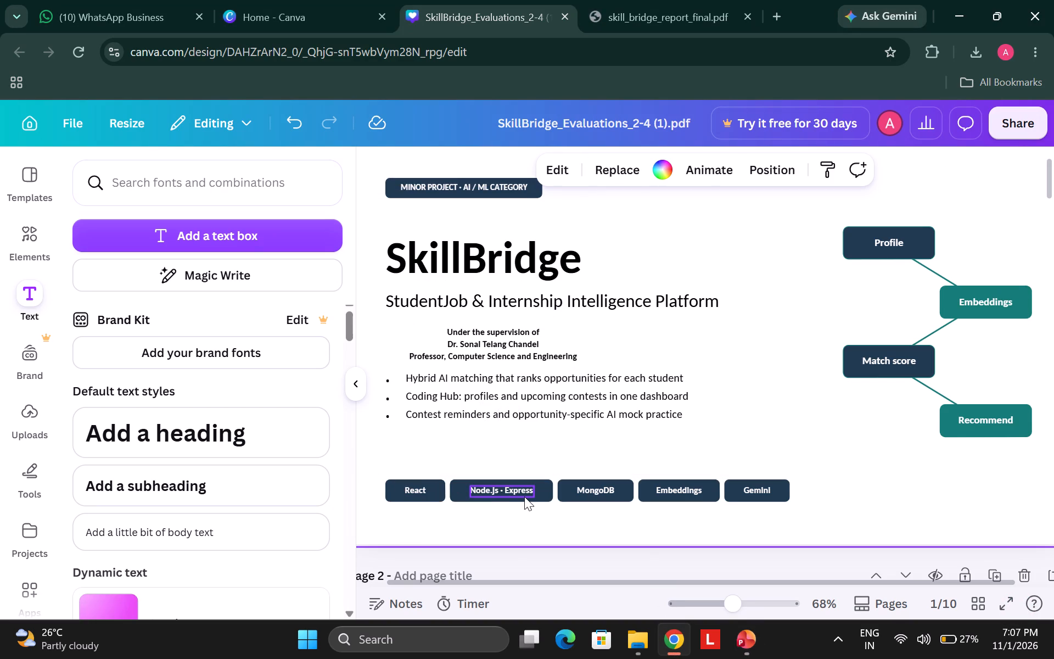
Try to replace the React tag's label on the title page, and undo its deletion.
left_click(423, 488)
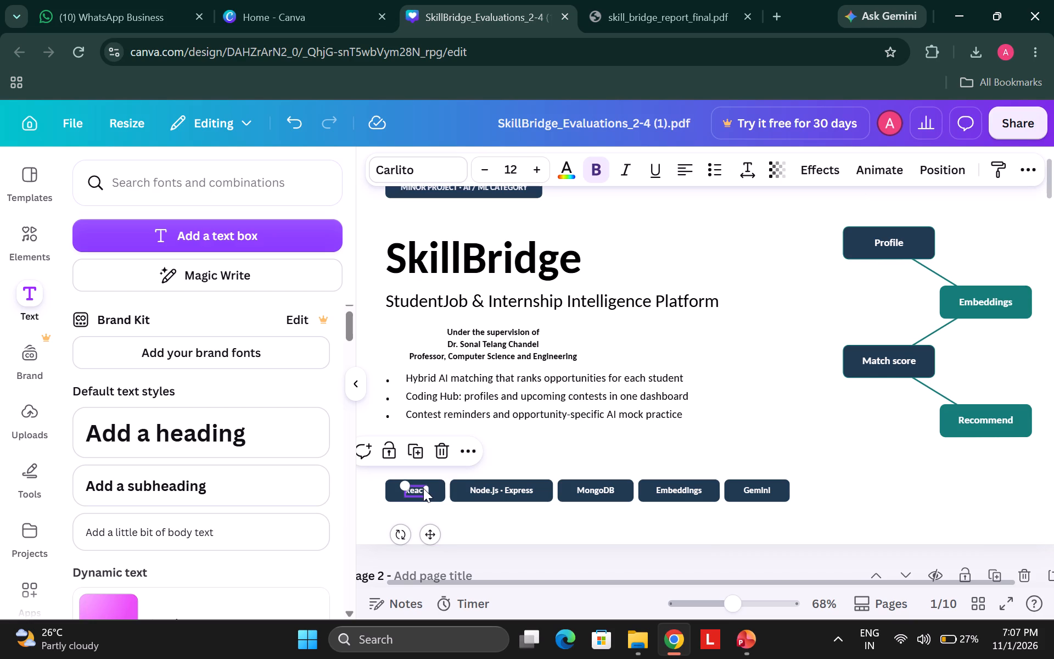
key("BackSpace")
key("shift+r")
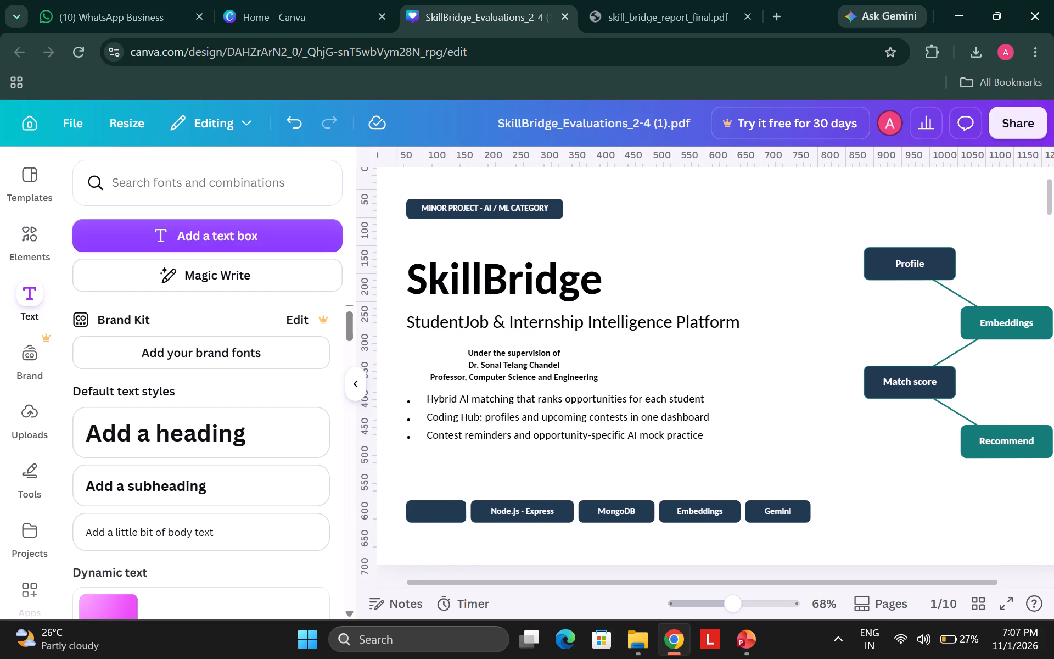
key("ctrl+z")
Replace the React label in the title page's technology tag row with RAG.
left_click(494, 452)
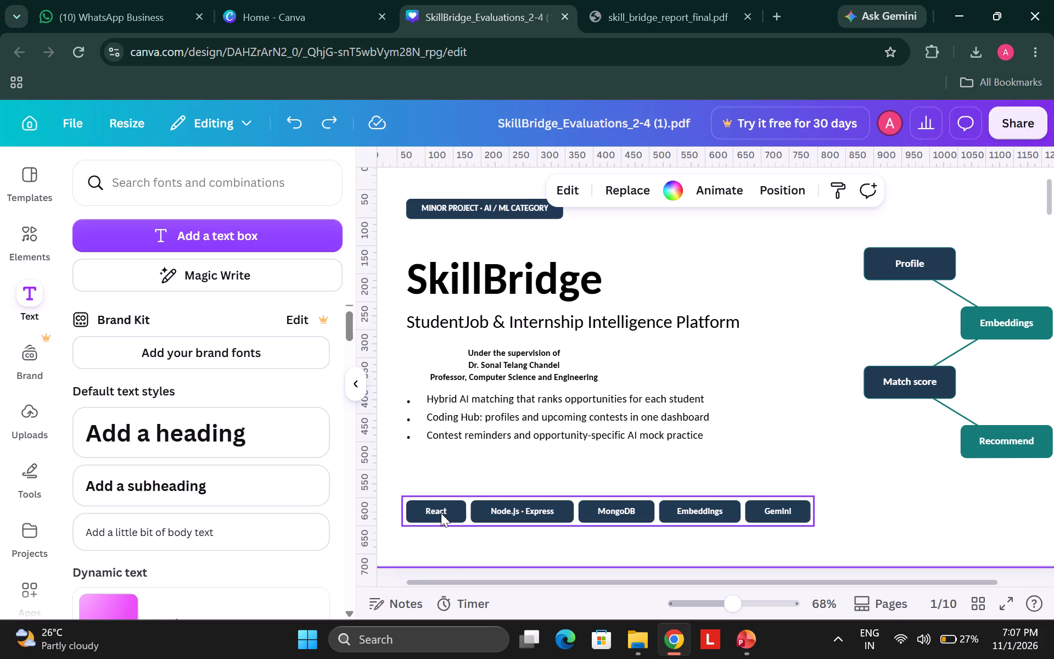
left_click(441, 513)
double_click(440, 510)
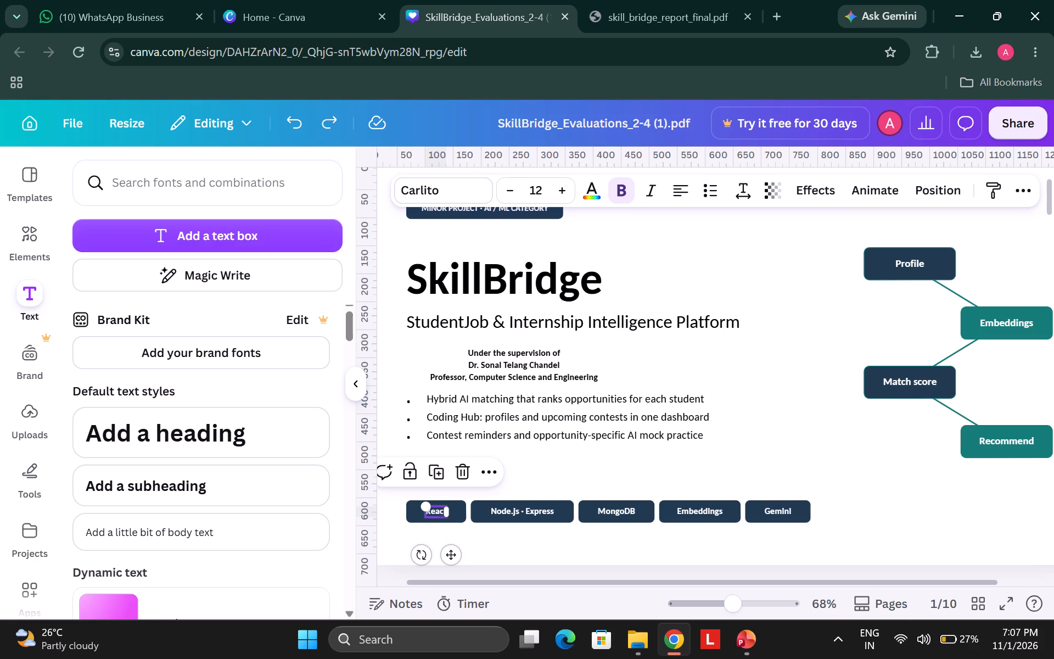
key("BackSpace")
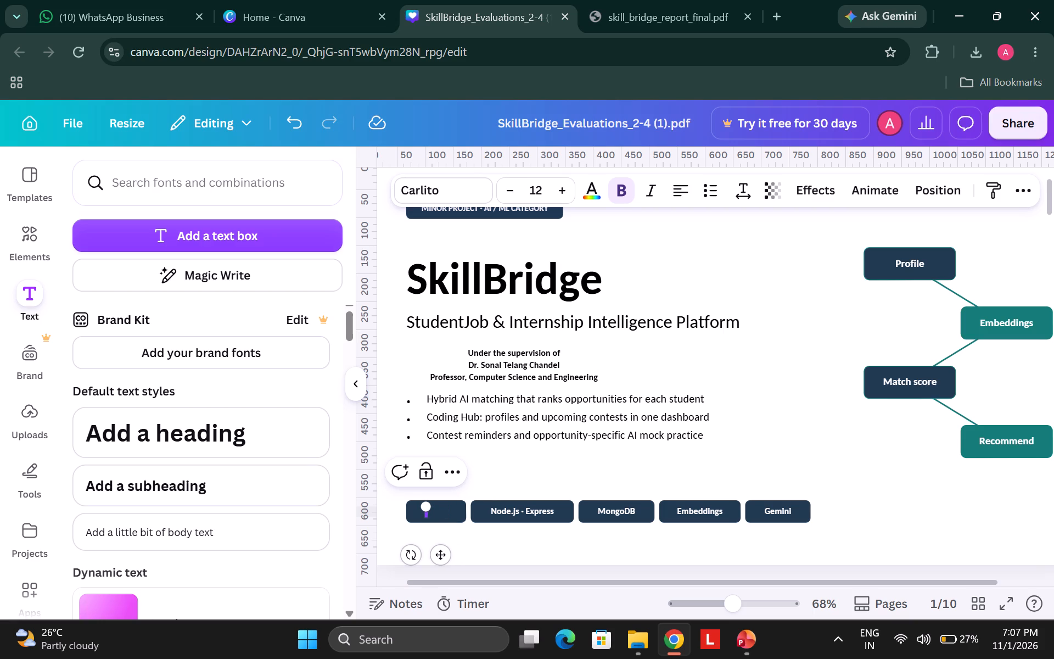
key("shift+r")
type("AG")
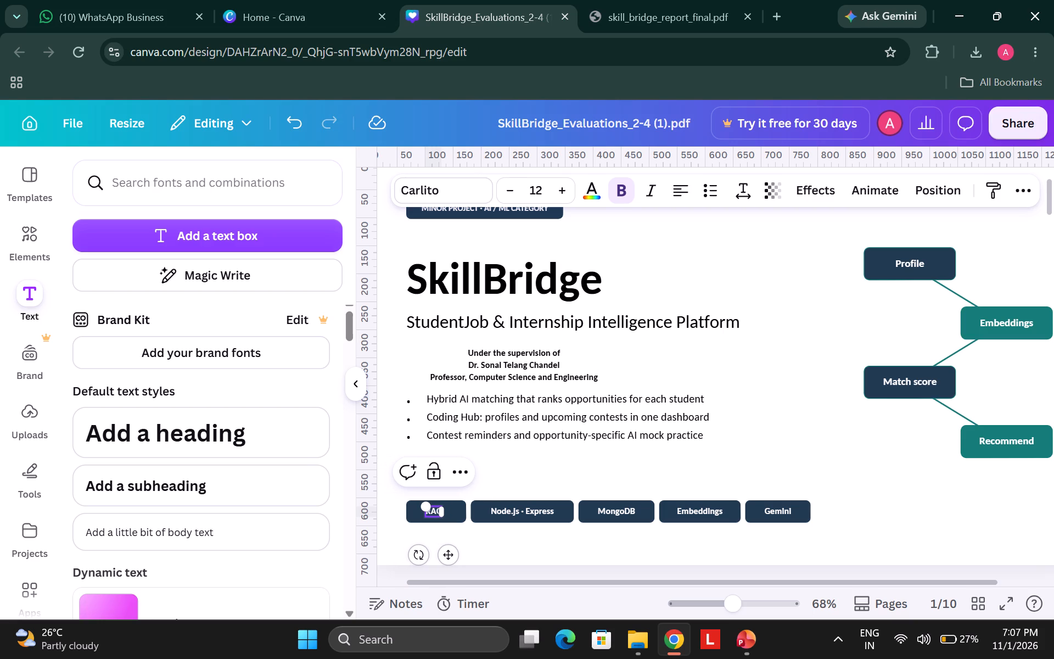
left_click(630, 469)
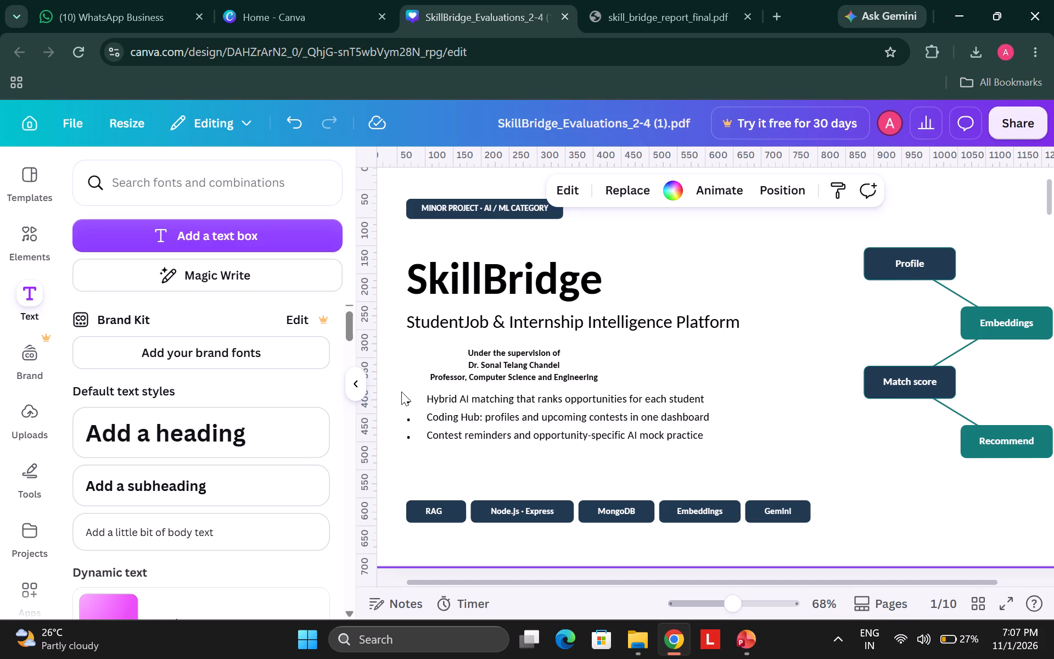
Delete the three feature lines about matching, Coding Hub and contest reminders from the title page, together with their bullet markers.
left_click_drag(401, 392, 742, 441)
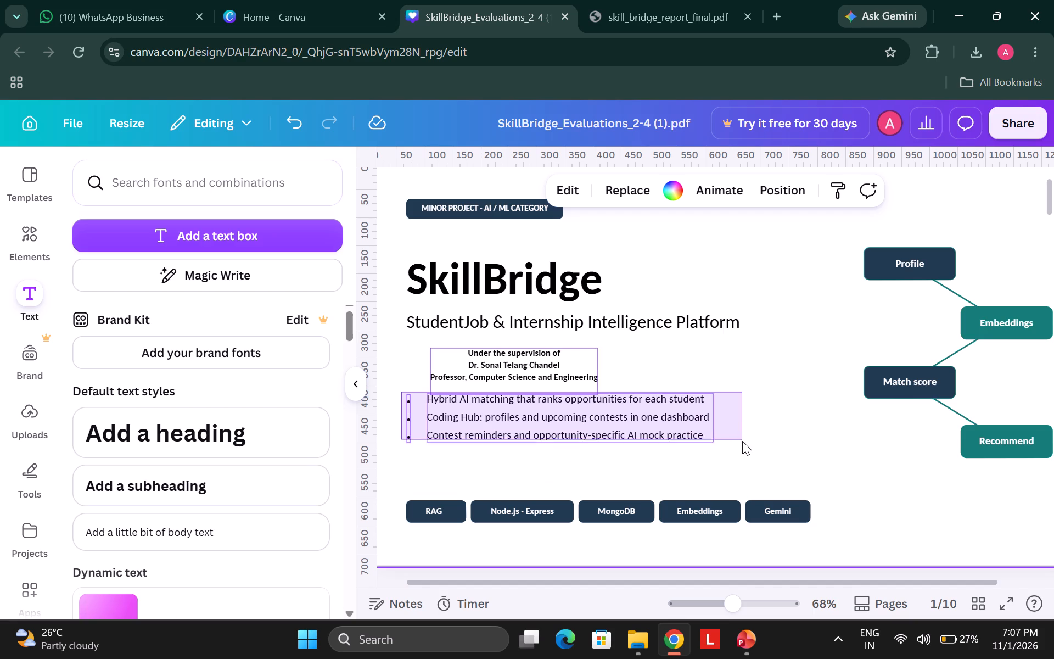
left_click_drag(742, 441, 741, 454)
left_click(741, 454)
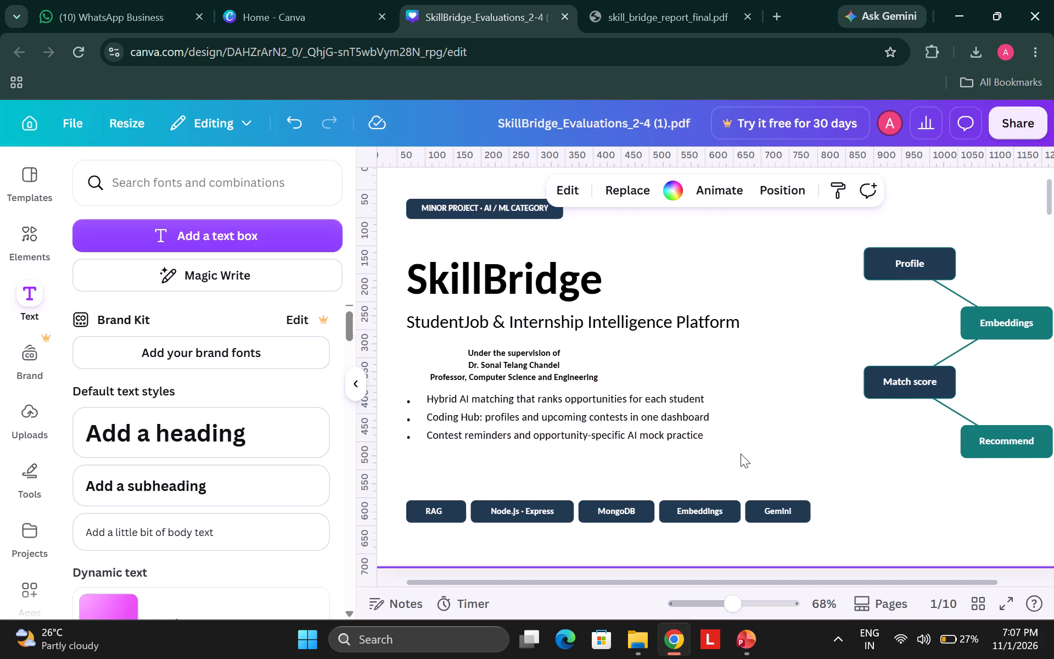
left_click(630, 407)
left_click_drag(630, 407, 775, 416)
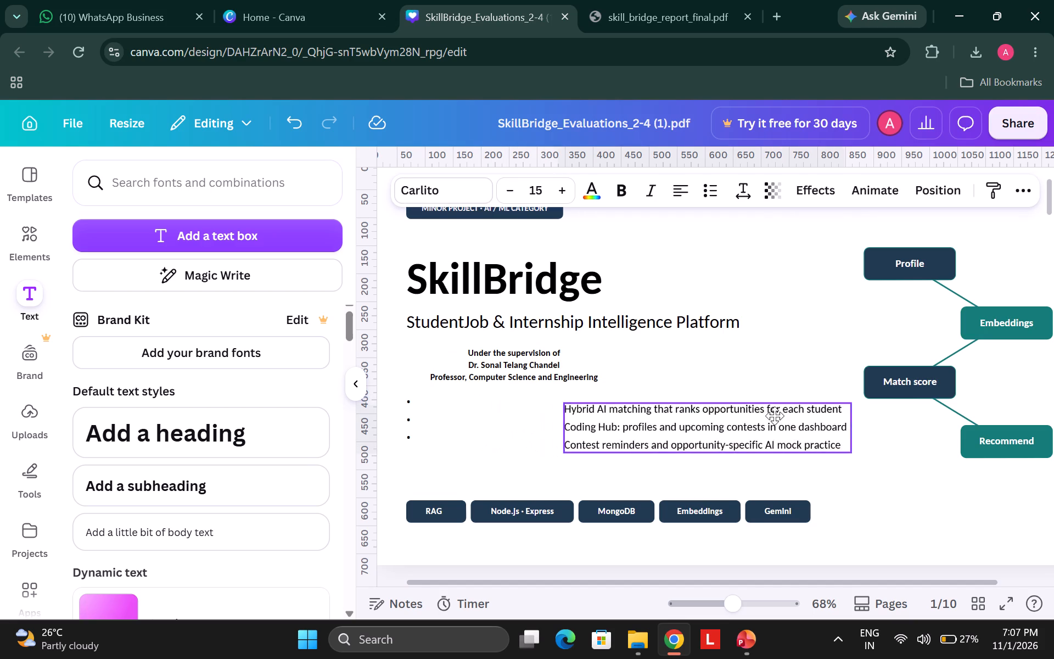
left_click_drag(775, 416, 826, 438)
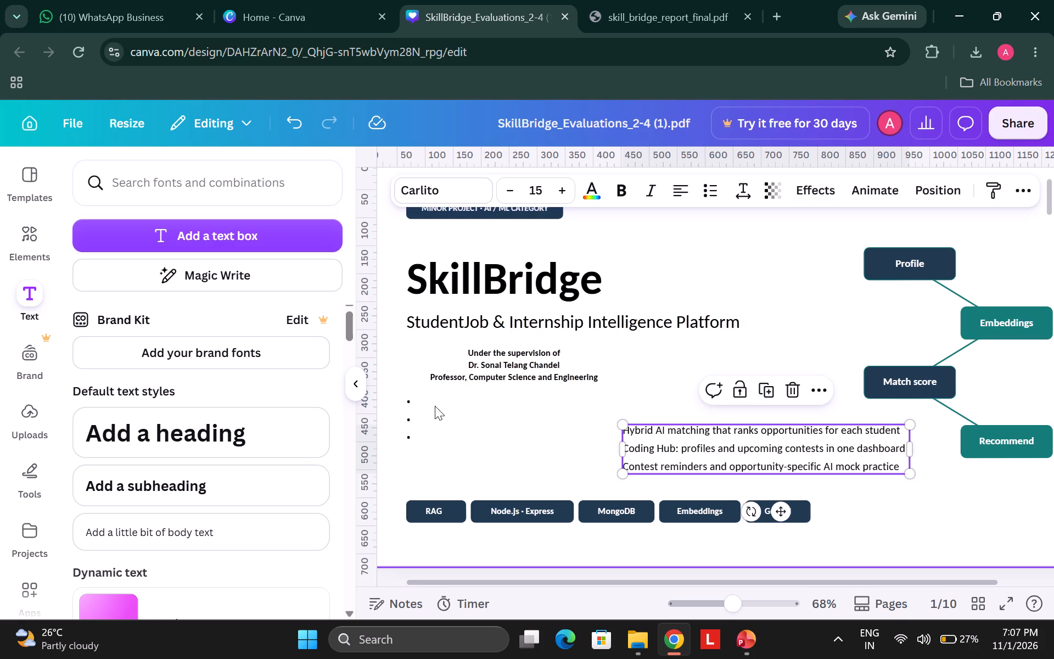
left_click(408, 406)
left_click(457, 361)
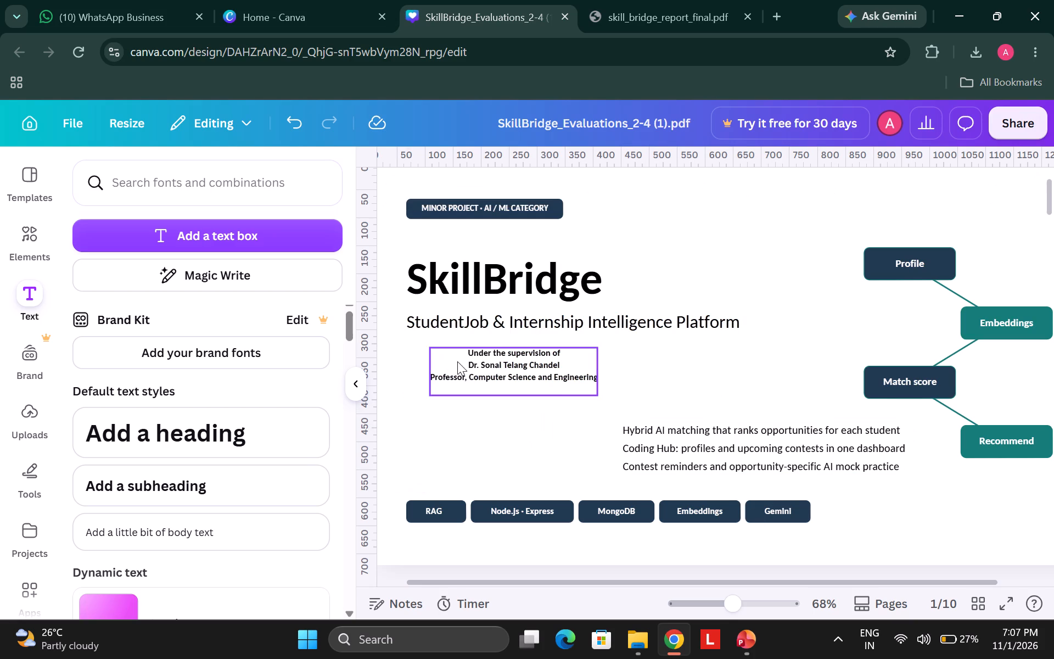
left_click(678, 445)
left_click(793, 388)
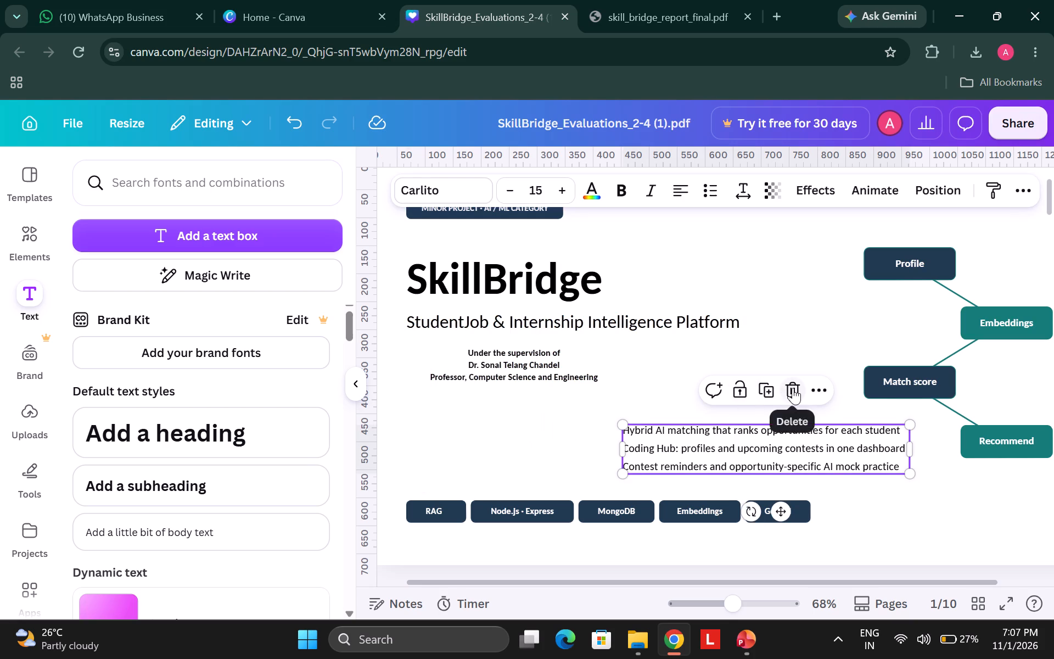
Move the supervision credit down to just above the technology tag row, near the title's starting edge.
left_click_drag(531, 374, 525, 461)
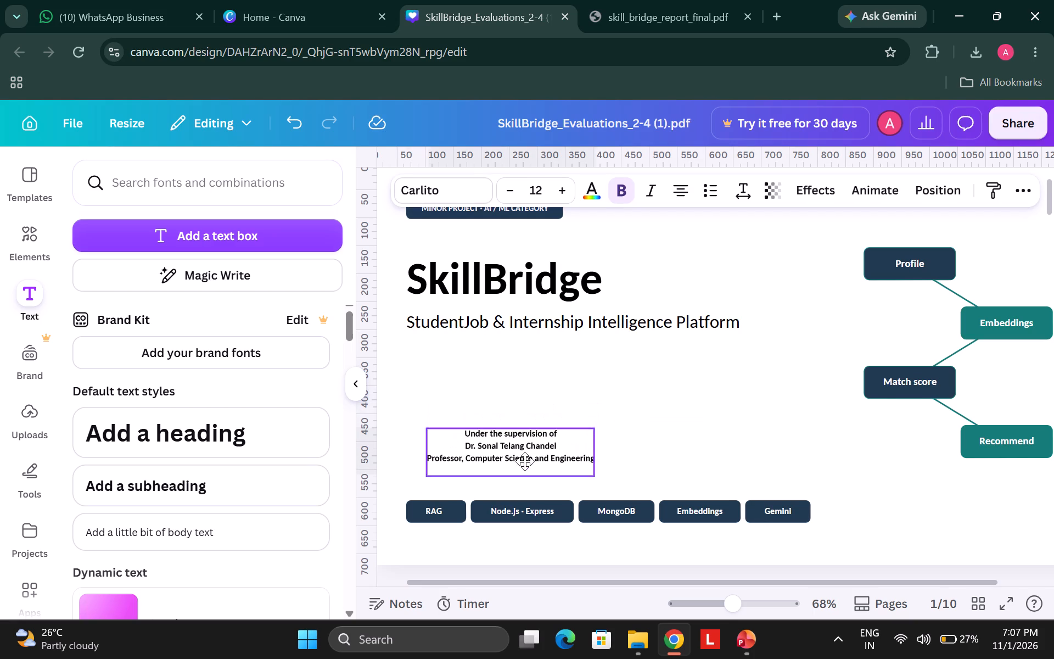
left_click_drag(525, 461, 506, 473)
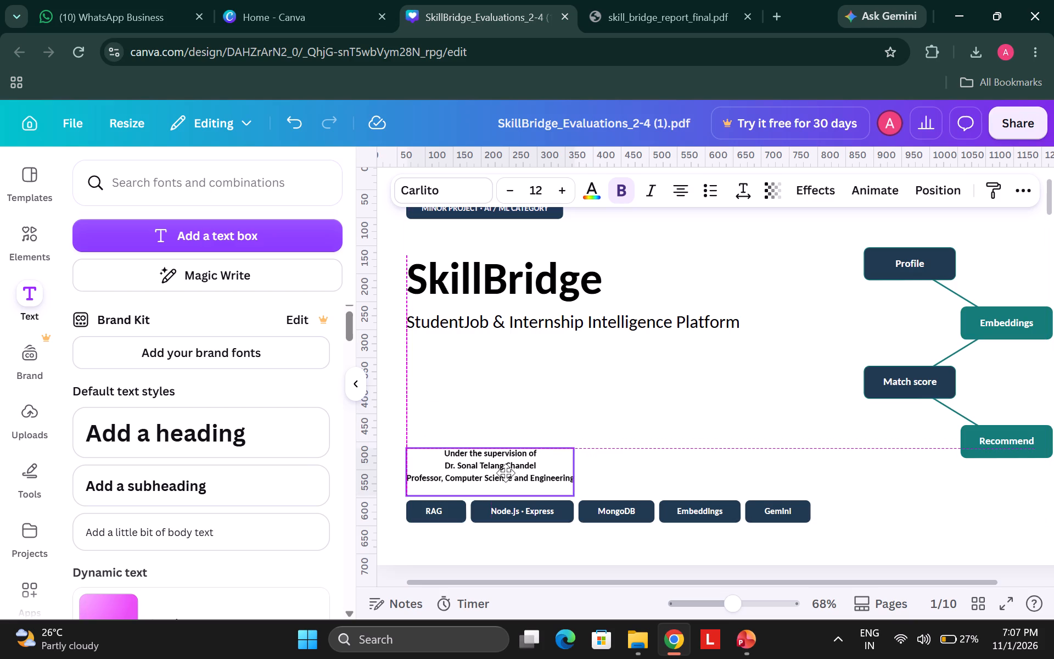
left_click_drag(506, 473, 506, 471)
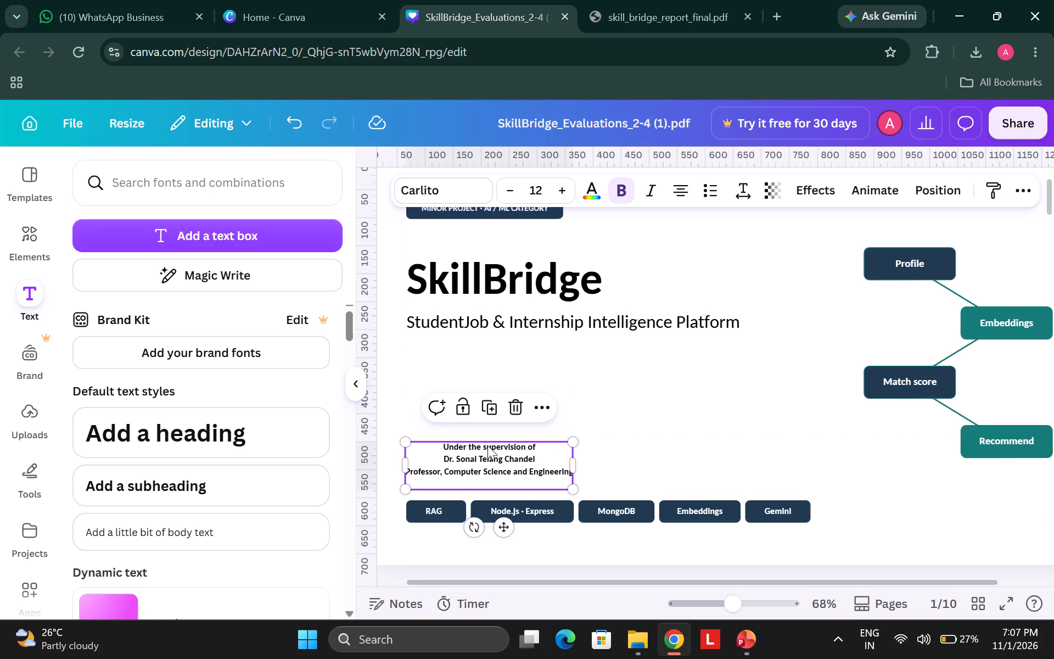
Left-align all three lines of the supervision credit on the title page.
left_click(441, 444)
left_click_drag(441, 444, 519, 461)
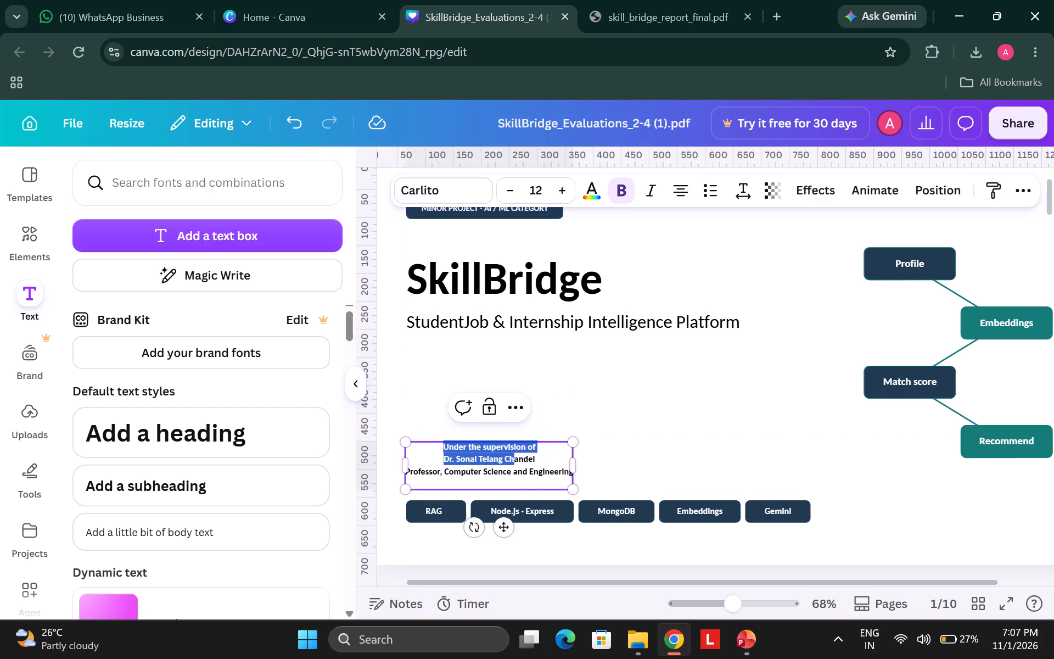
left_click_drag(519, 461, 575, 478)
left_click(527, 463)
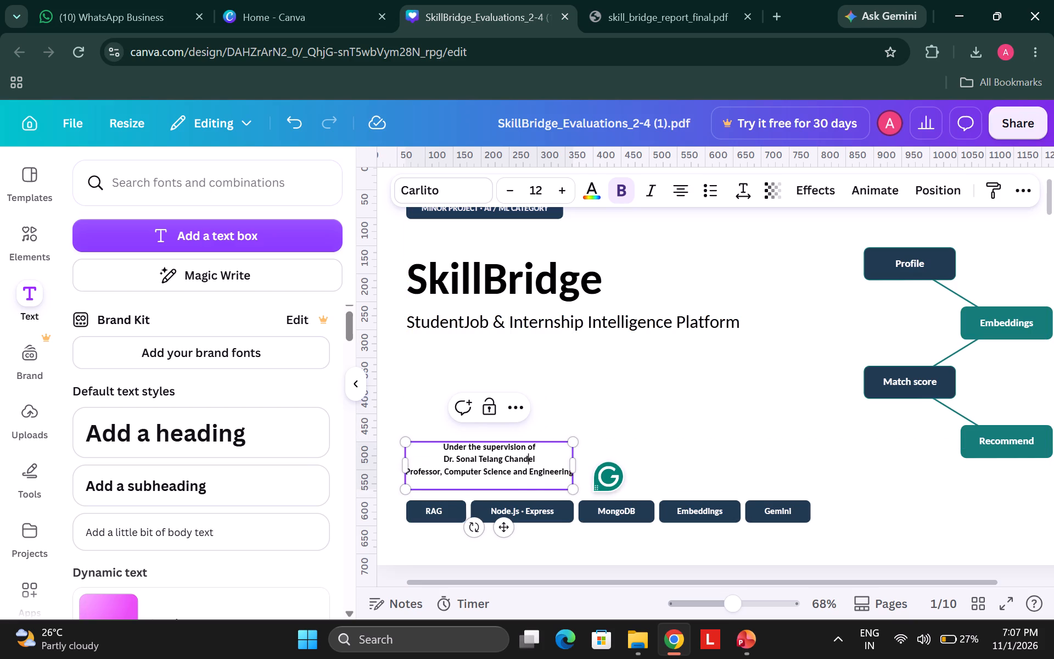
left_click_drag(441, 449, 563, 478)
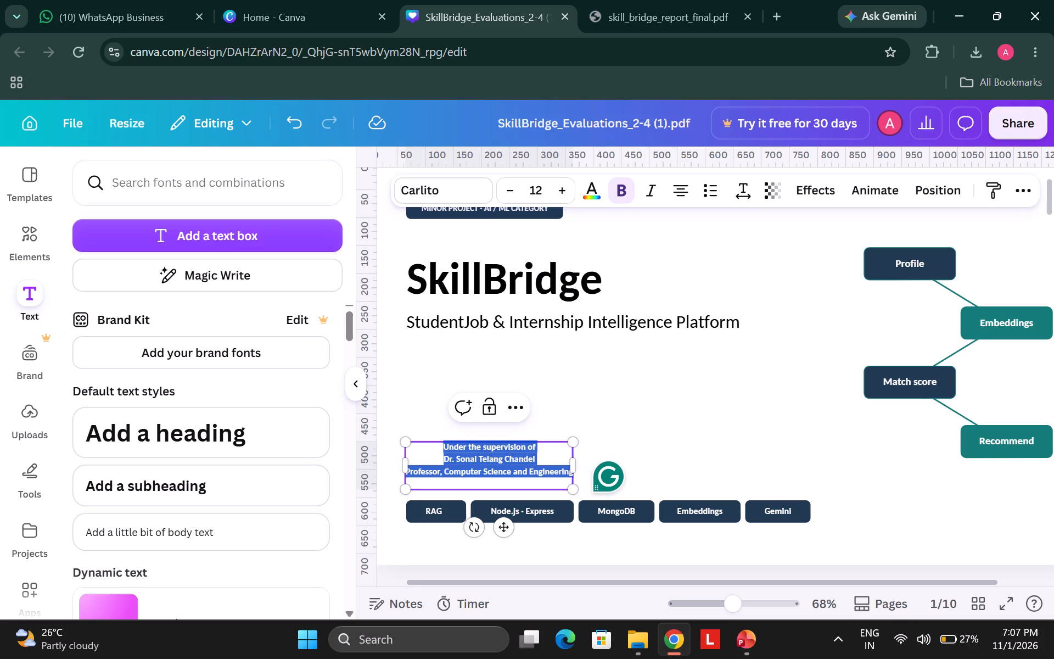
left_click_drag(563, 478, 565, 478)
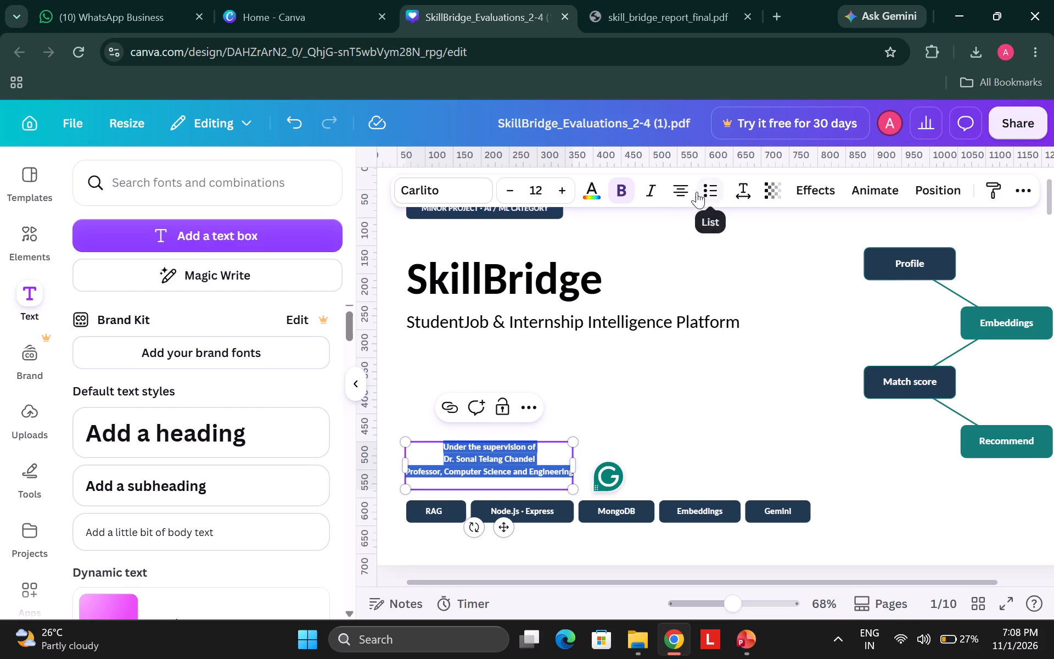
left_click(687, 192)
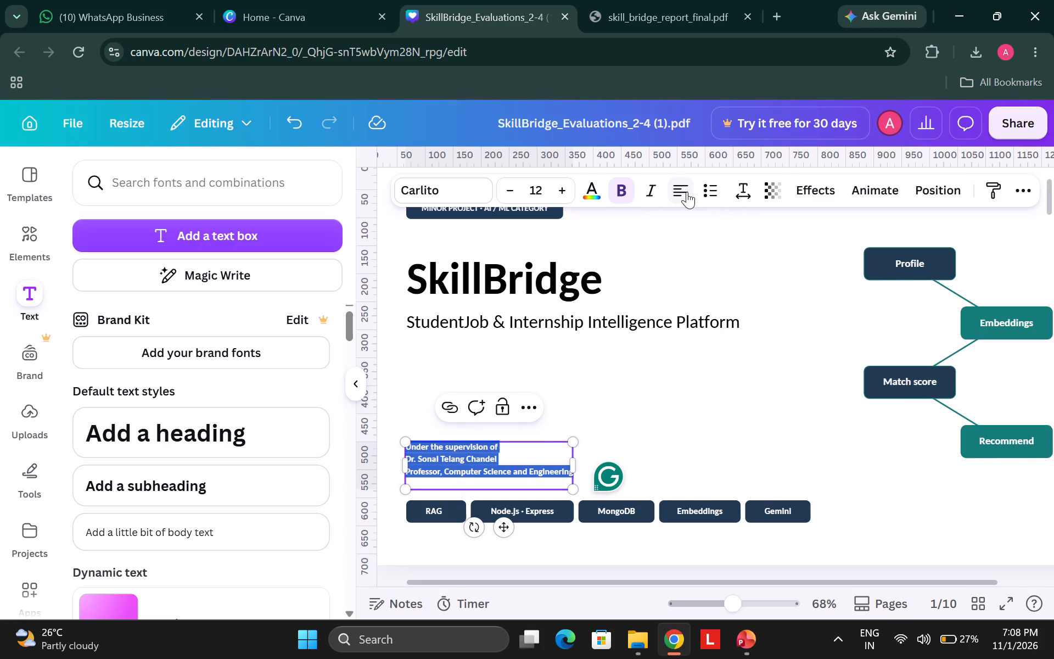
left_click(643, 449)
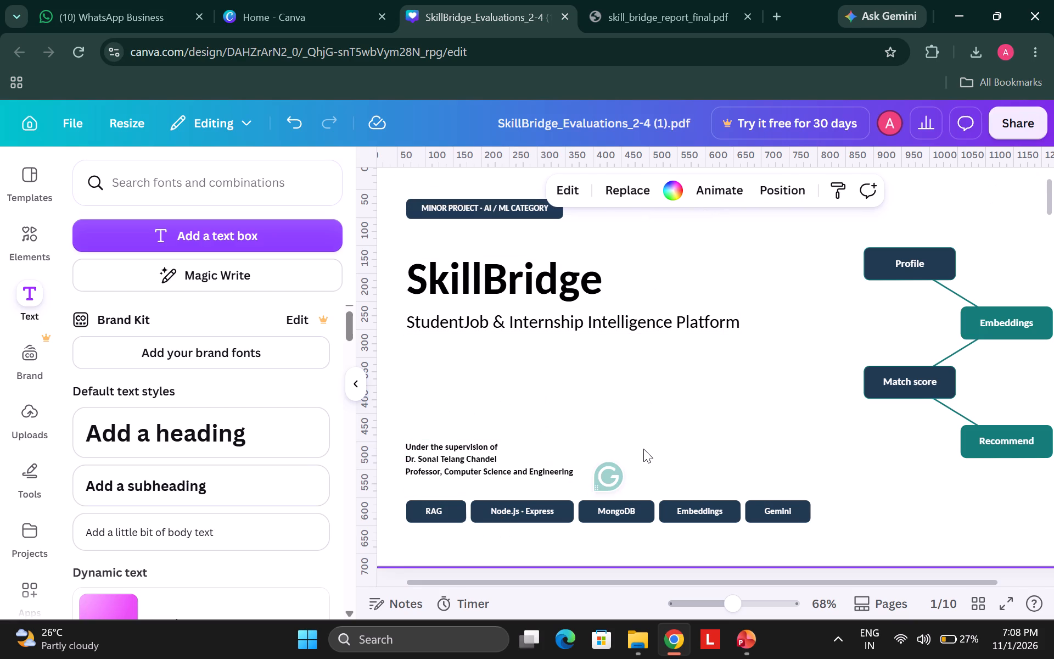
Nudge the supervision credit slightly closer to the technology tags, roughly in line with the RAG tag's starting edge.
left_click_drag(481, 463, 495, 465)
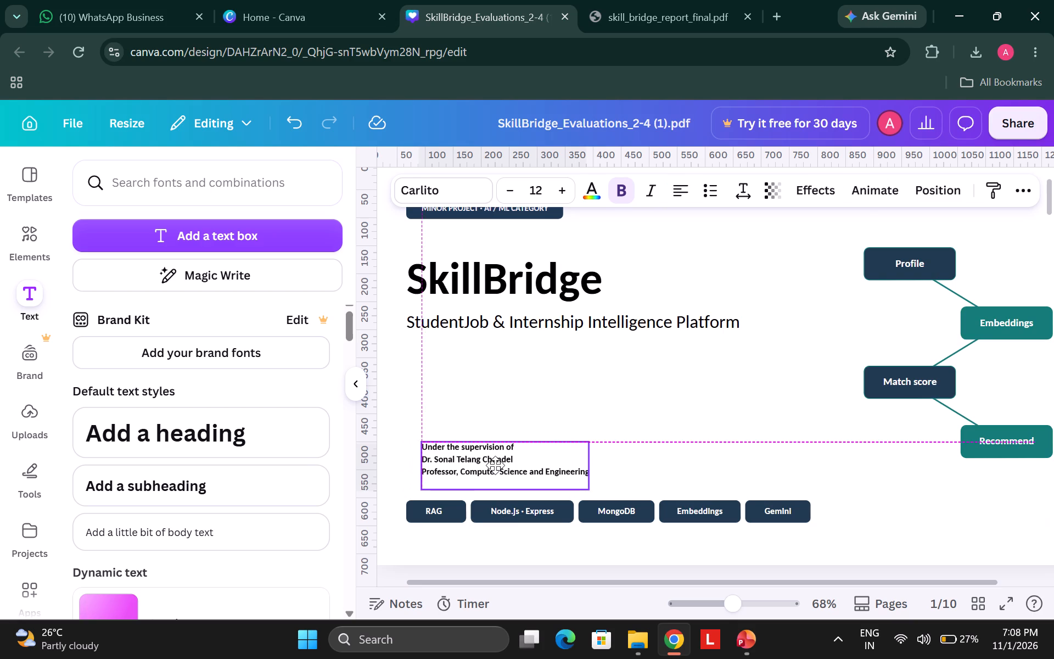
left_click_drag(495, 465, 486, 468)
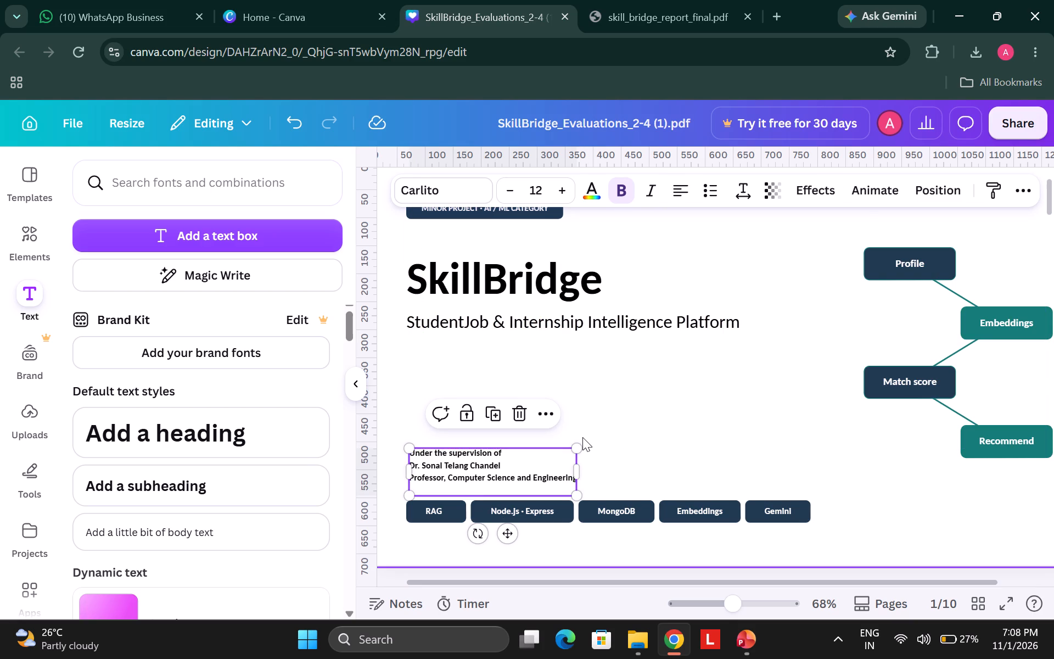
left_click(673, 395)
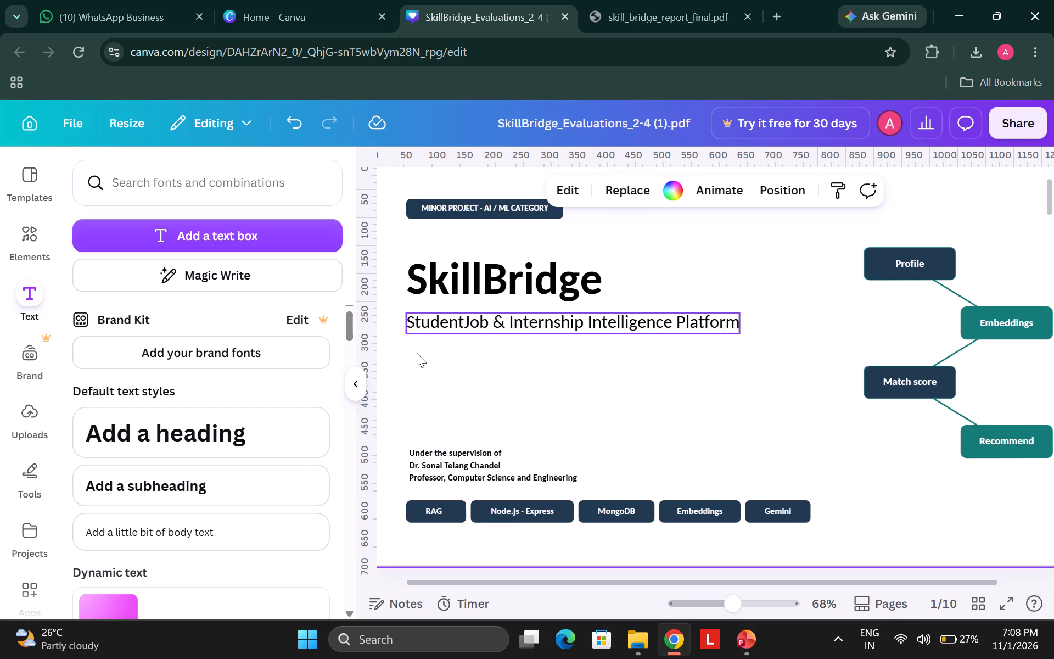
Add a text box to the title page containing the first student's name and roll number on one line.
left_click(284, 234)
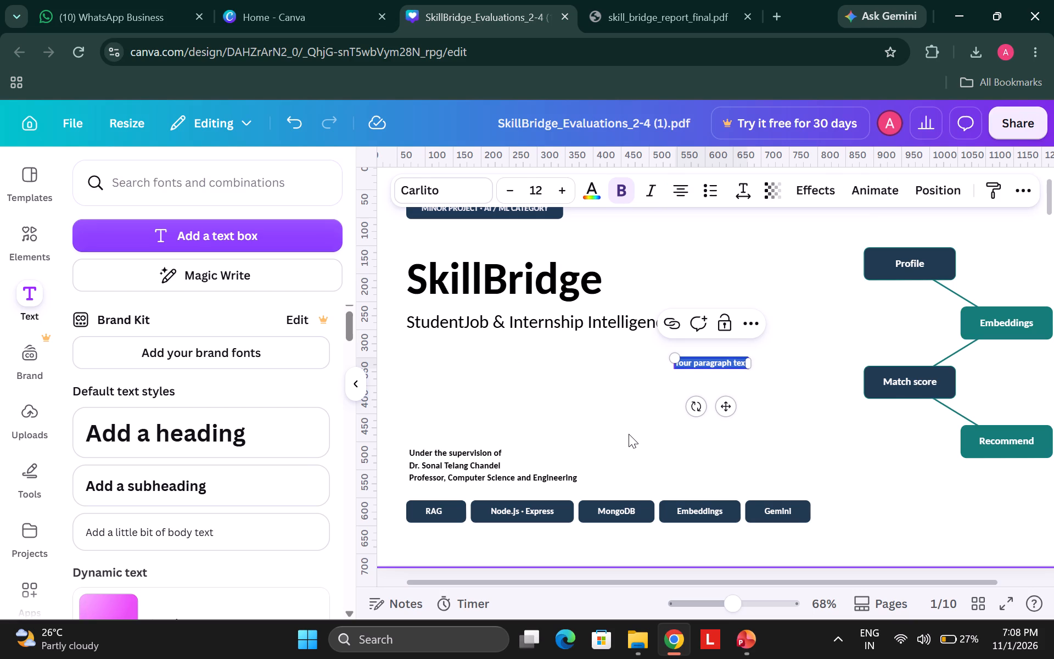
key("BackSpace")
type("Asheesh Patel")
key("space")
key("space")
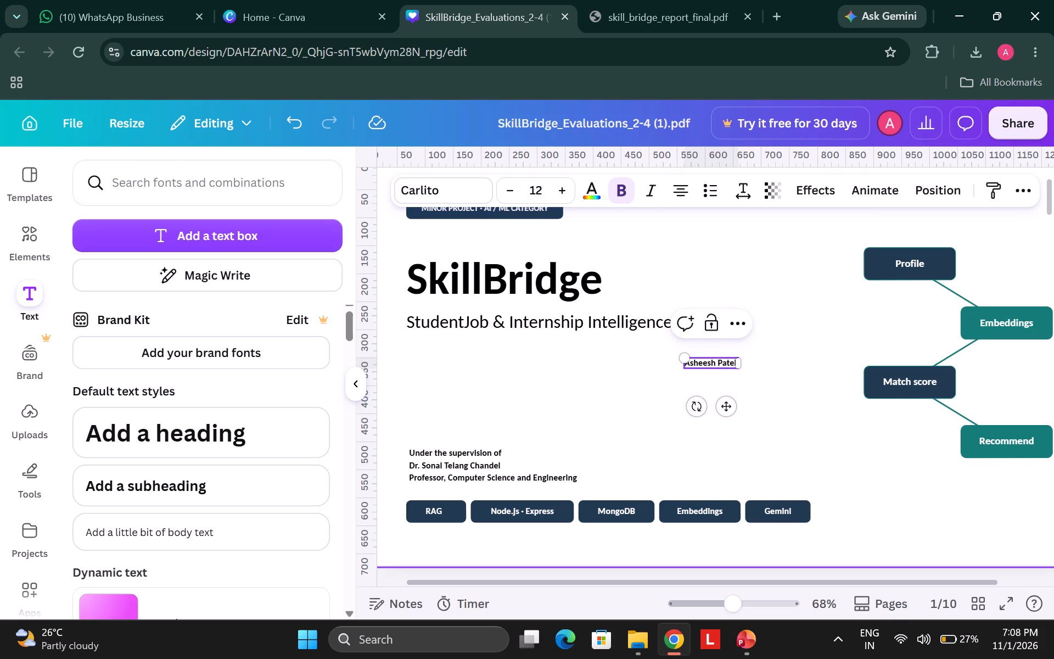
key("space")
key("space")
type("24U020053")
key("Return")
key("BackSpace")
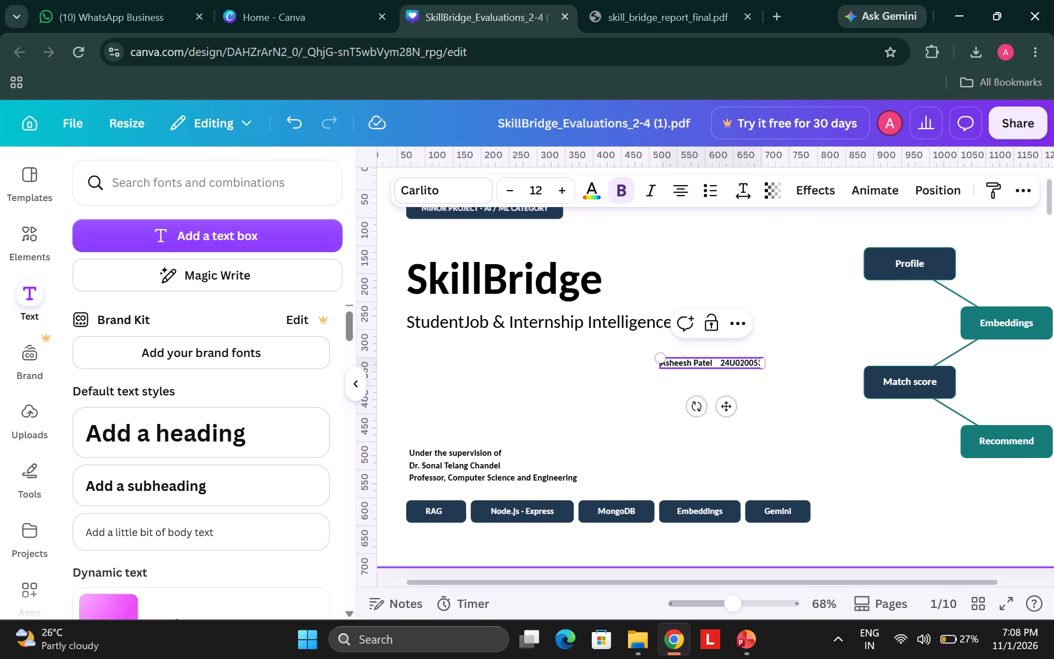
Add the second student's name and roll number on a second line of the new text box.
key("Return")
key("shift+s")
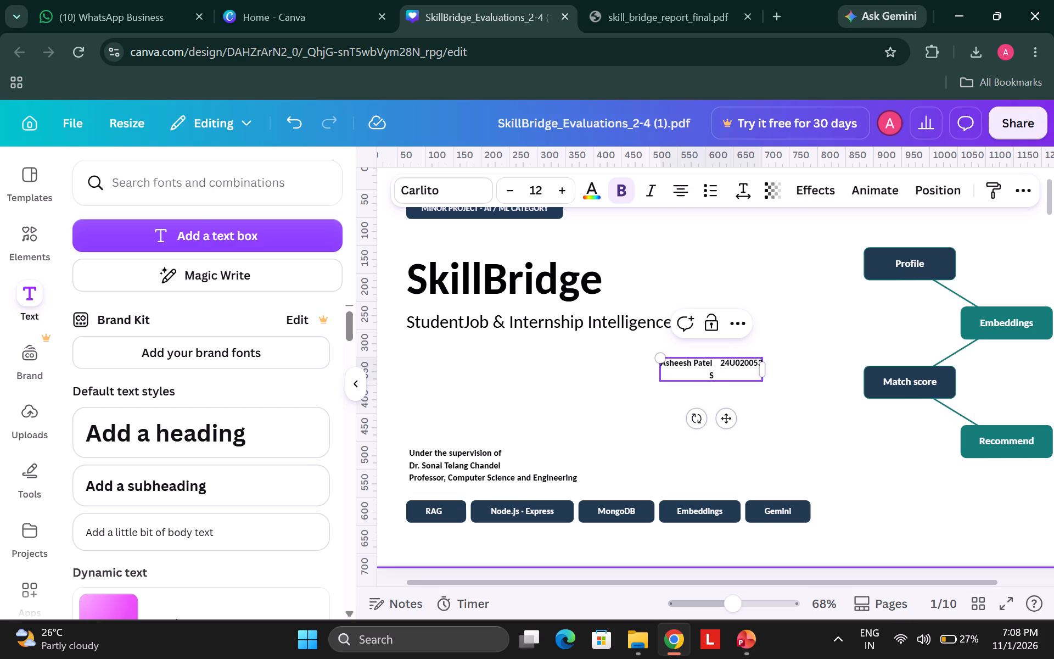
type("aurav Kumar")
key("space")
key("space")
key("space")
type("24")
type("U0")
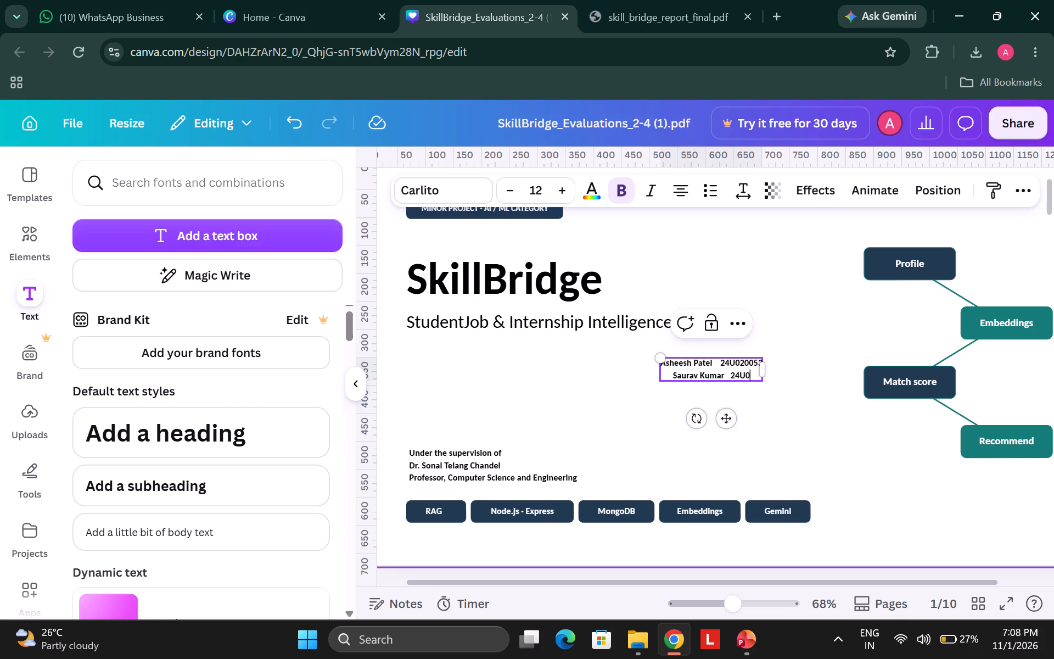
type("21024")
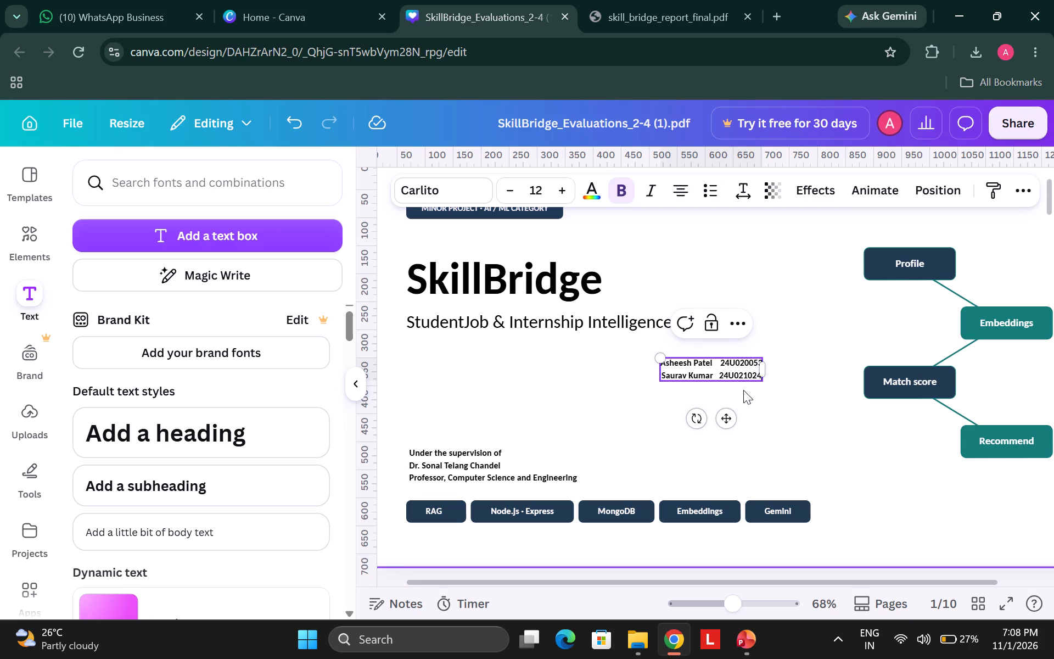
Increase the font size of both student lines, names and roll numbers, to 15.
left_click(569, 185)
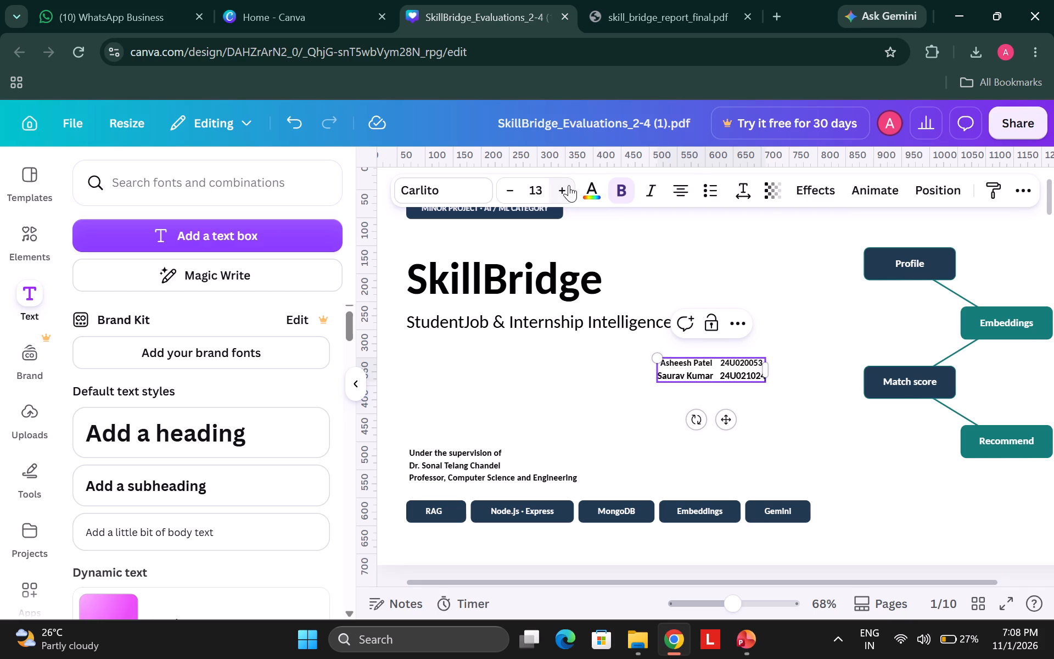
left_click(569, 185)
left_click(569, 185)
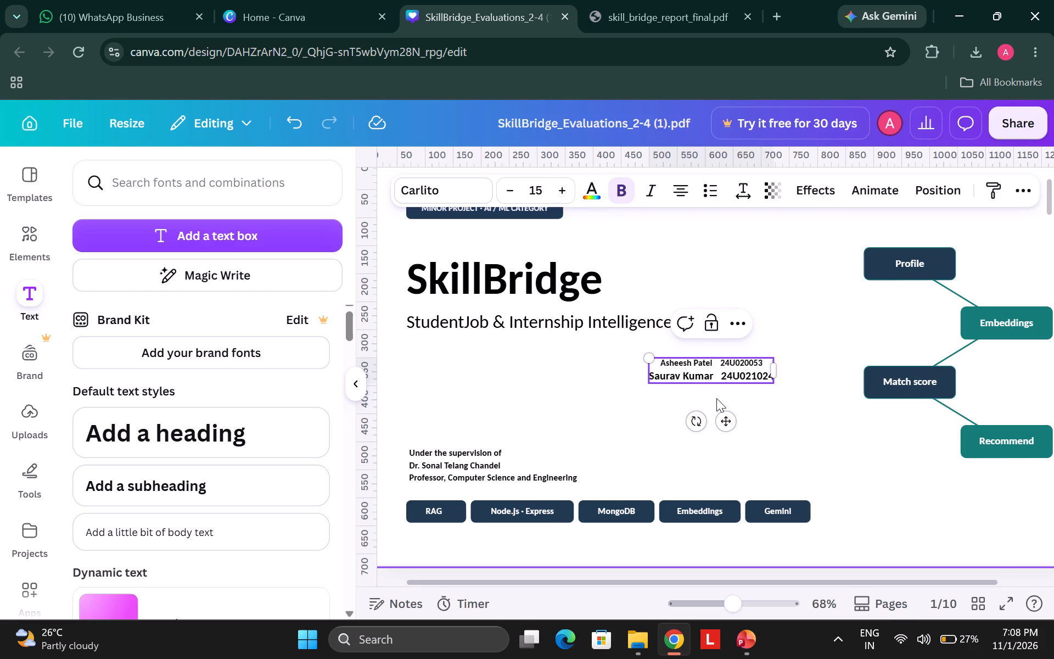
left_click(740, 361)
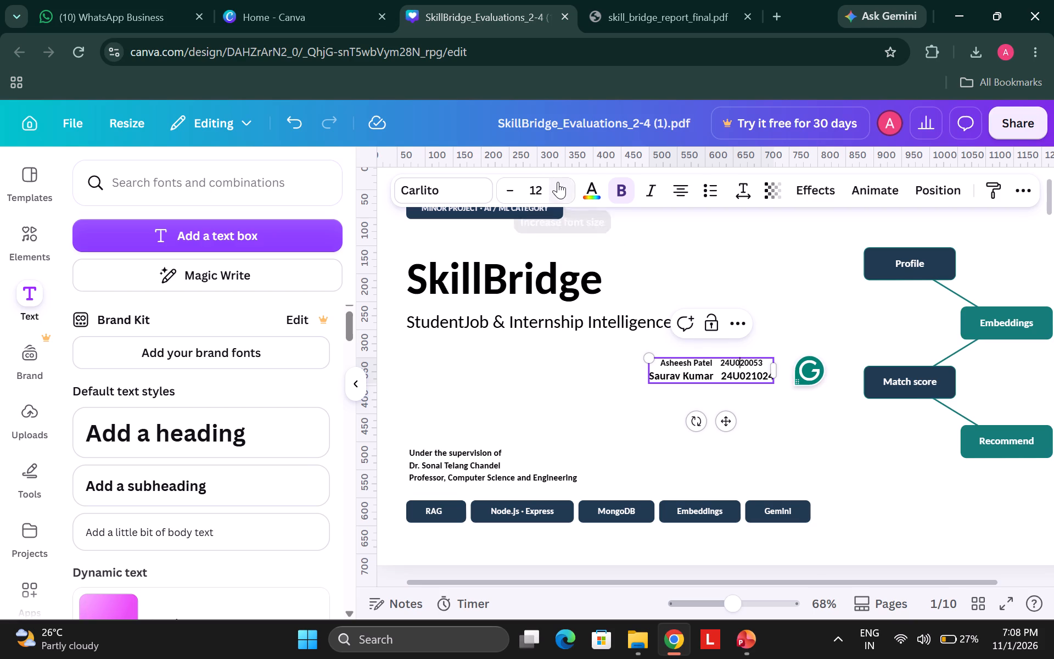
left_click(558, 182)
left_click(558, 182)
left_click(558, 182)
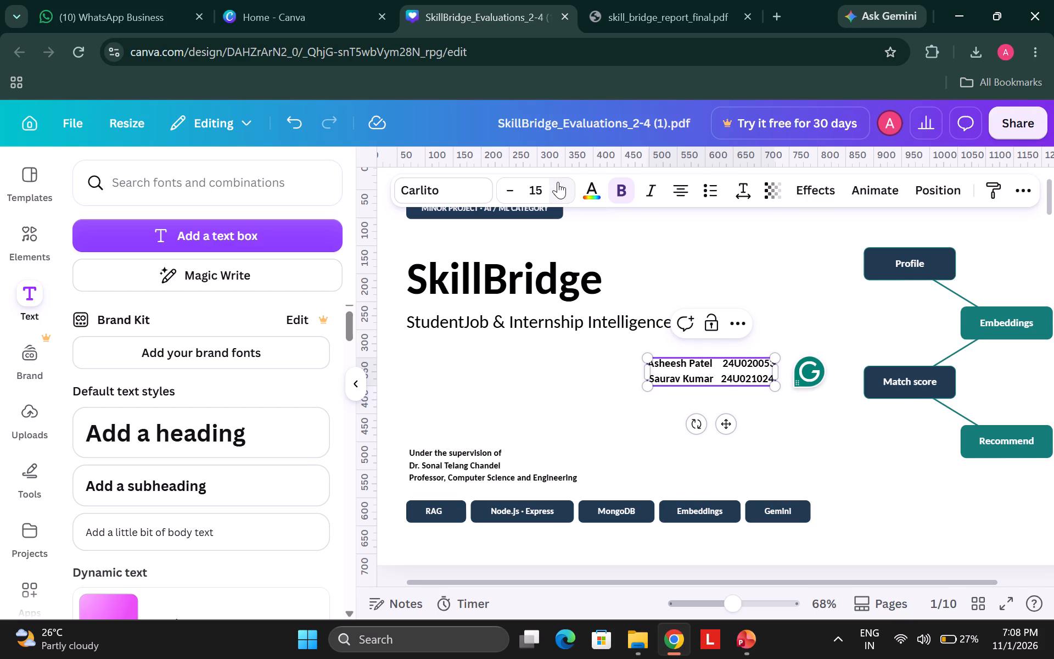
left_click(767, 428)
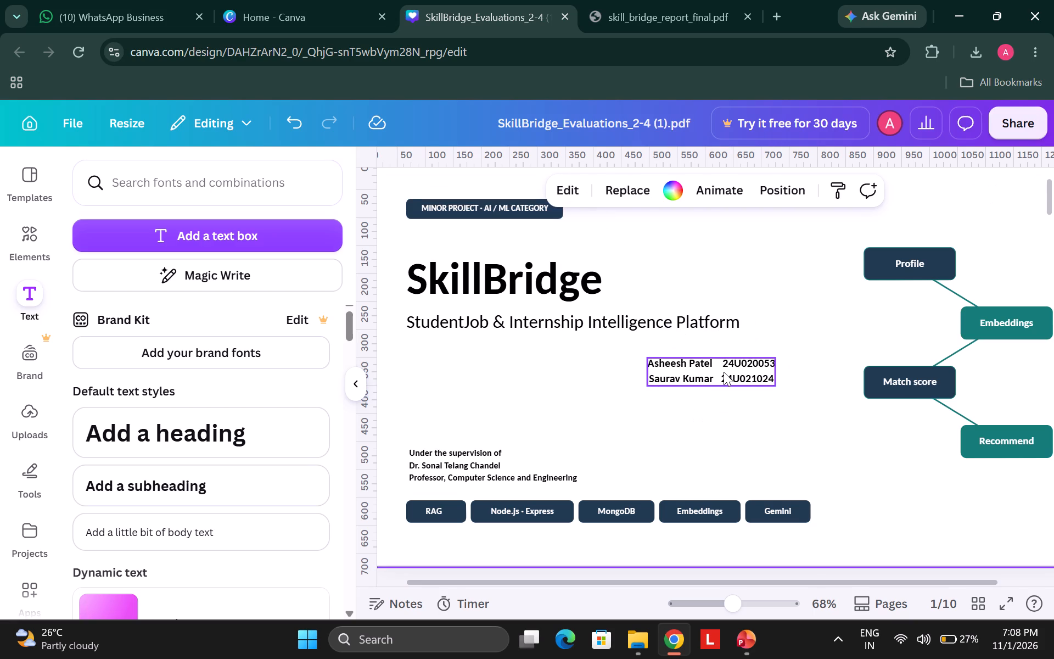
Move the student names text box beneath the subtitle, lining its starting edge up with the supervision credit.
left_click(724, 372)
left_click_drag(726, 422, 501, 427)
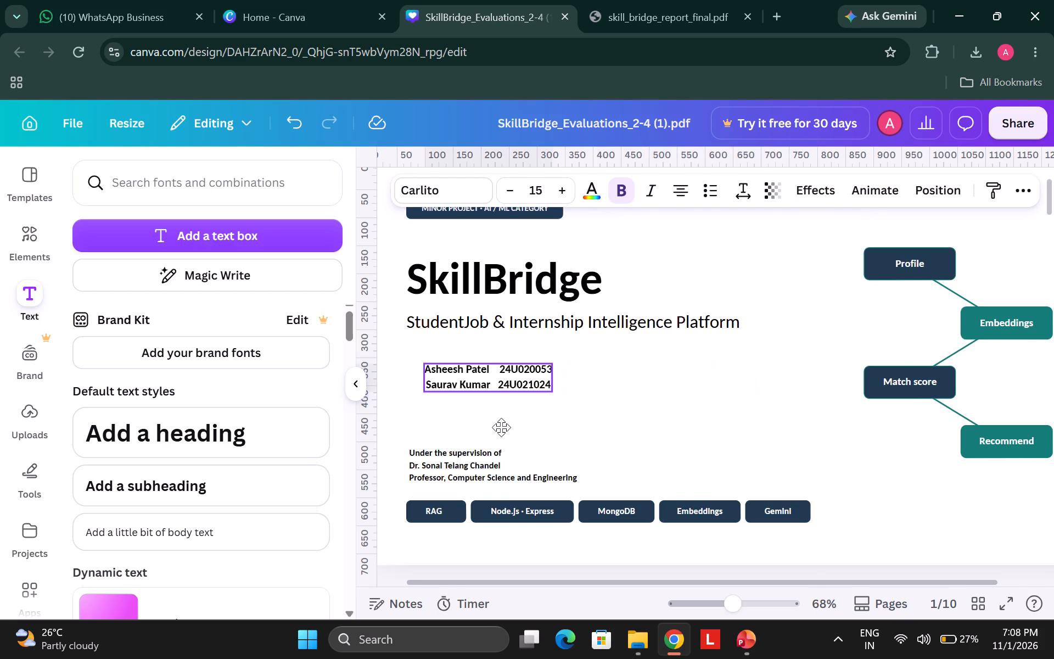
left_click_drag(501, 427, 487, 424)
left_click(675, 453)
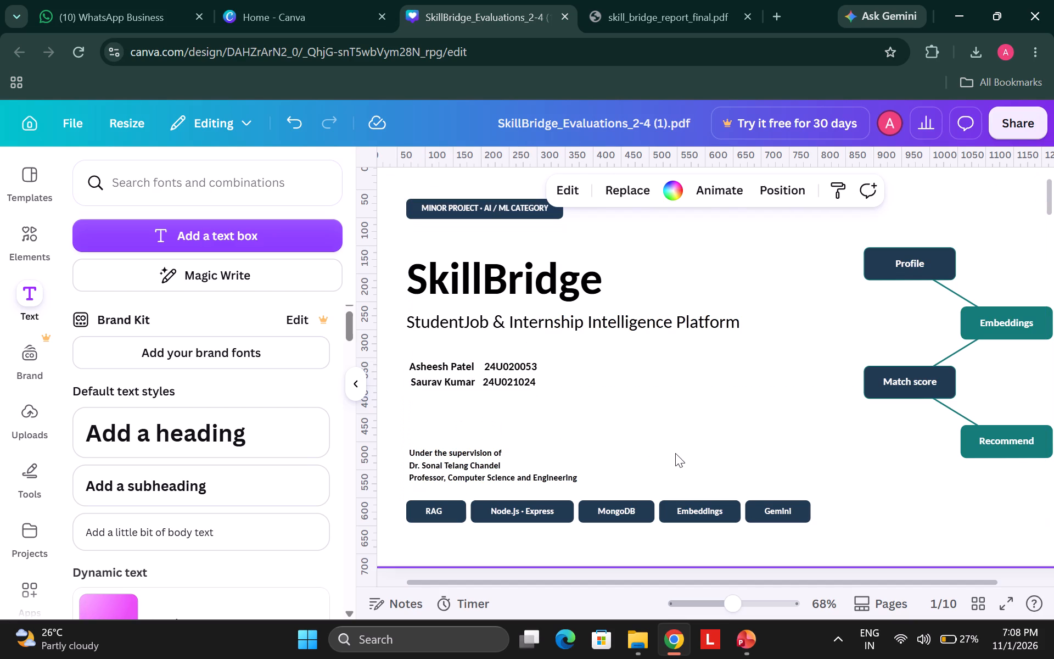
Enlarge the student names text box to font size 18.5 and remove its bold formatting.
left_click(530, 375)
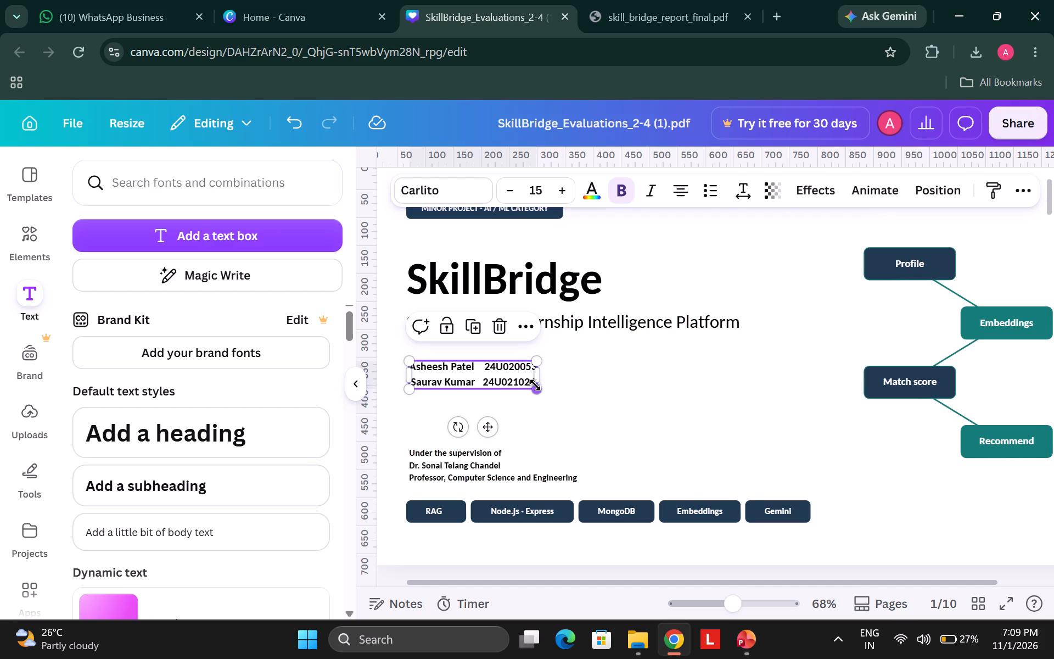
left_click_drag(536, 386, 557, 393)
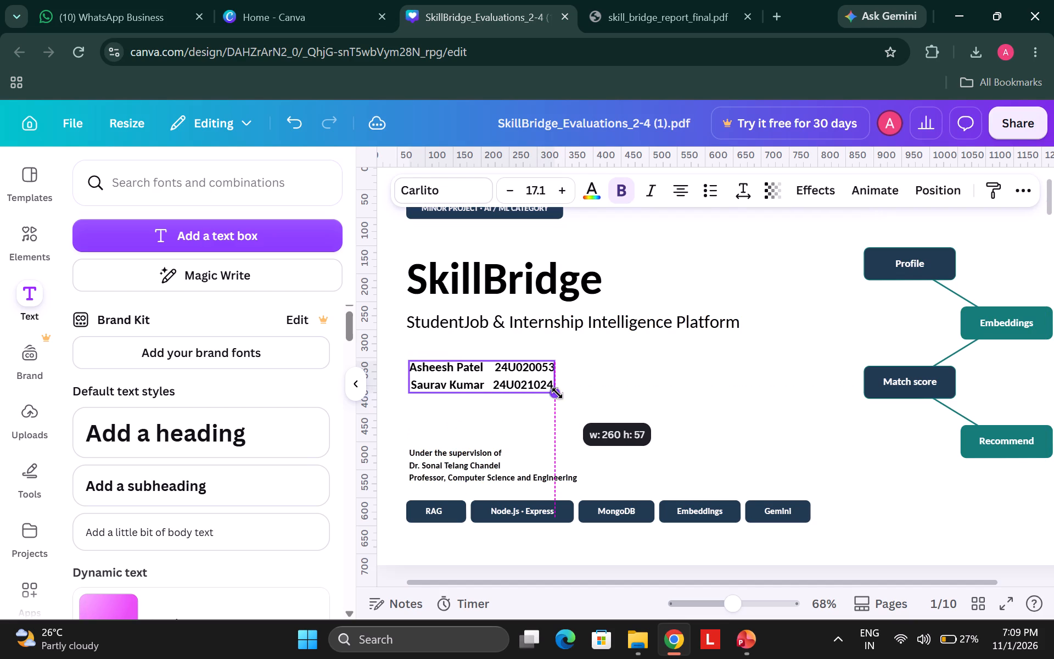
left_click_drag(557, 393, 563, 395)
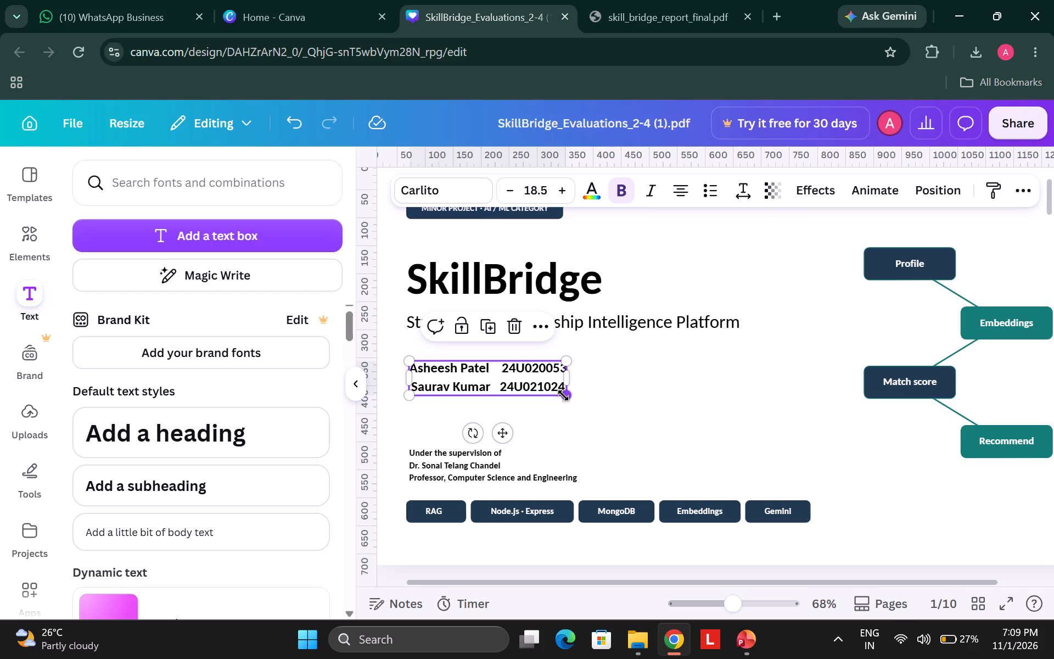
left_click(625, 187)
left_click(667, 360)
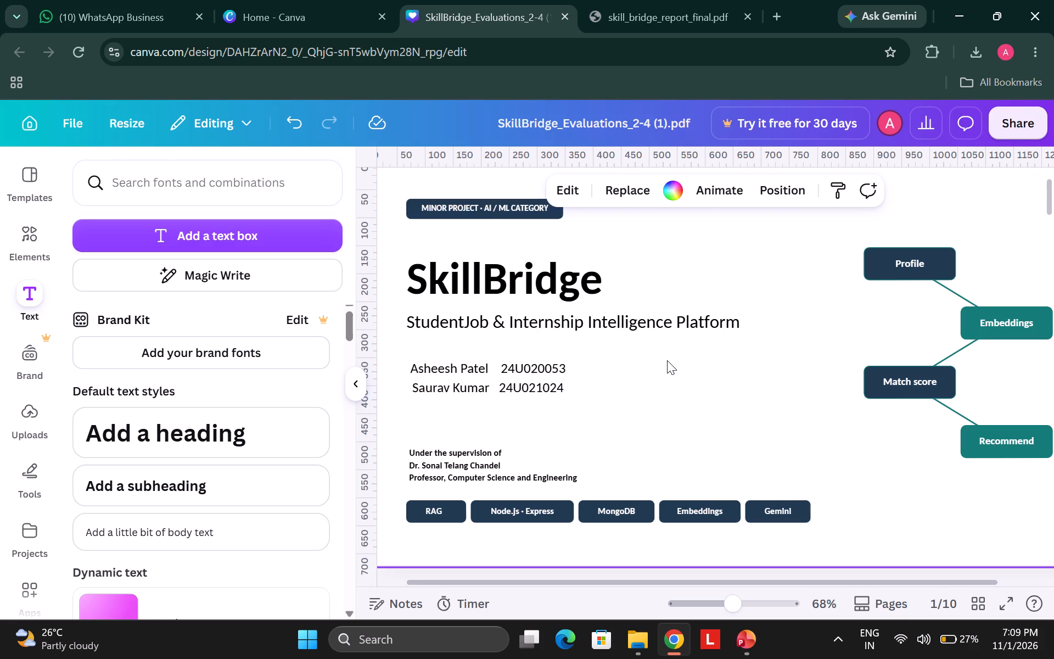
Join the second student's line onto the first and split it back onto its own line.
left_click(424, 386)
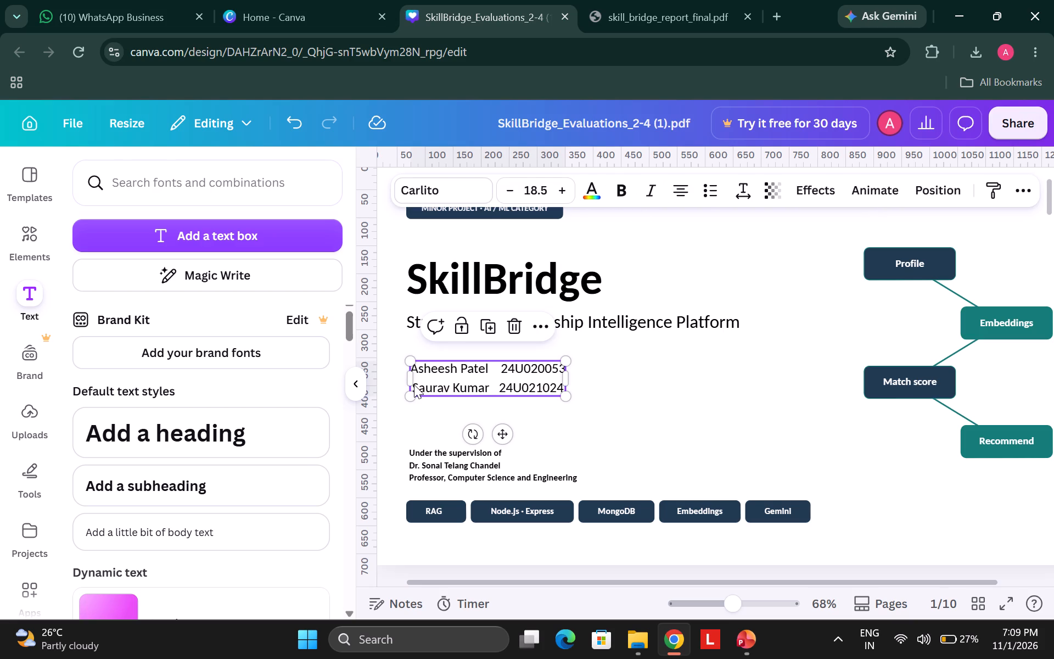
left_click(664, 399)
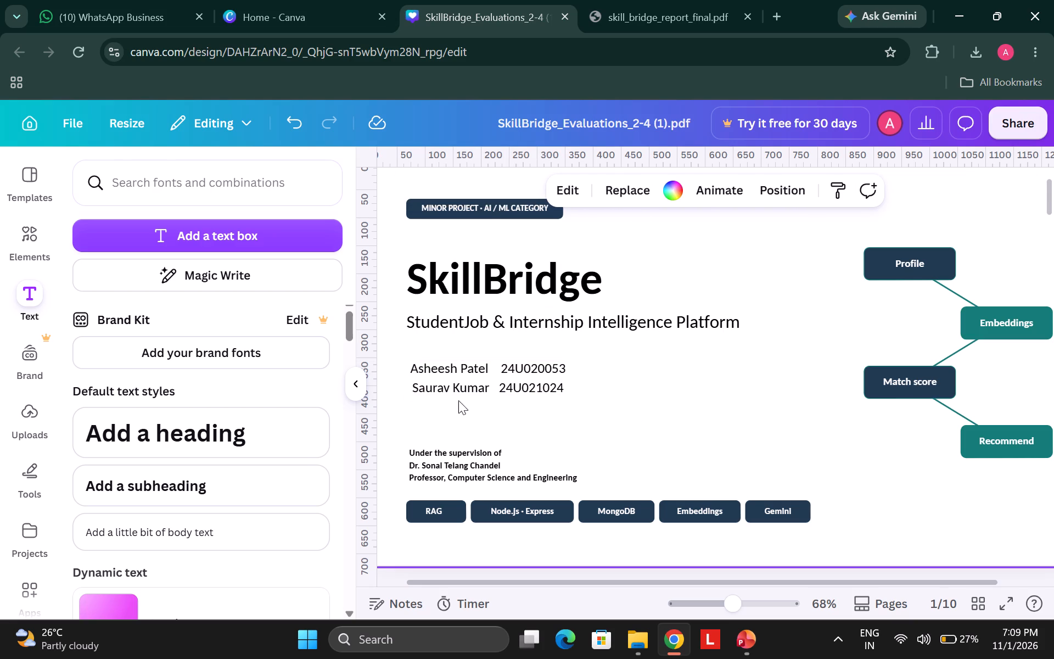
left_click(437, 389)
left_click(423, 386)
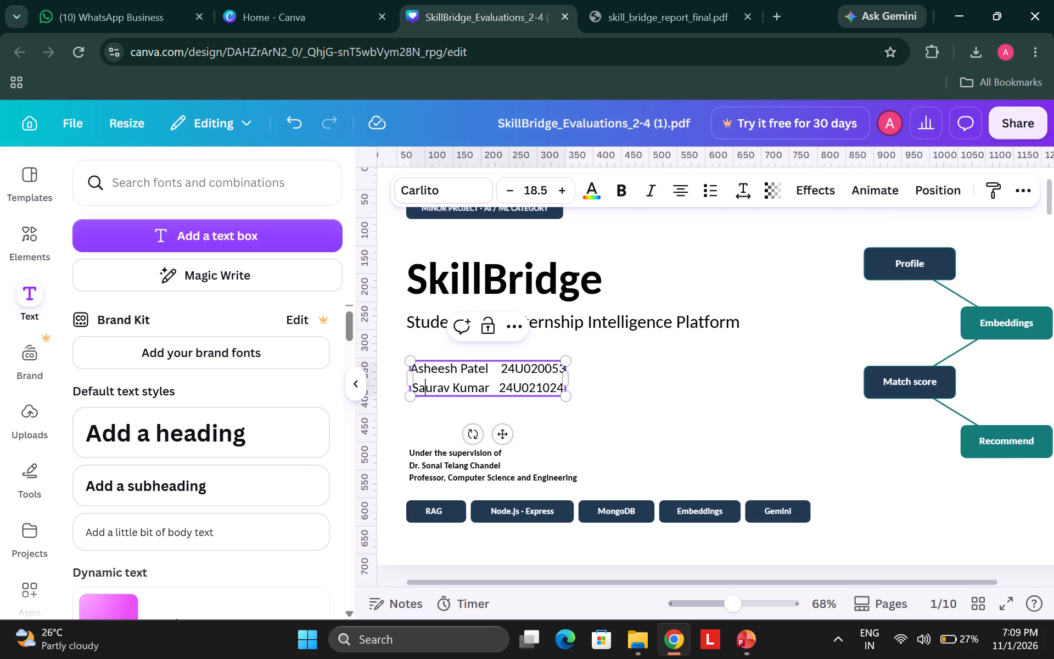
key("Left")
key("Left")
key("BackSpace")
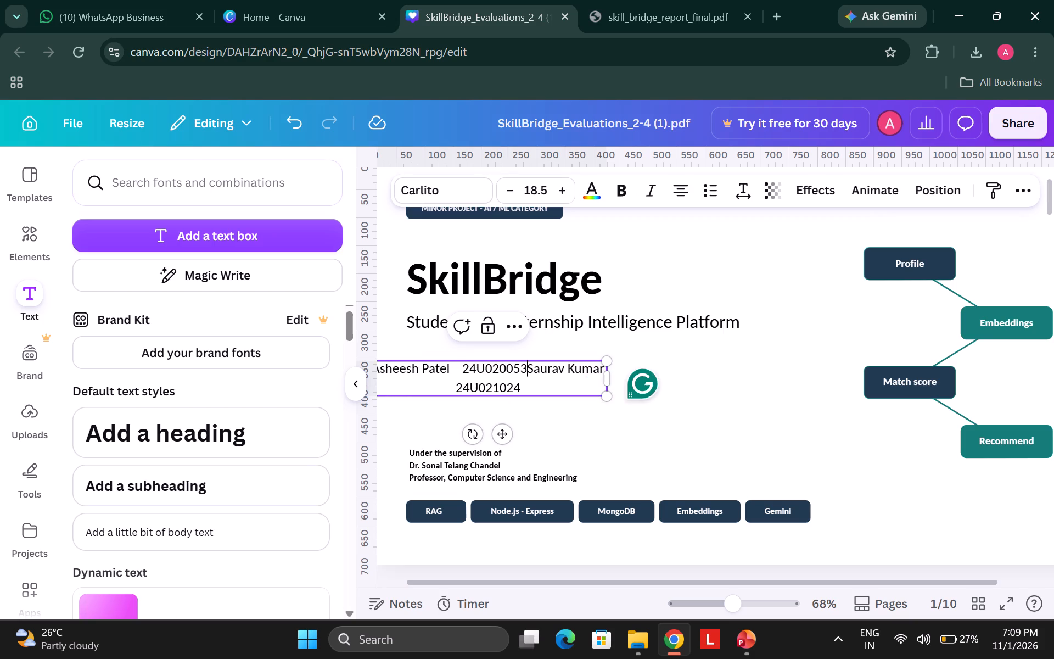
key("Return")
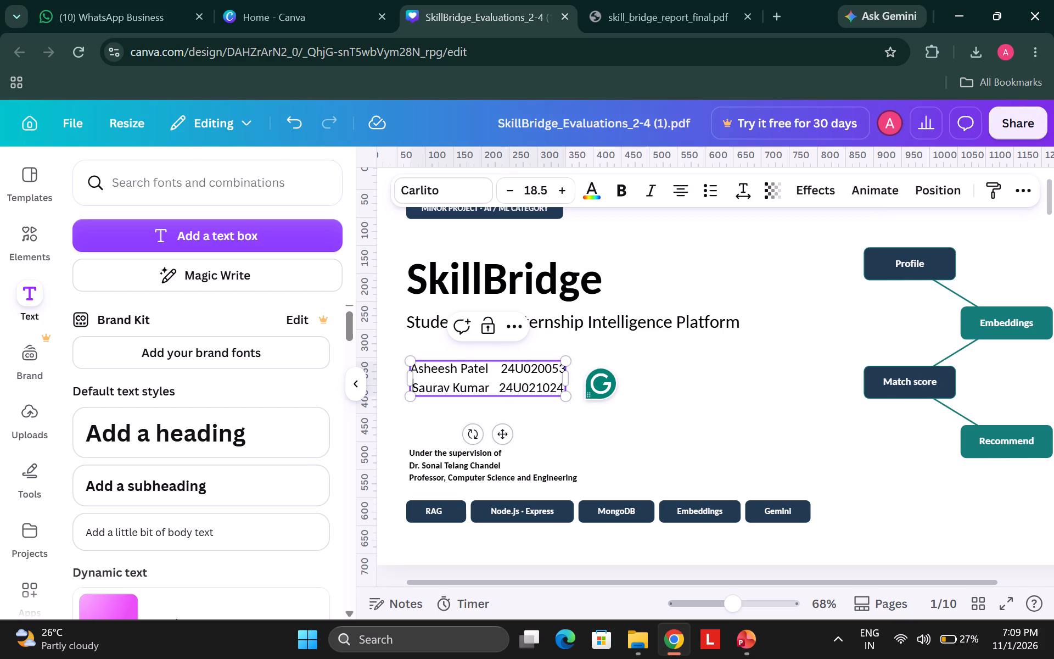
Add a space before the second student's roll number so the two student lines align.
left_click(611, 451)
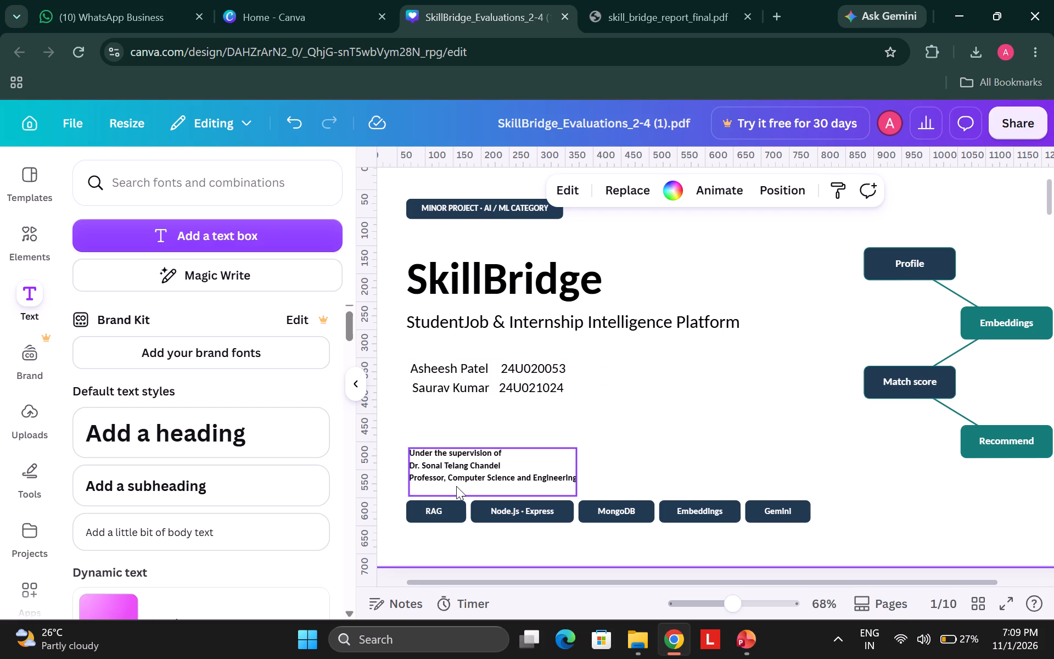
left_click(494, 384)
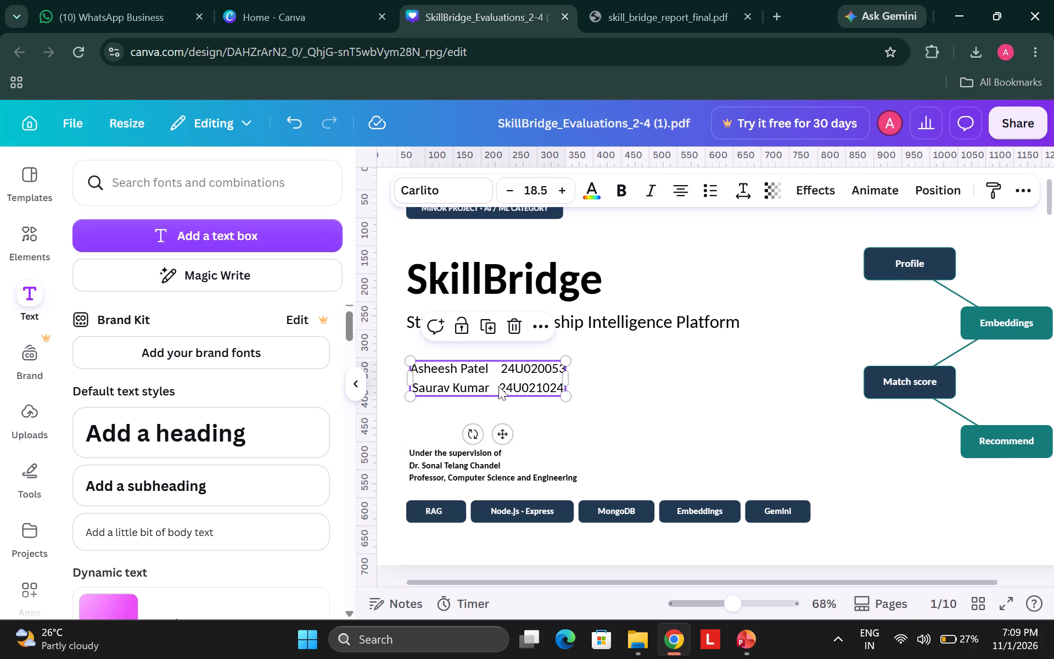
left_click(498, 386)
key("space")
left_click(584, 409)
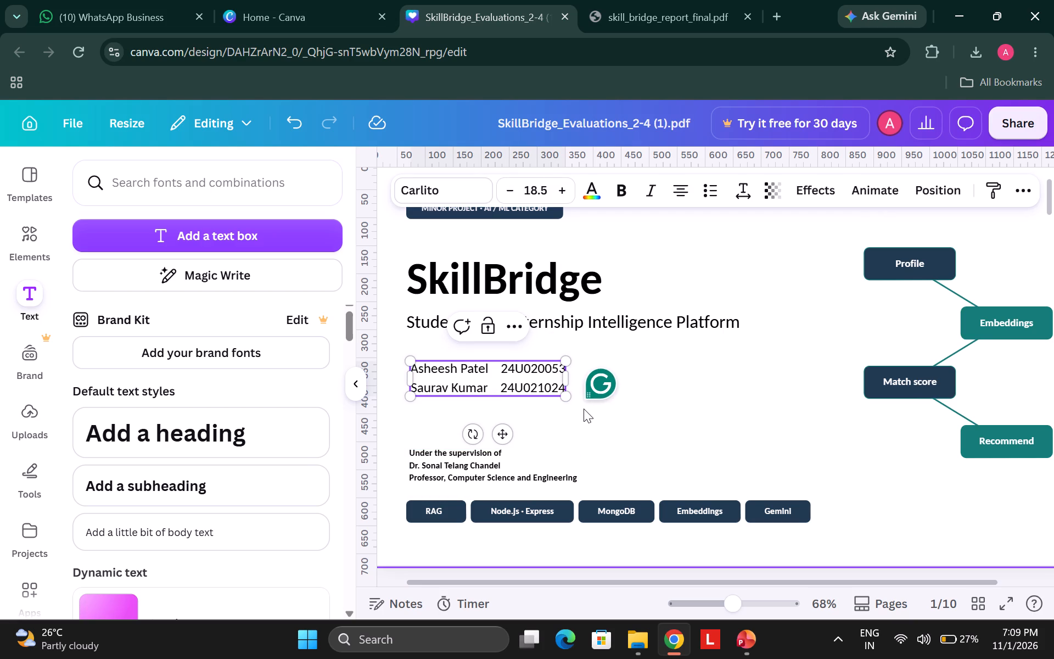
Enlarge the supervision credit text box to font size 13.6.
left_click(475, 461)
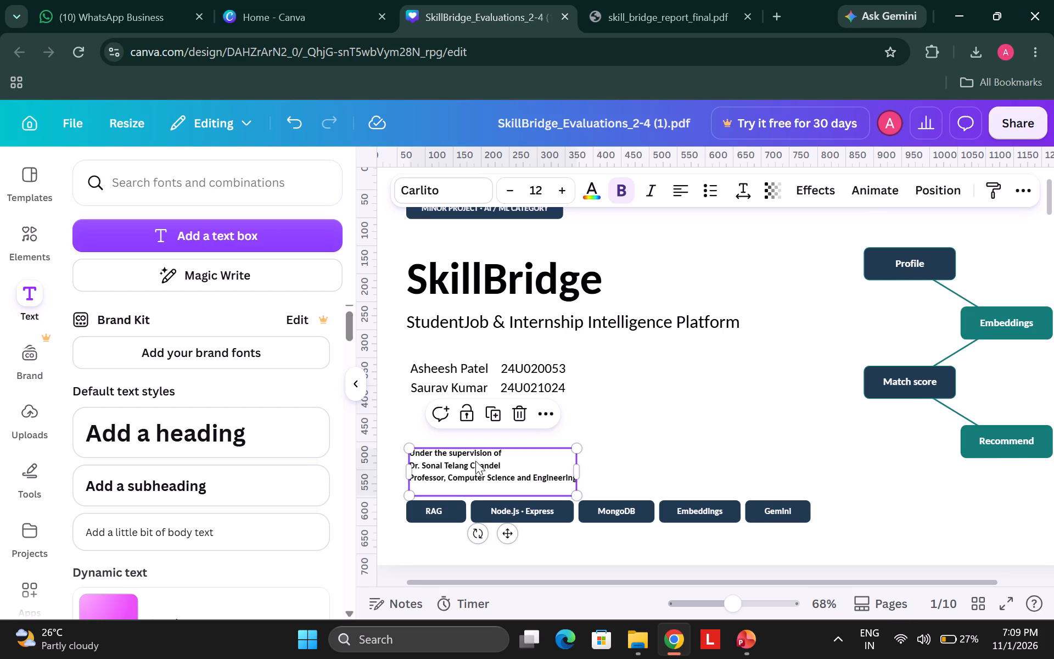
left_click_drag(414, 450, 413, 449)
left_click_drag(413, 449, 397, 426)
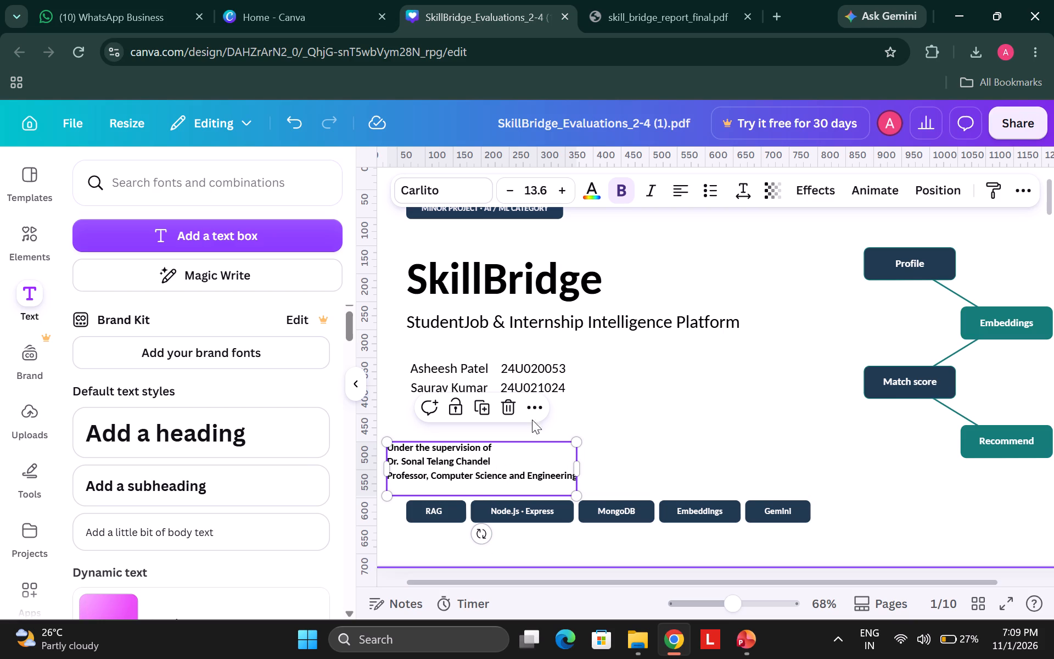
left_click(530, 463)
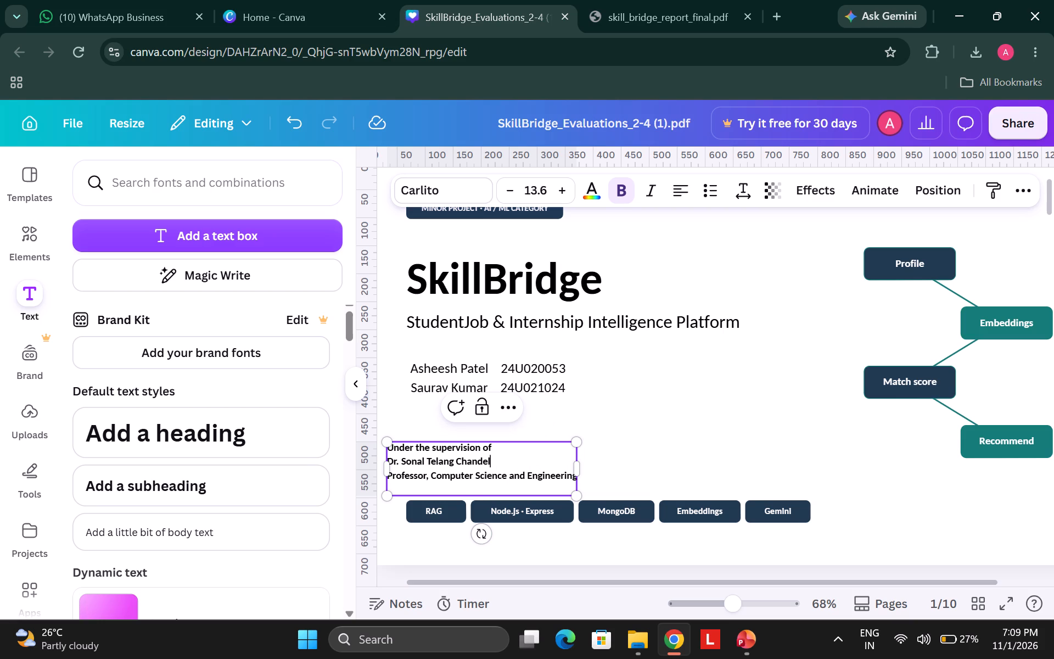
left_click(619, 454)
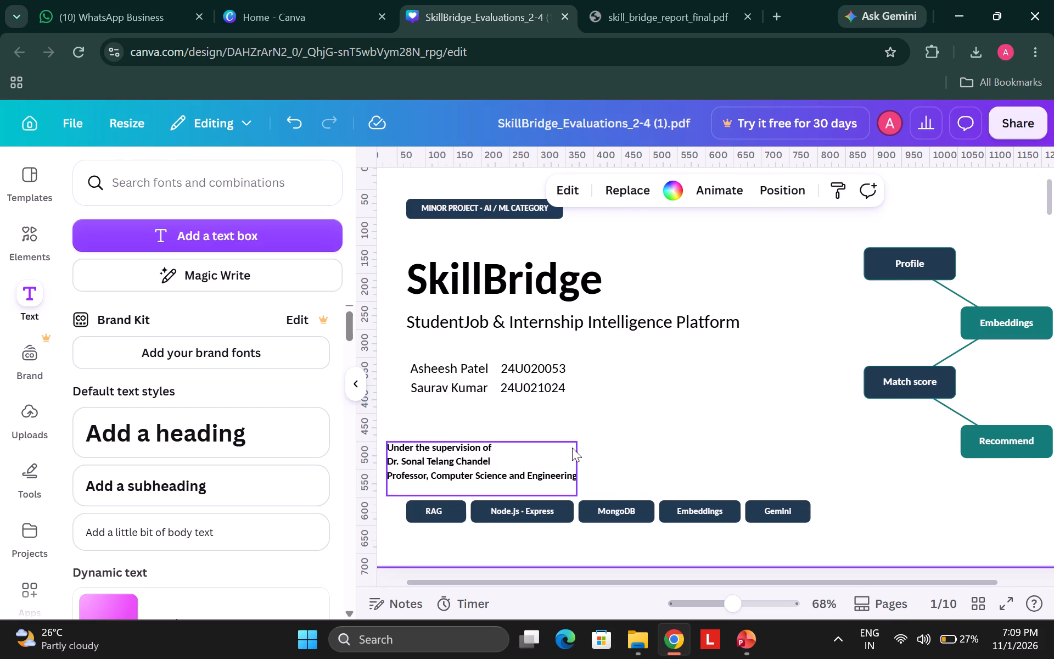
Move the supervision credit up beneath the student names, aligning its starting edge with theirs.
left_click(572, 448)
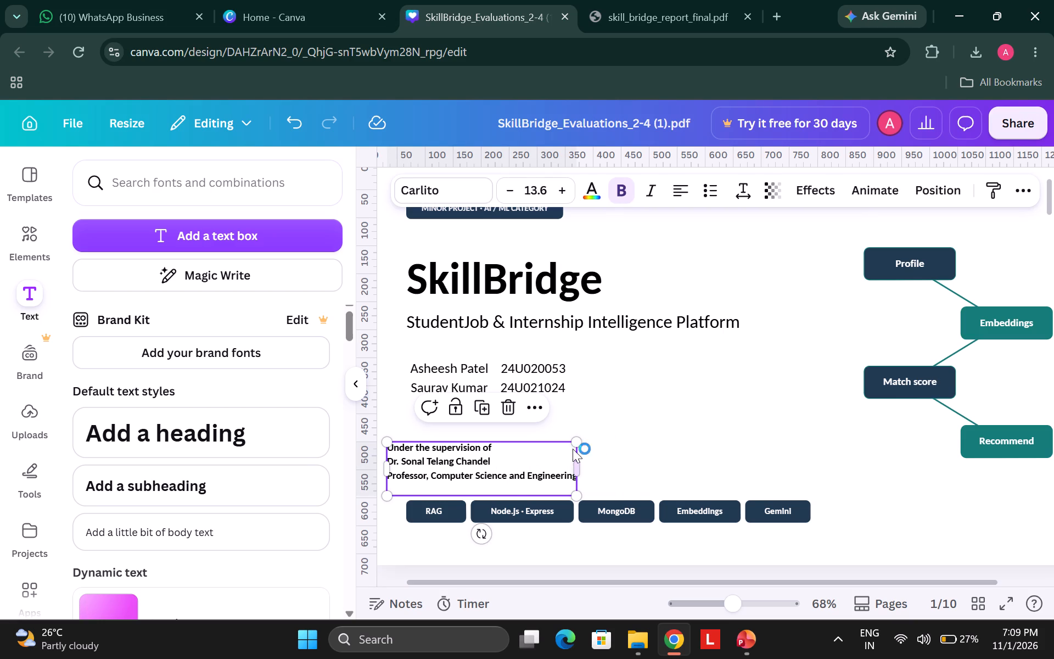
left_click_drag(572, 449, 592, 443)
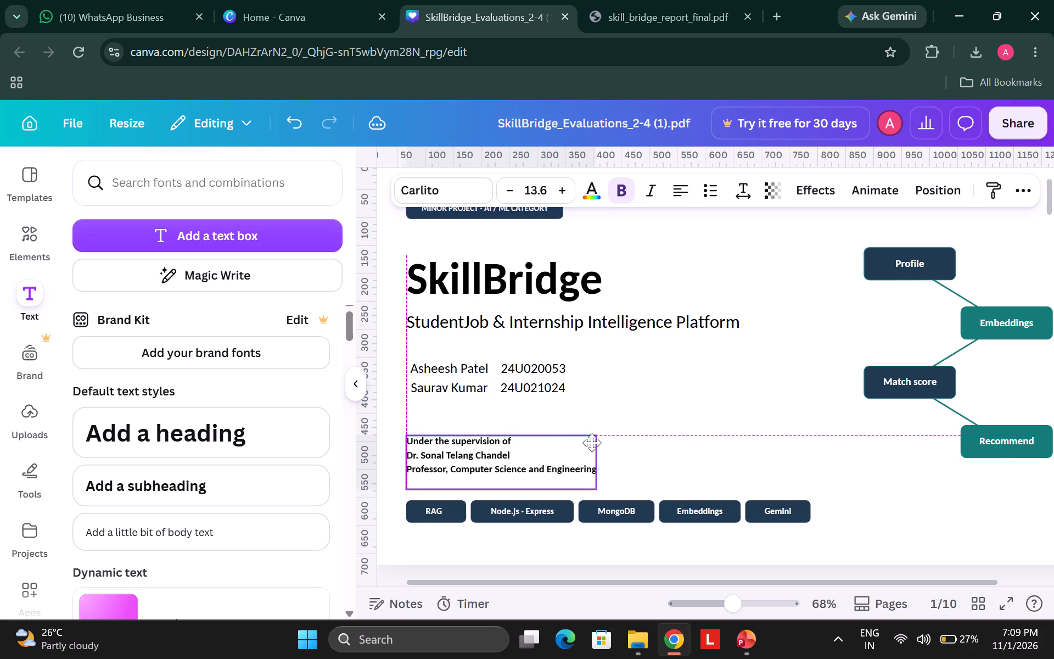
left_click_drag(592, 443, 596, 416)
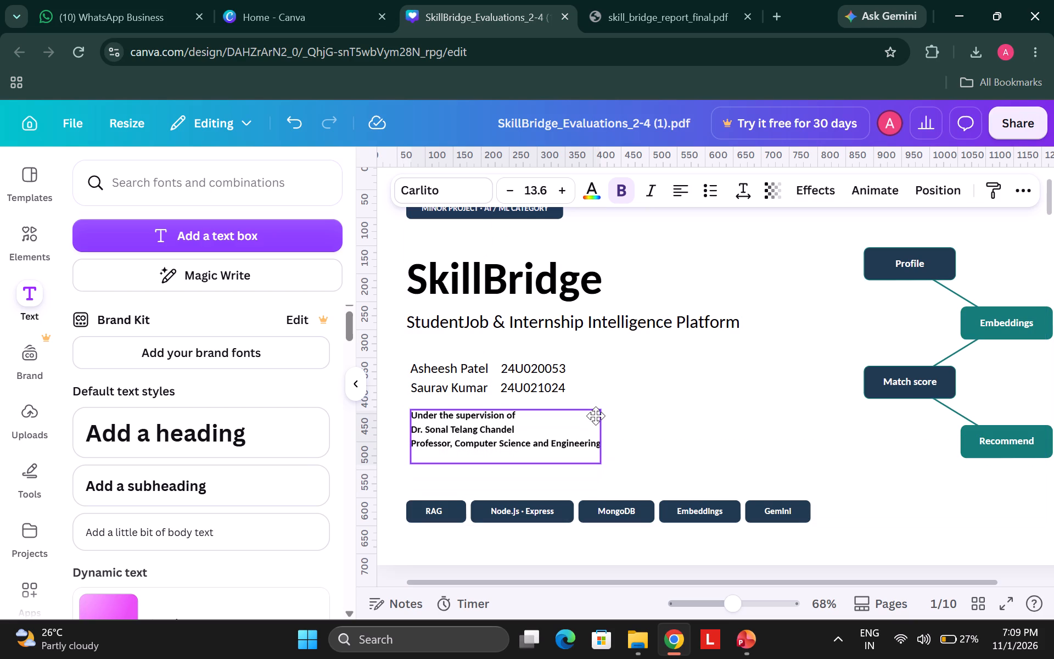
left_click_drag(596, 416, 596, 422)
left_click(743, 377)
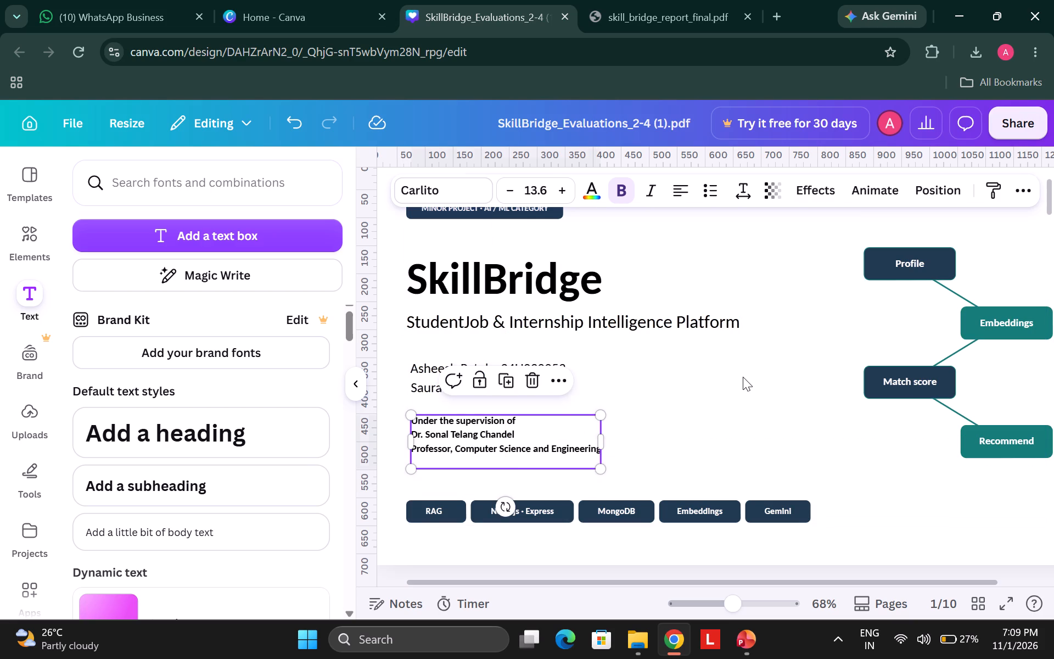
scroll(743, 377, "up", 1)
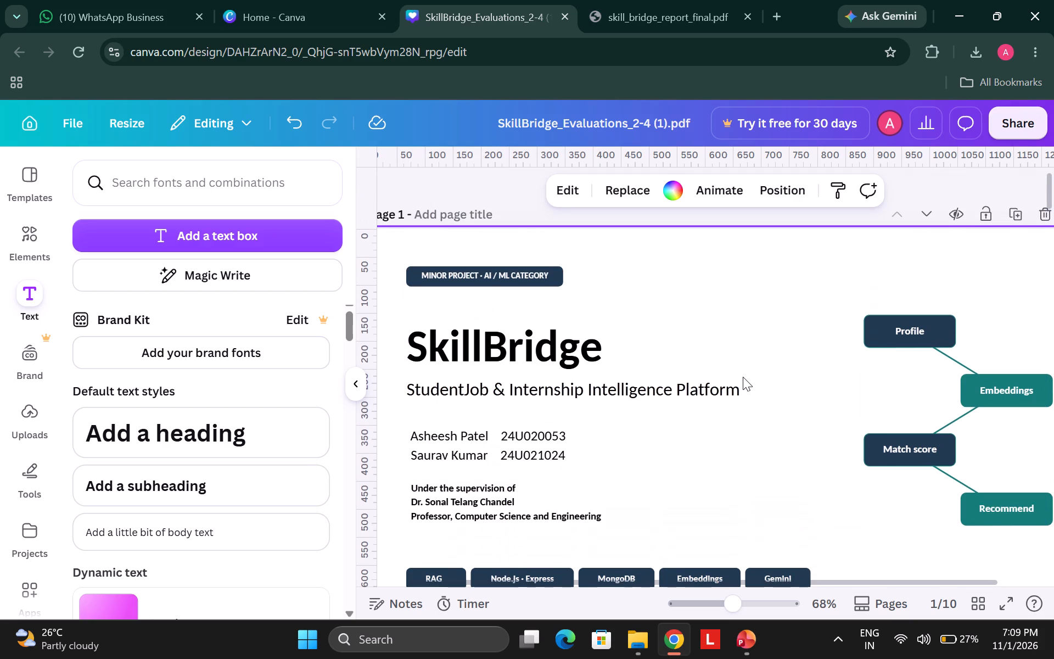
scroll(743, 377, "down", 1)
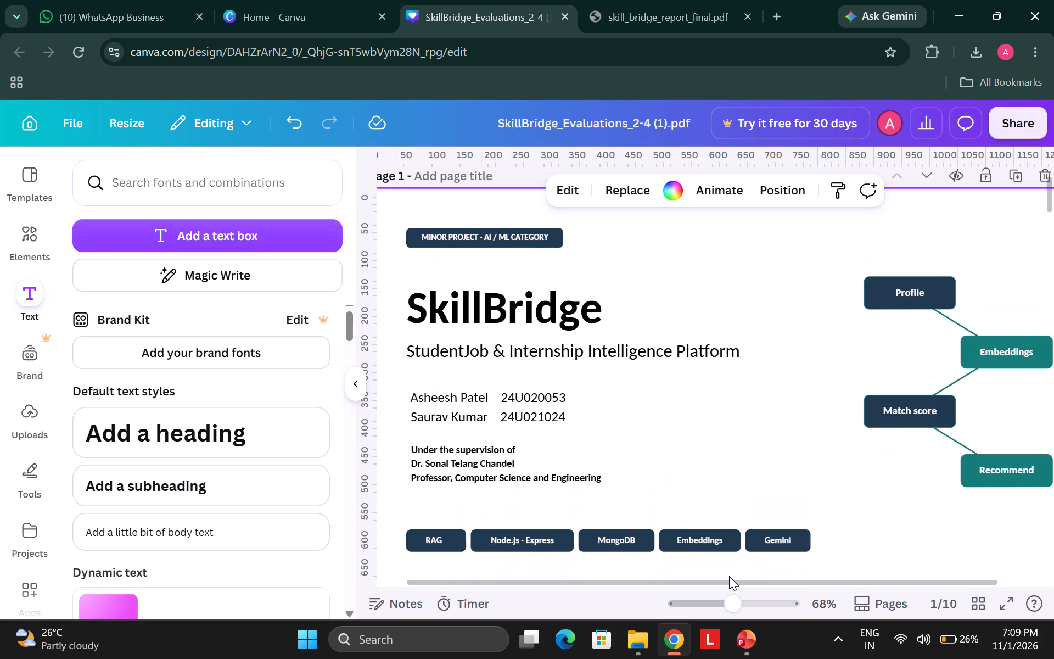
Switch to the StudyMate presentation in PowerPoint to consult its title slide.
left_click(749, 645)
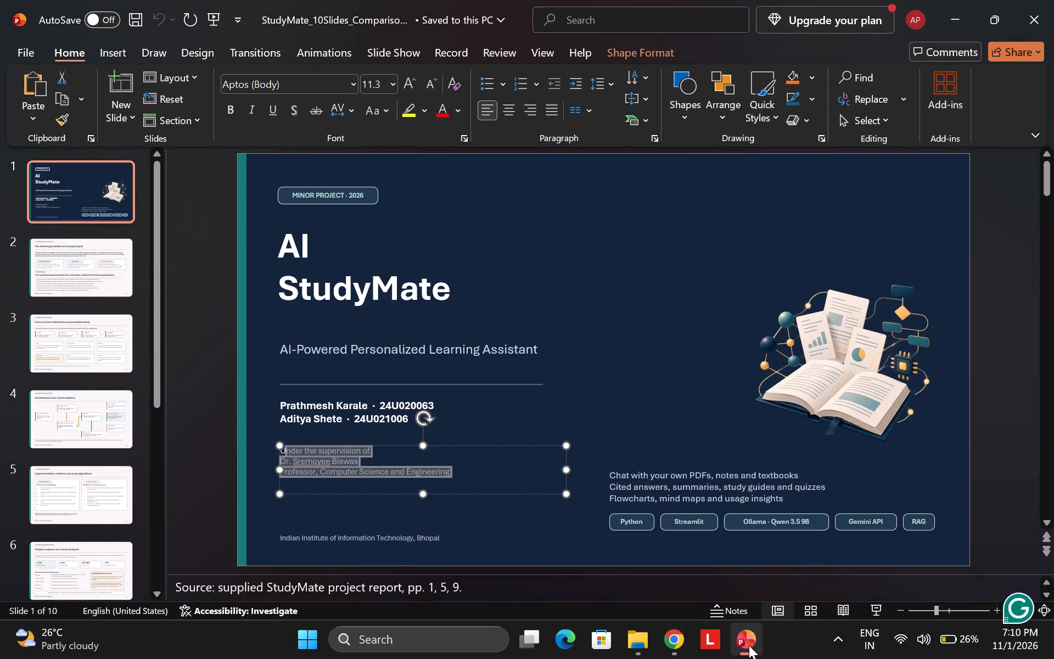
Switch back to Canva, add a text box reading "Indian" to the title page, and move it into the empty space above the subtitle.
left_click(679, 644)
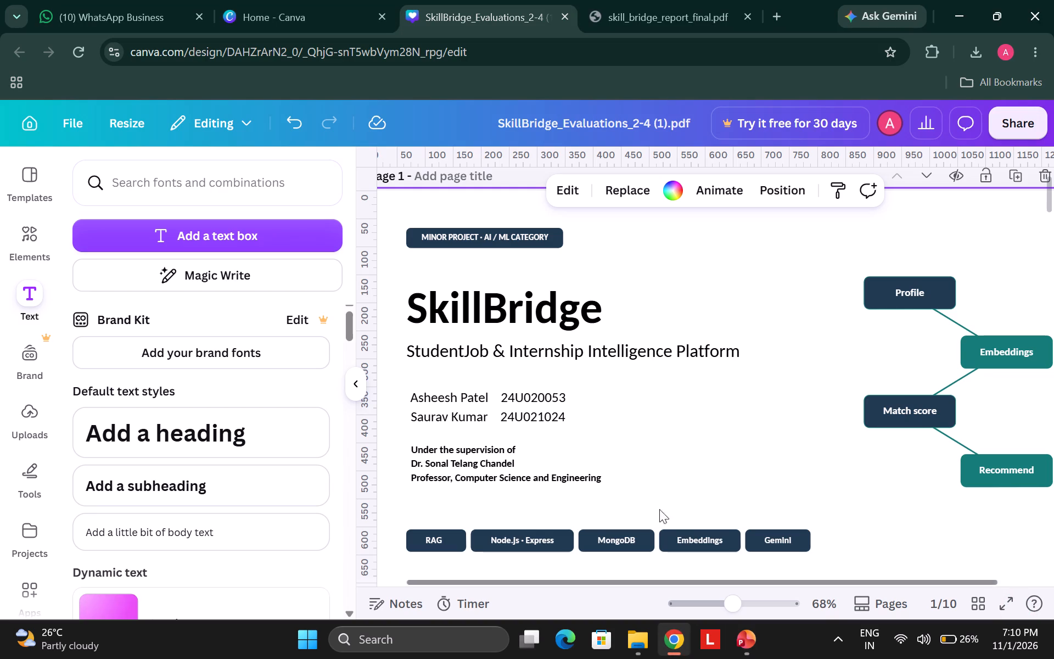
scroll(651, 408, "up", 1)
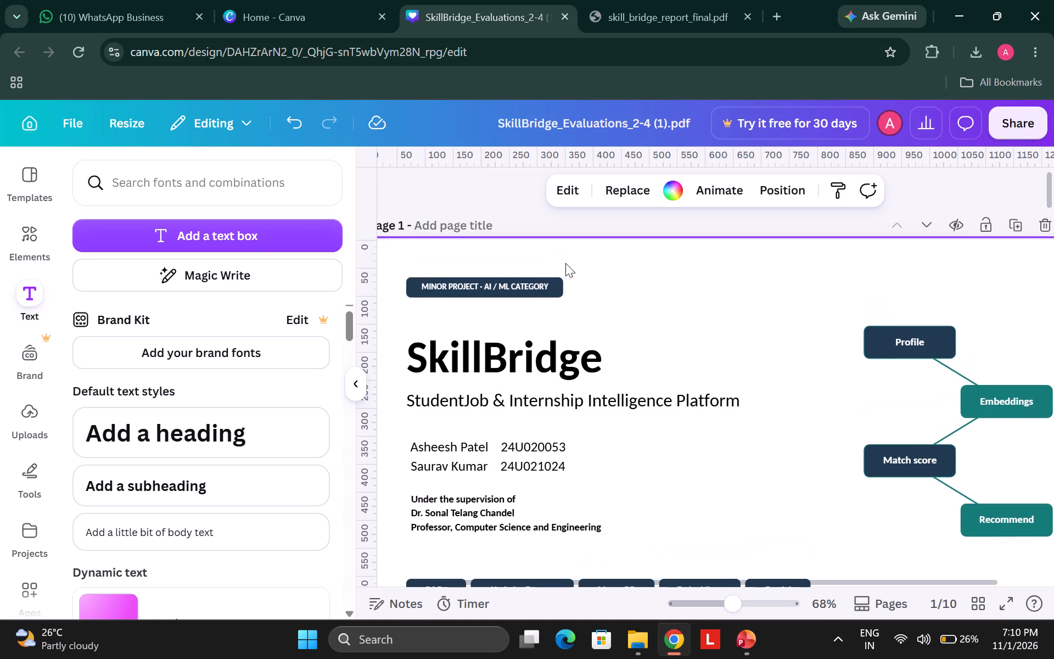
left_click(260, 238)
key("BackSpace")
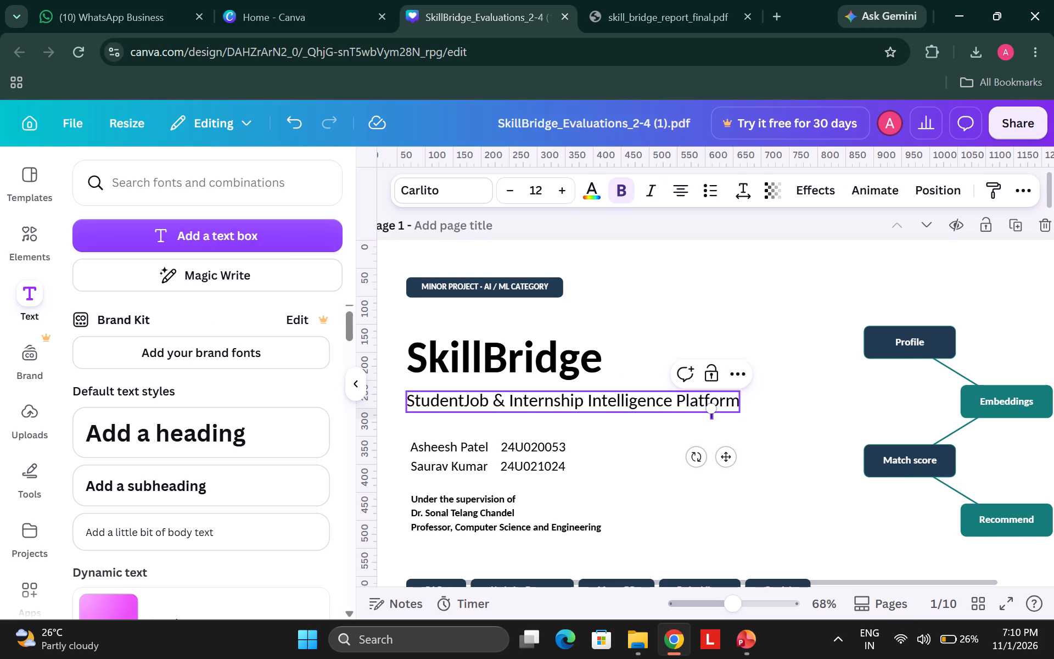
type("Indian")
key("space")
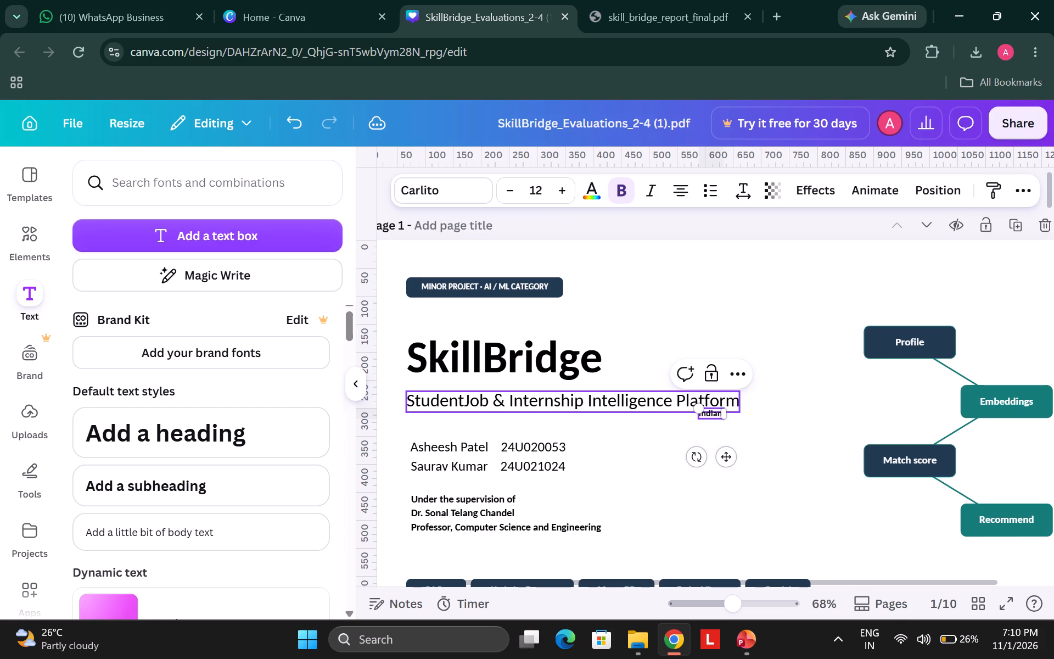
left_click_drag(728, 461, 727, 388)
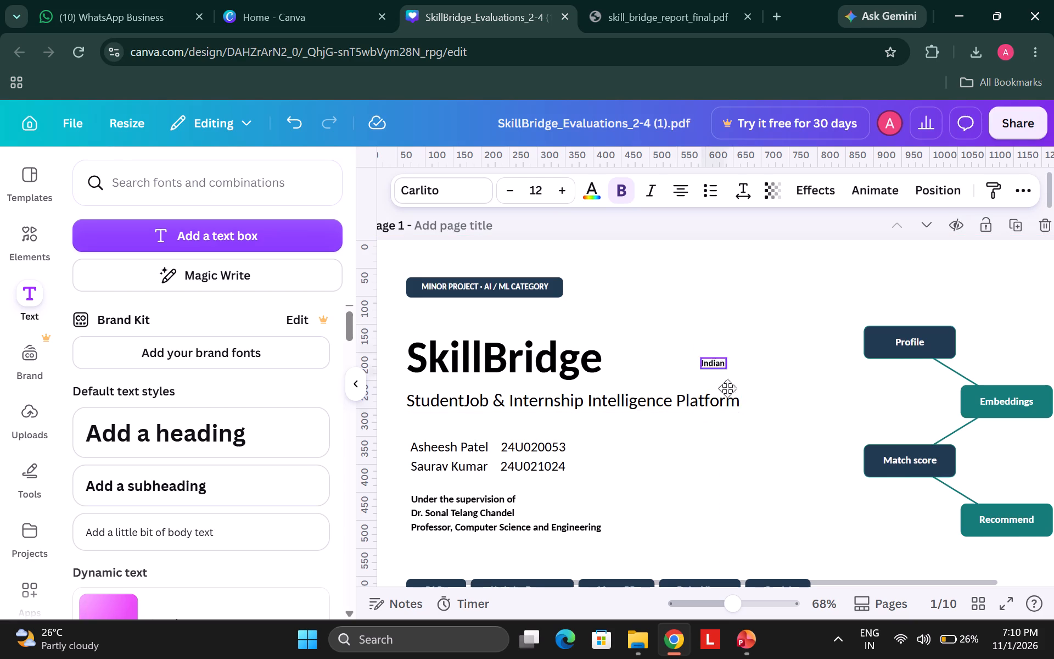
left_click_drag(727, 388, 708, 356)
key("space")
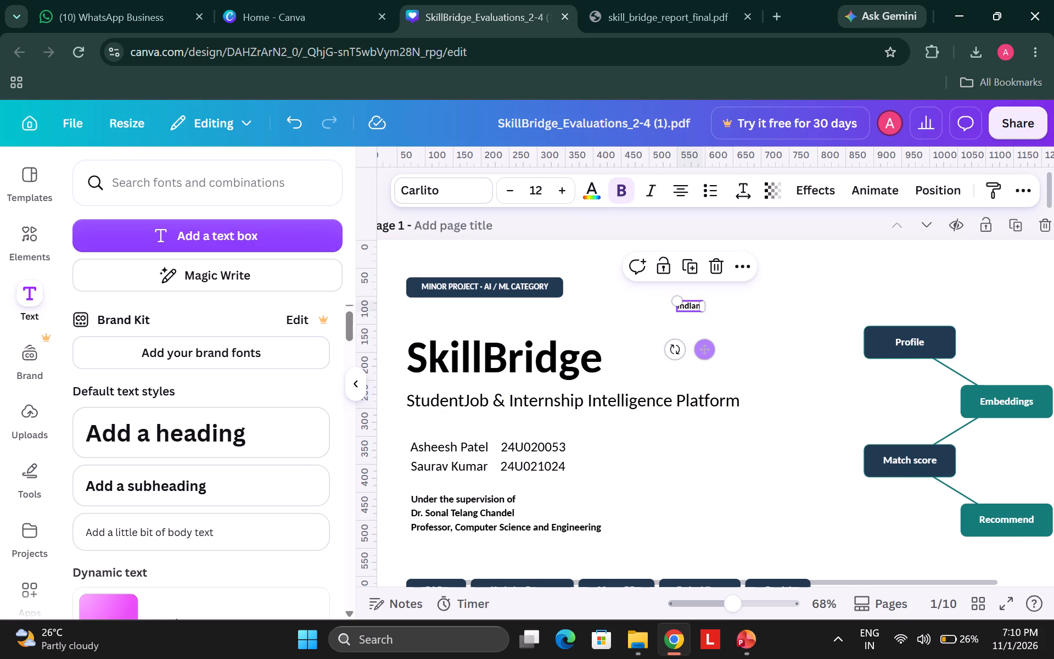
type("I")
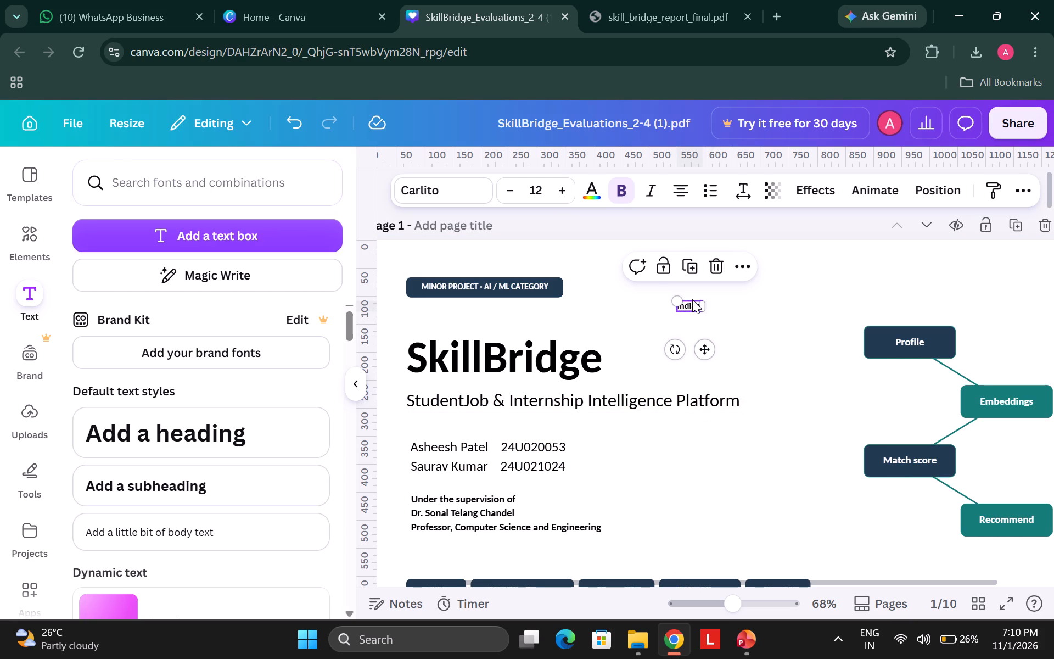
Enlarge the new text to font size 47.5 and complete it as "Indian Institute of Information Technology Bhopal".
left_click(692, 299)
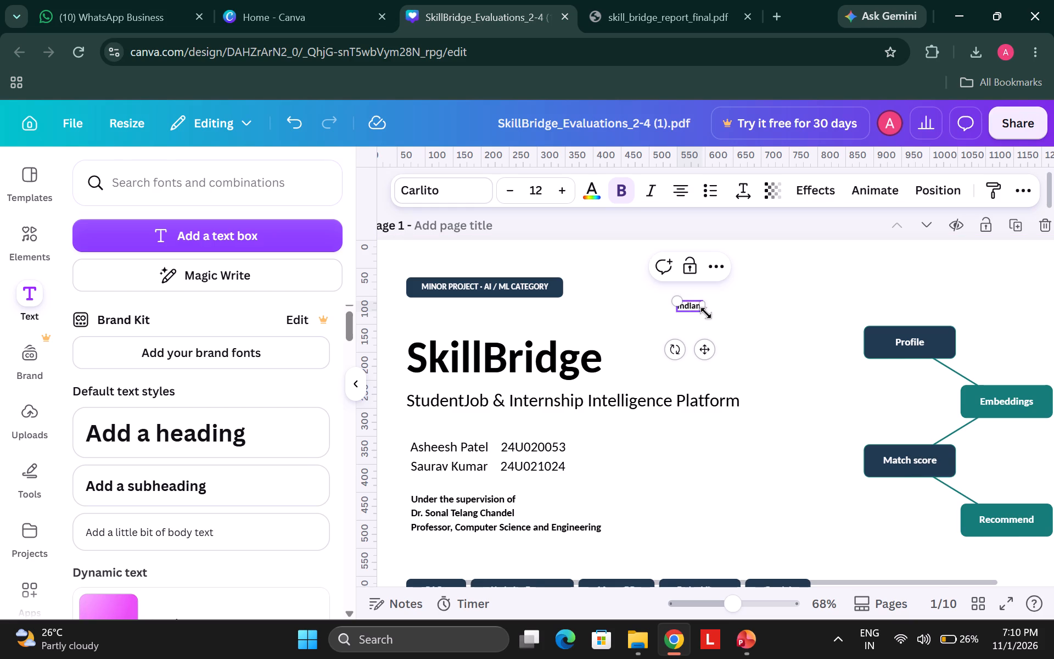
left_click_drag(706, 313, 778, 344)
left_click(766, 324)
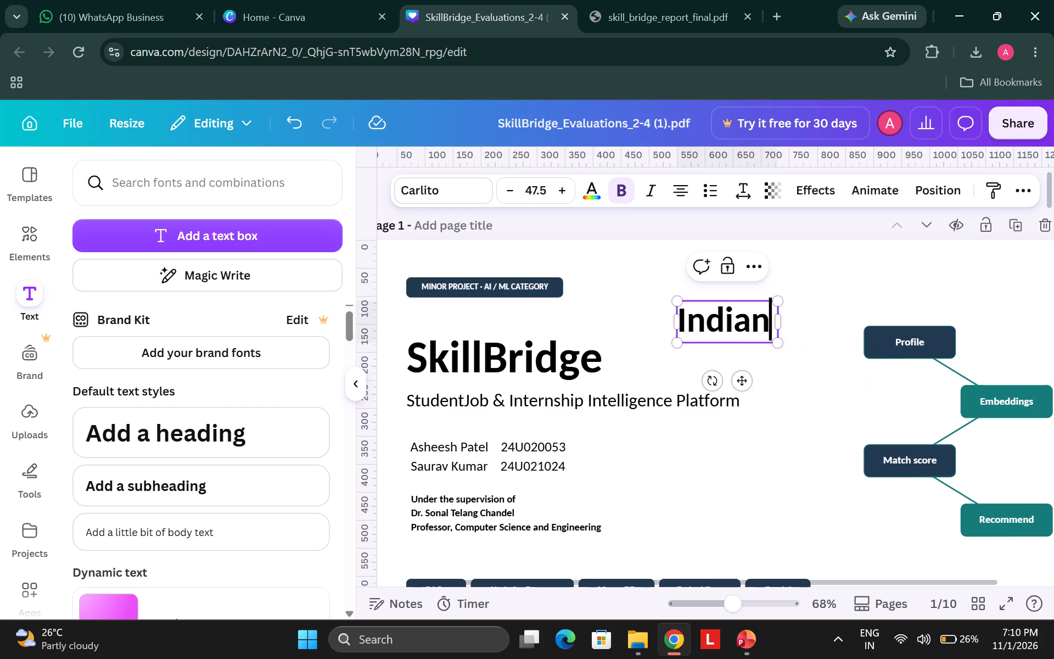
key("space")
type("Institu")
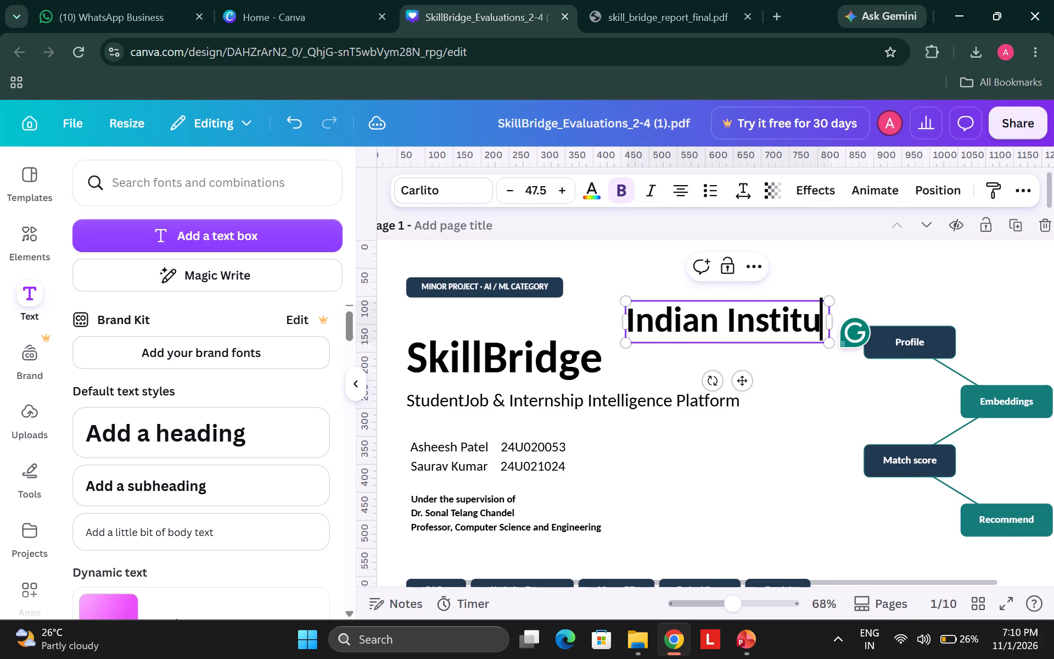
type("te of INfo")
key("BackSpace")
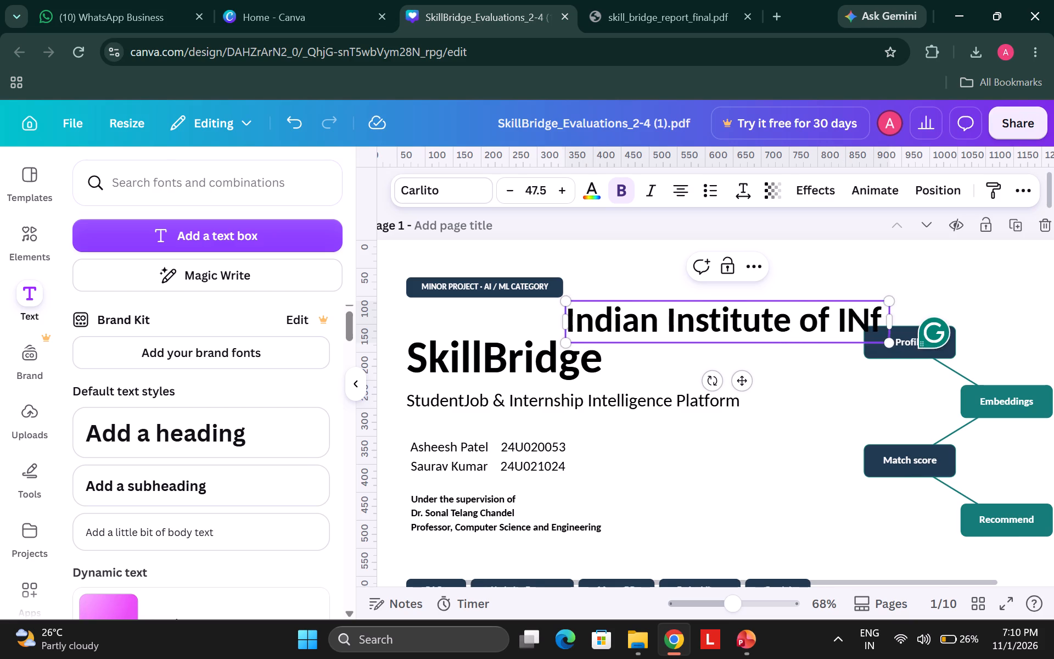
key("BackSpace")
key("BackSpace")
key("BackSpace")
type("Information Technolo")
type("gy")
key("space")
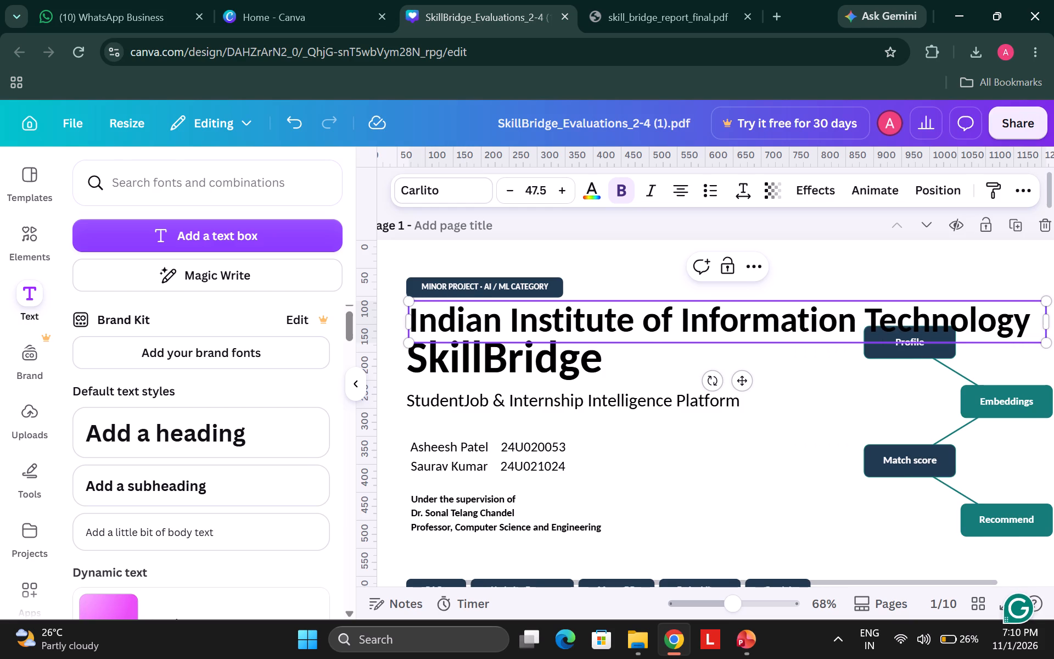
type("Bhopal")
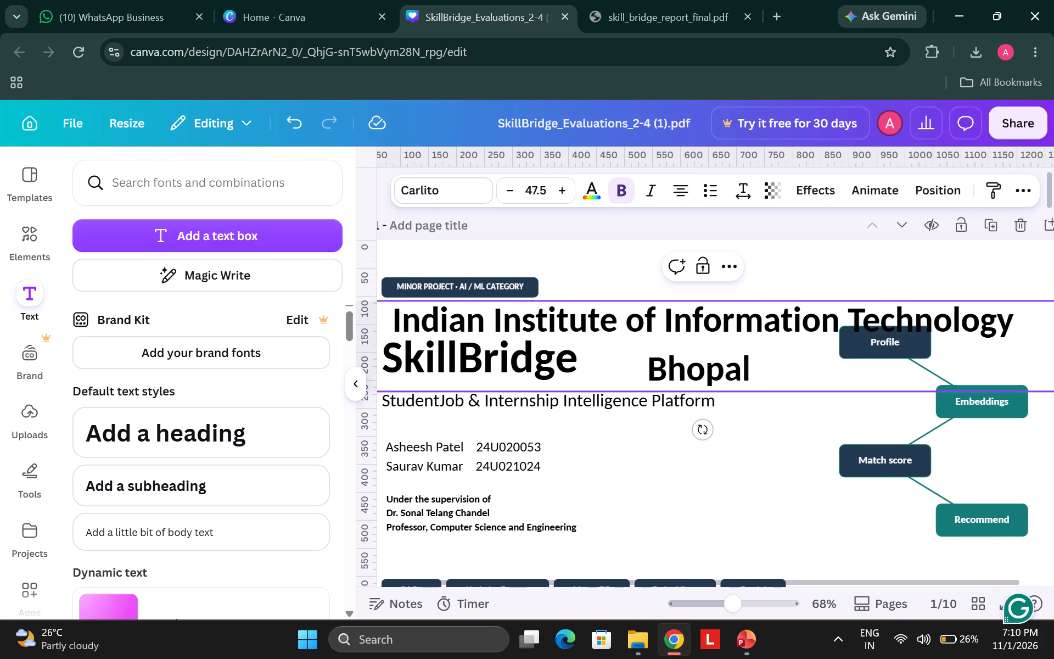
Reduce the institute name's font size to 32.5.
triple_click(513, 191)
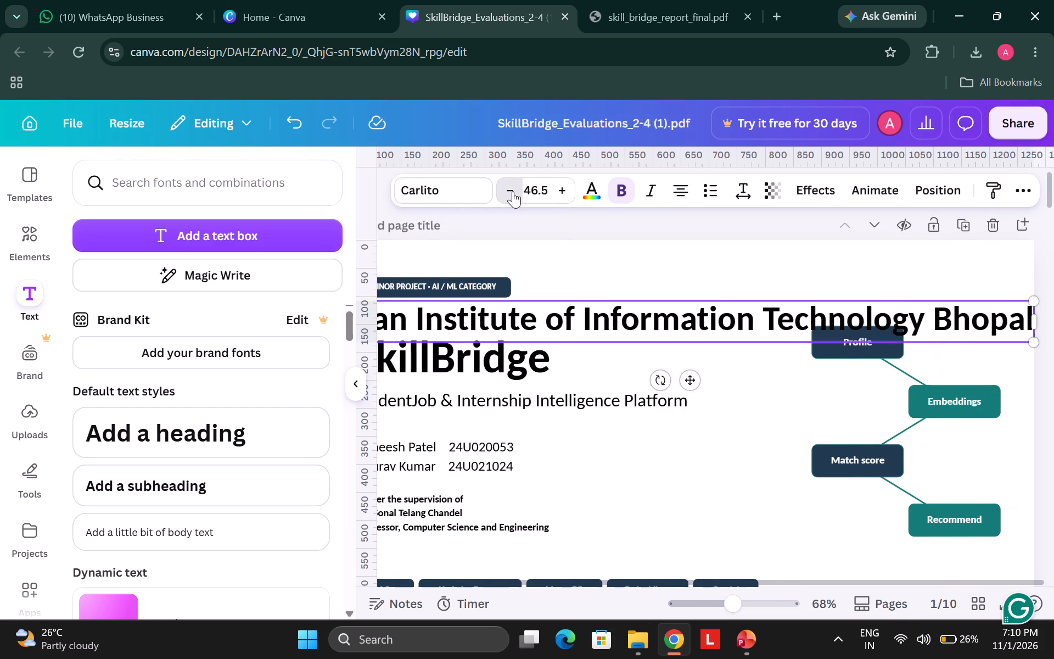
triple_click(513, 191)
triple_click(513, 191)
triple_click(513, 191)
triple_click(513, 191)
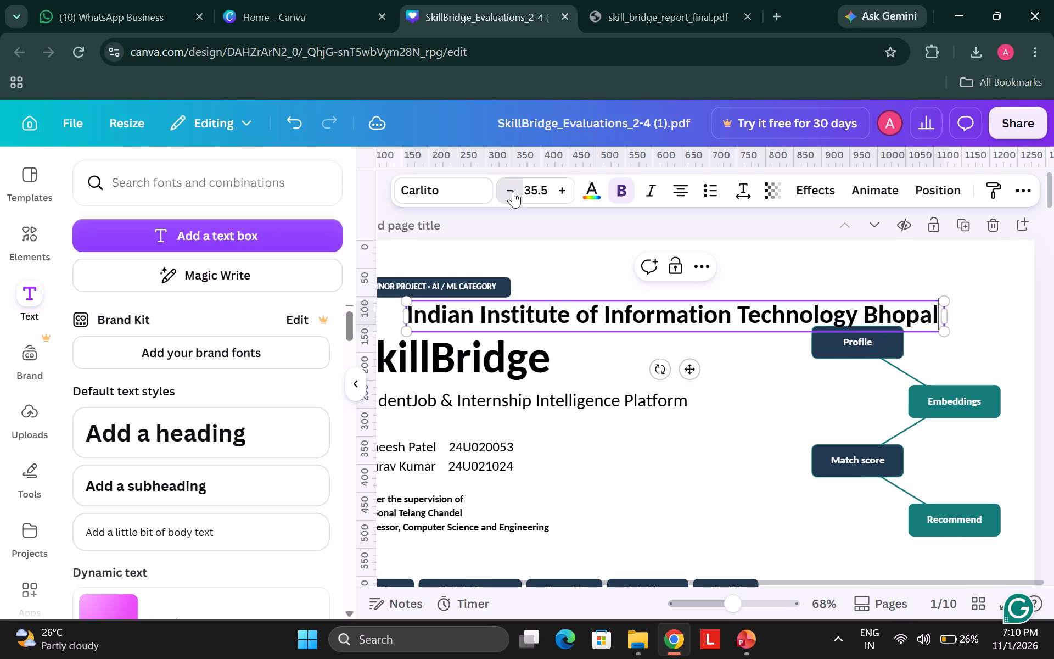
left_click(674, 543)
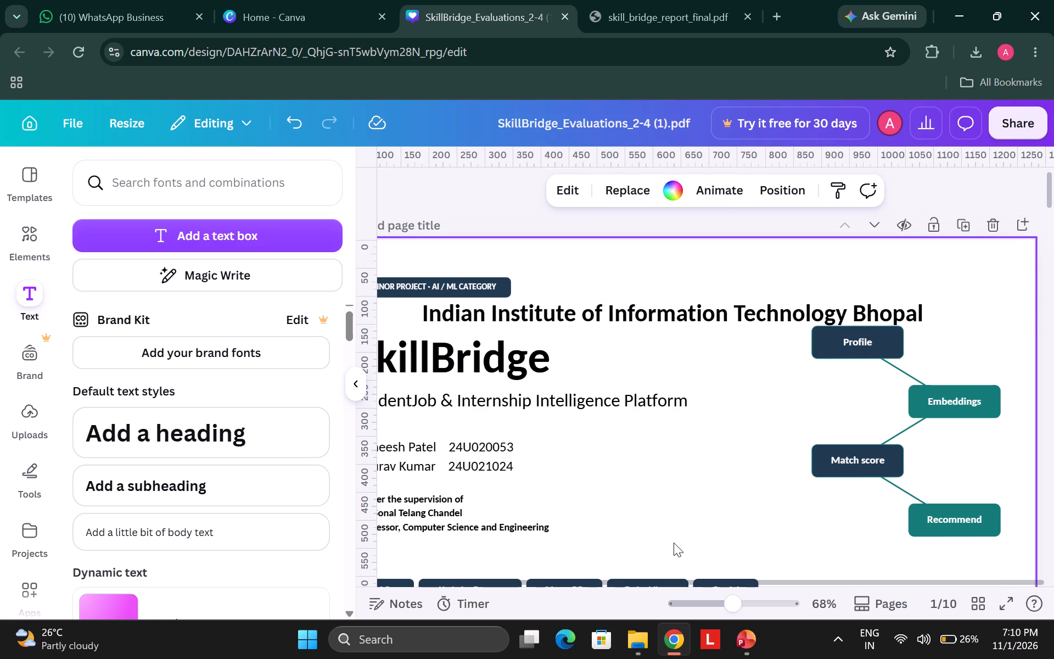
Move the institute name up to the title page's top edge, above the minor-project category tag.
scroll(674, 543, "right", 1)
left_click_drag(791, 317, 791, 315)
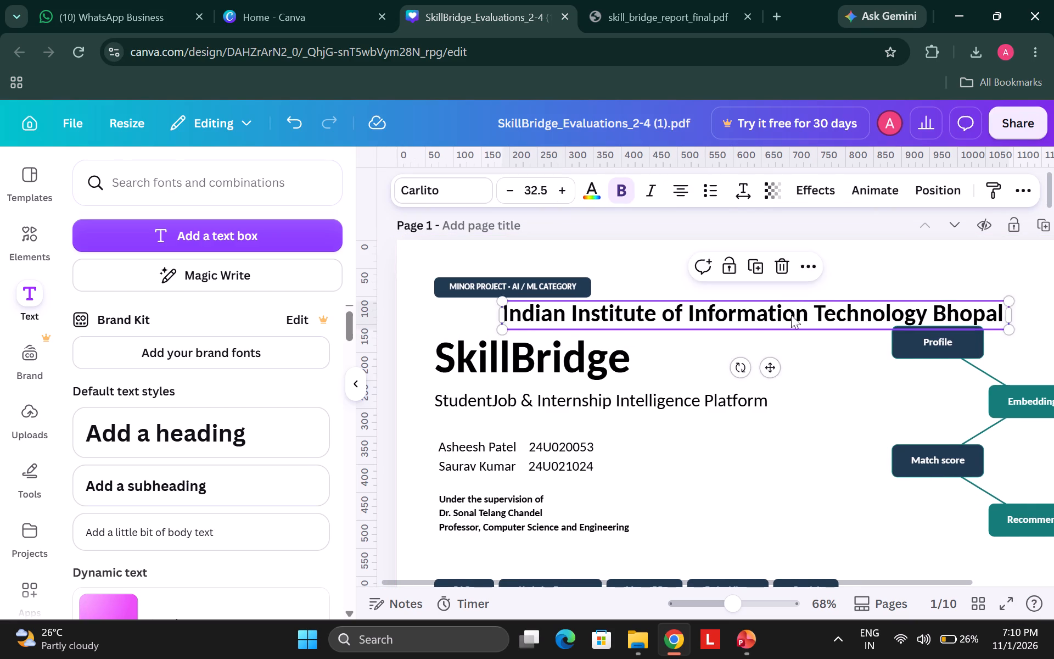
left_click_drag(791, 315, 784, 265)
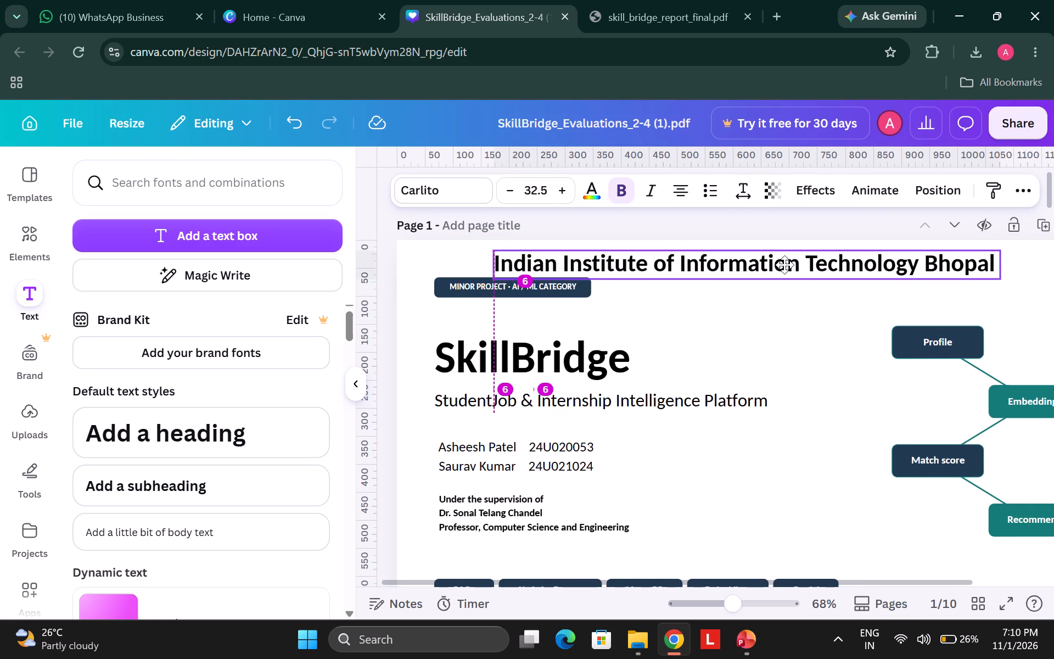
left_click_drag(784, 265, 788, 262)
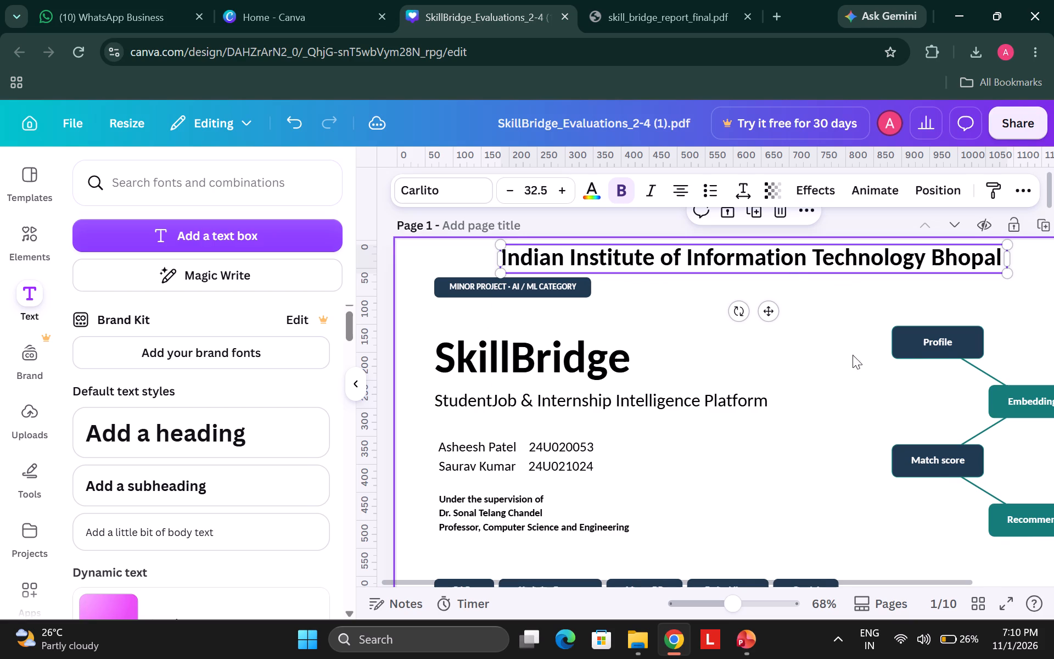
left_click(849, 385)
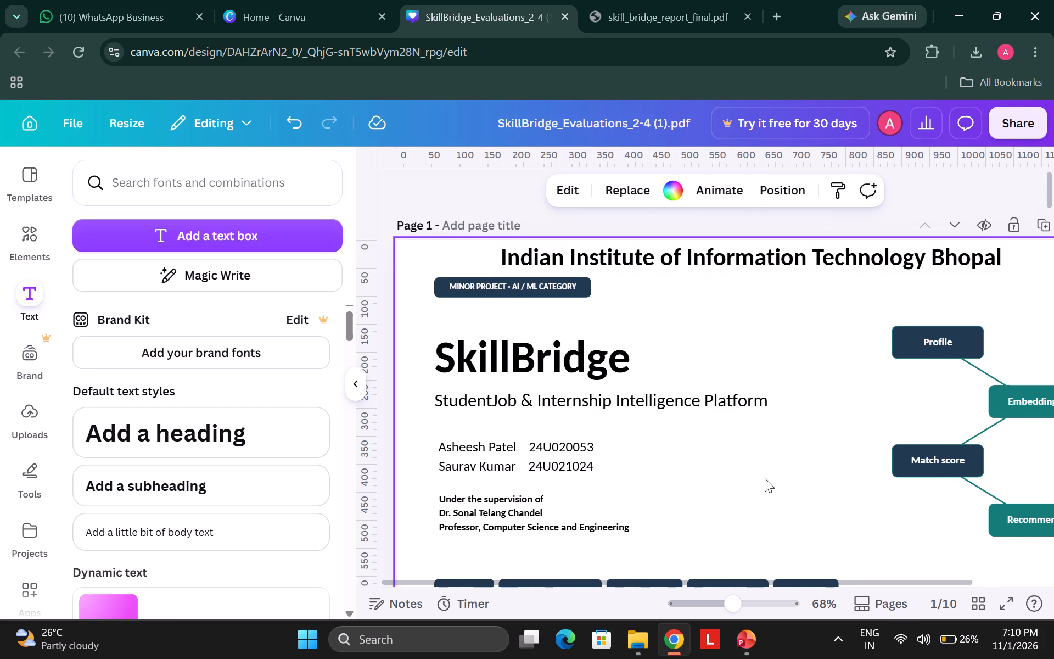
Review the whole title page's layout, from the institute name down to the technology tags.
scroll(765, 478, "left", 1)
scroll(765, 478, "right", 1)
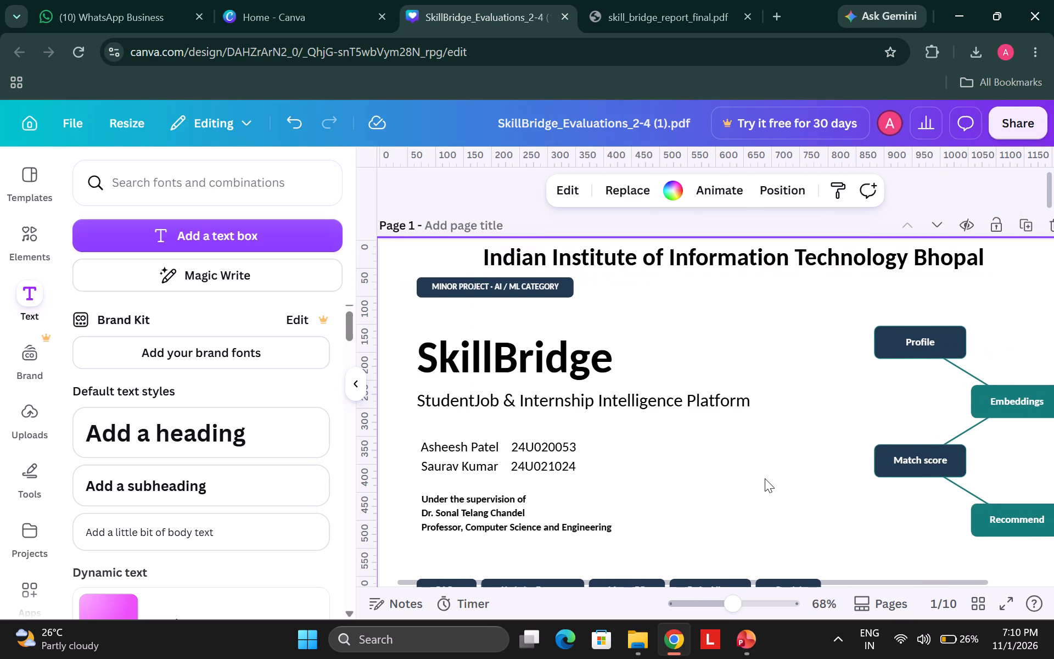
scroll(765, 478, "down", 2)
scroll(765, 478, "up", 1)
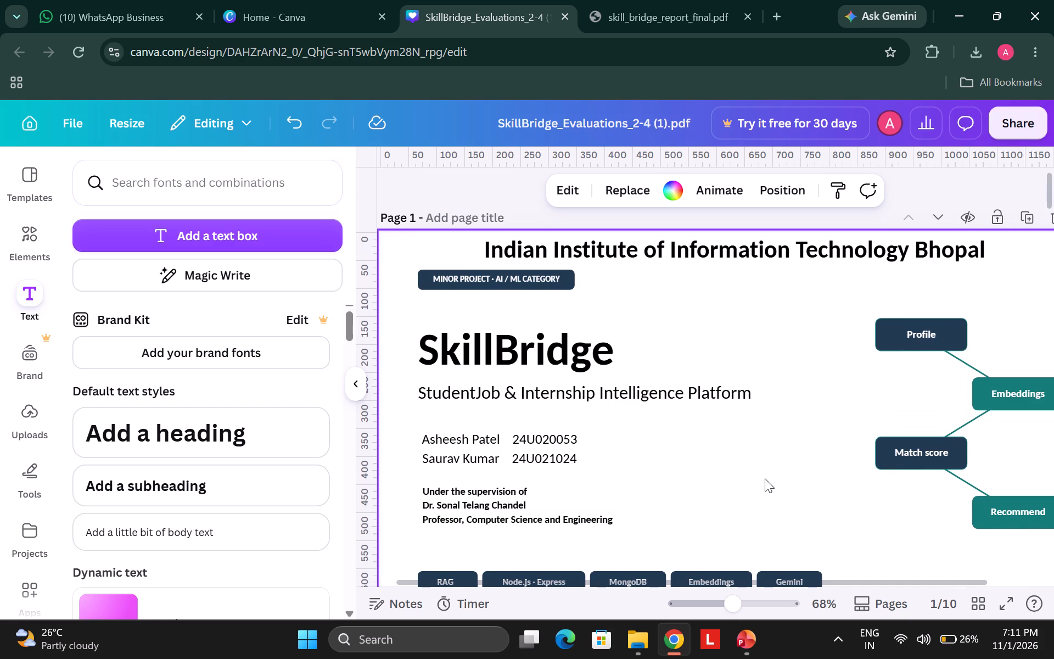
scroll(765, 478, "left", 1)
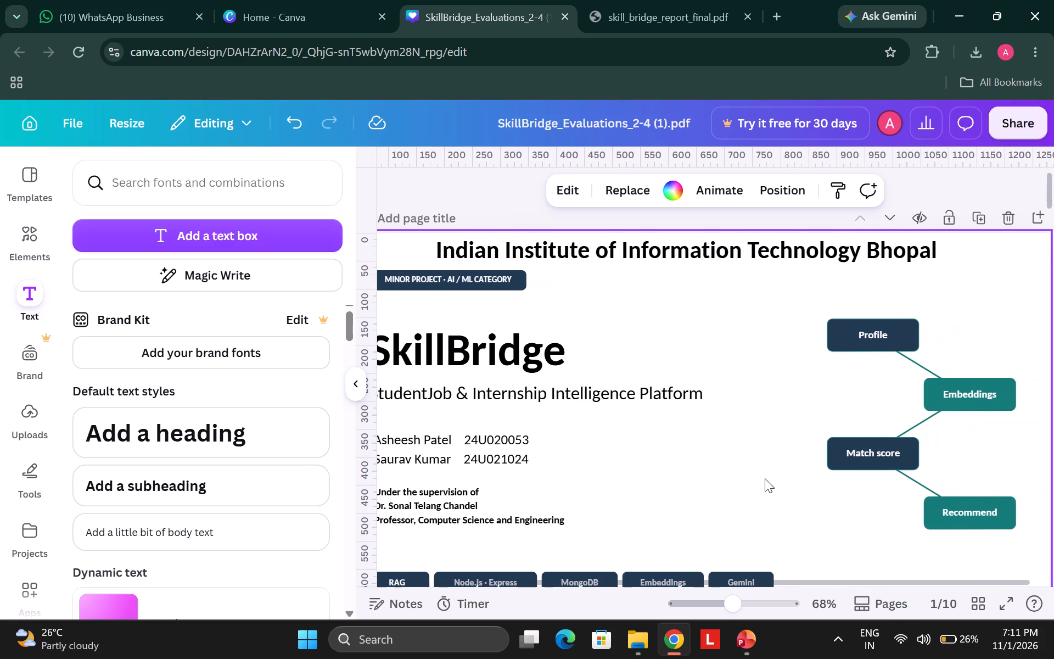
scroll(765, 478, "right", 1)
scroll(765, 478, "down", 1)
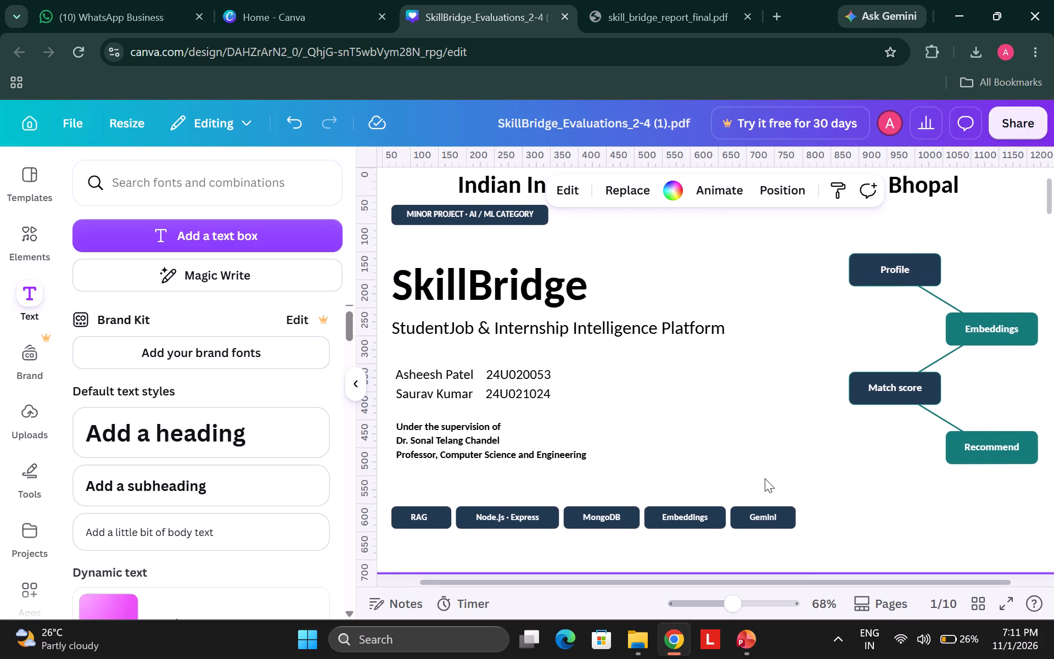
scroll(765, 478, "up", 1)
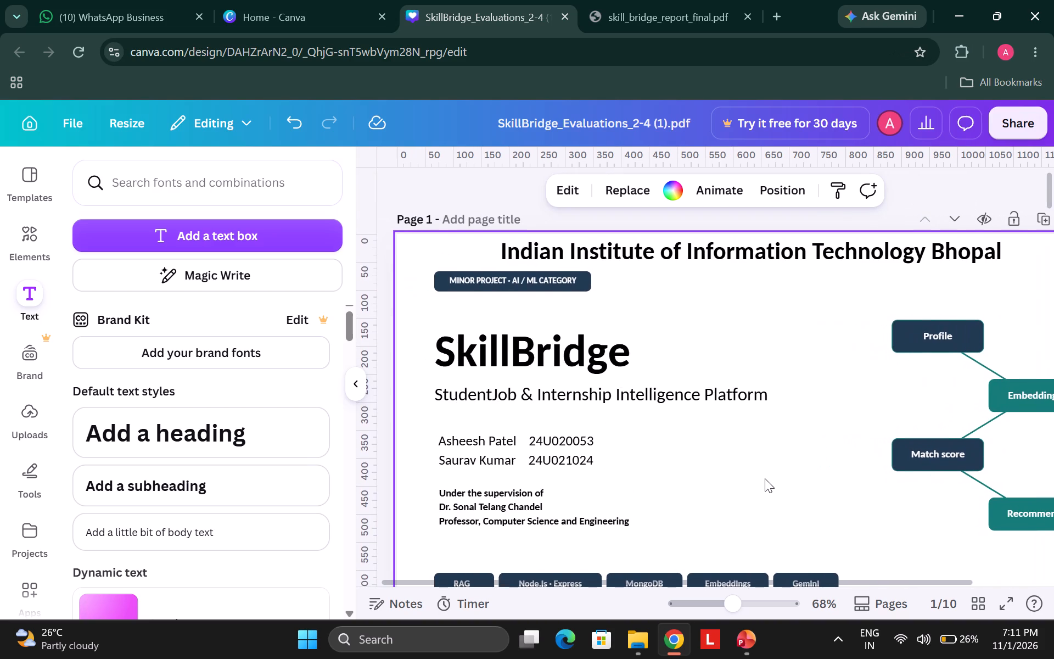
scroll(765, 478, "down", 2)
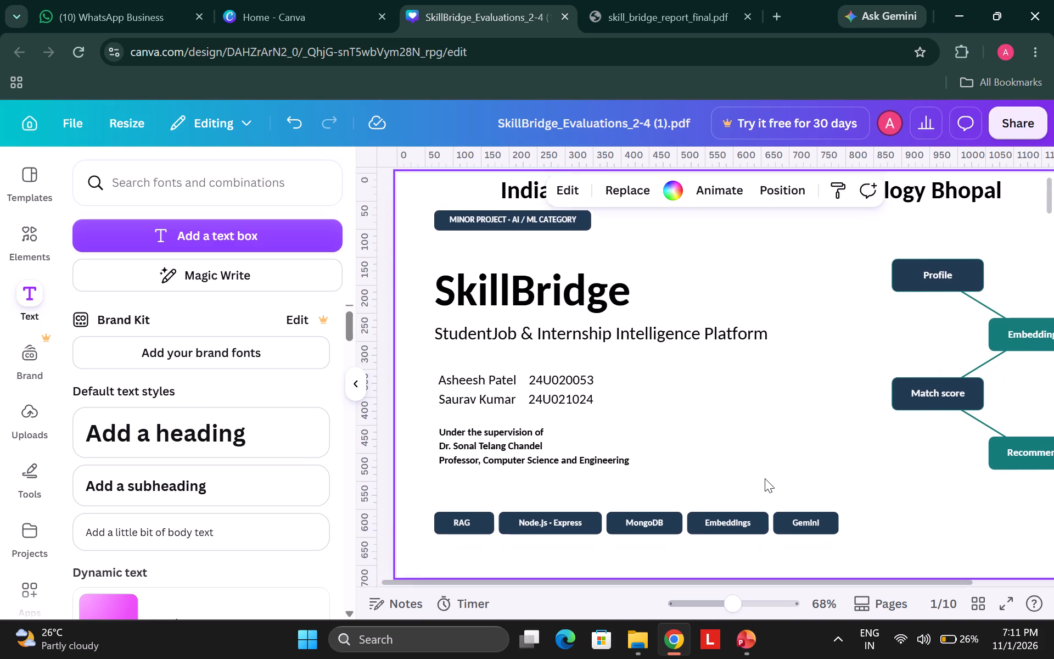
Increase the supervision credit's font size to 14.6.
scroll(765, 478, "down", 1)
left_click(518, 405)
left_click(512, 439)
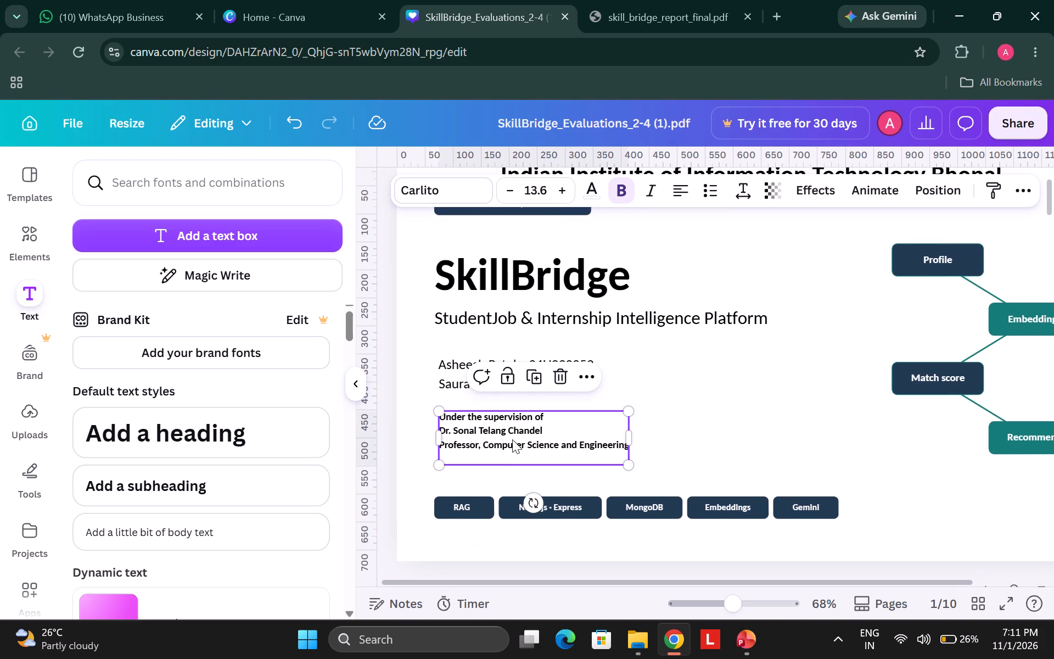
left_click(562, 198)
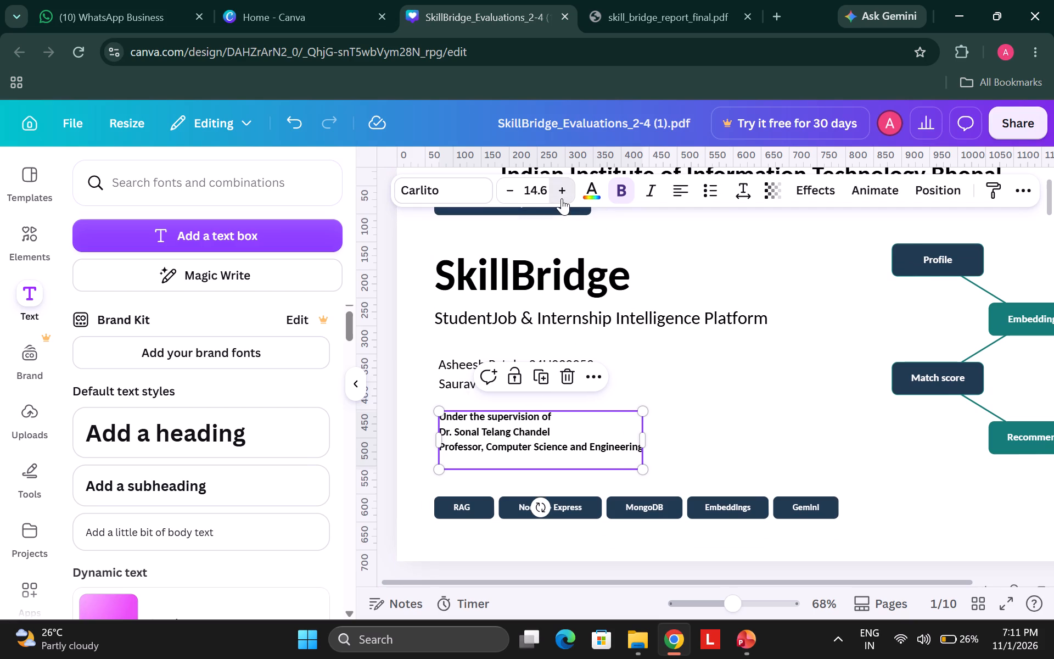
left_click(683, 434)
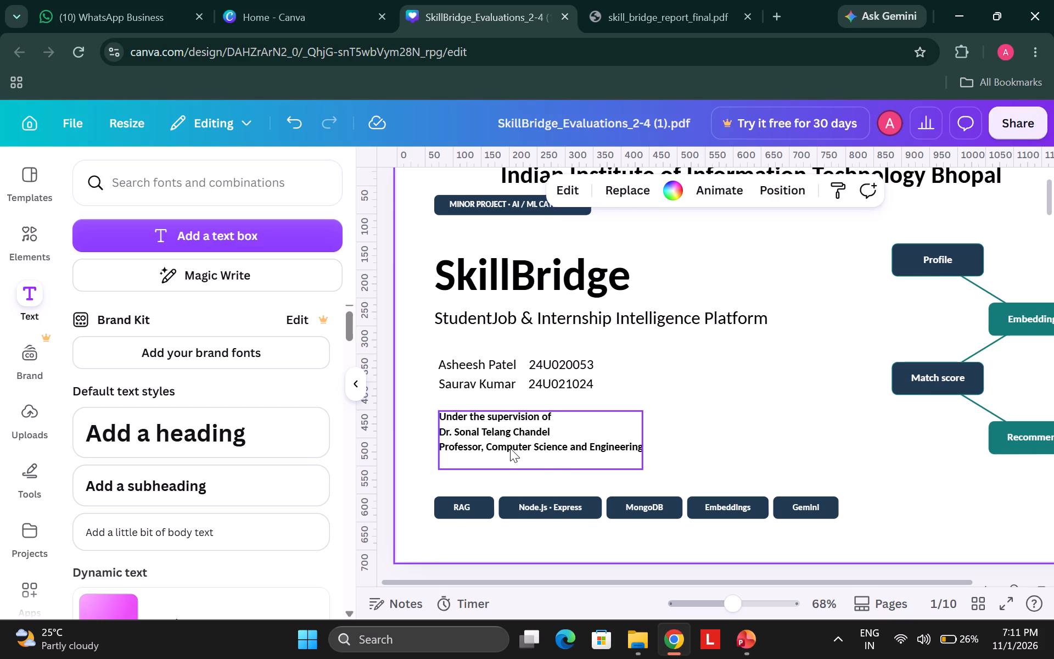
In the supervision credit, join "Professor," onto the supervisor's name line and put "Computer Science and Engineering" on its own line.
left_click(445, 446)
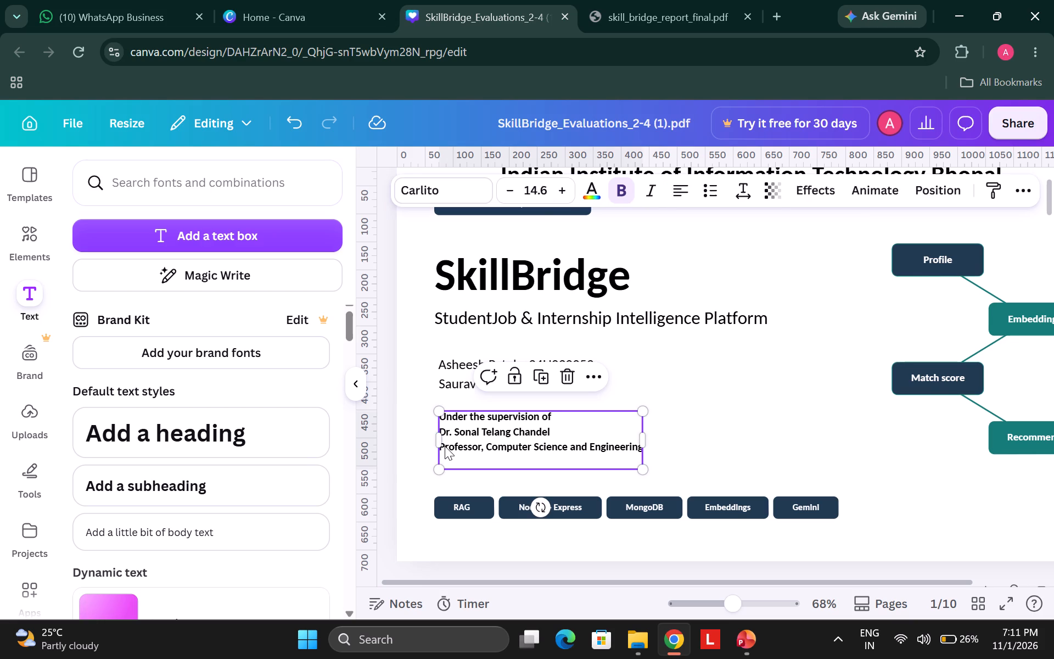
double_click(450, 445)
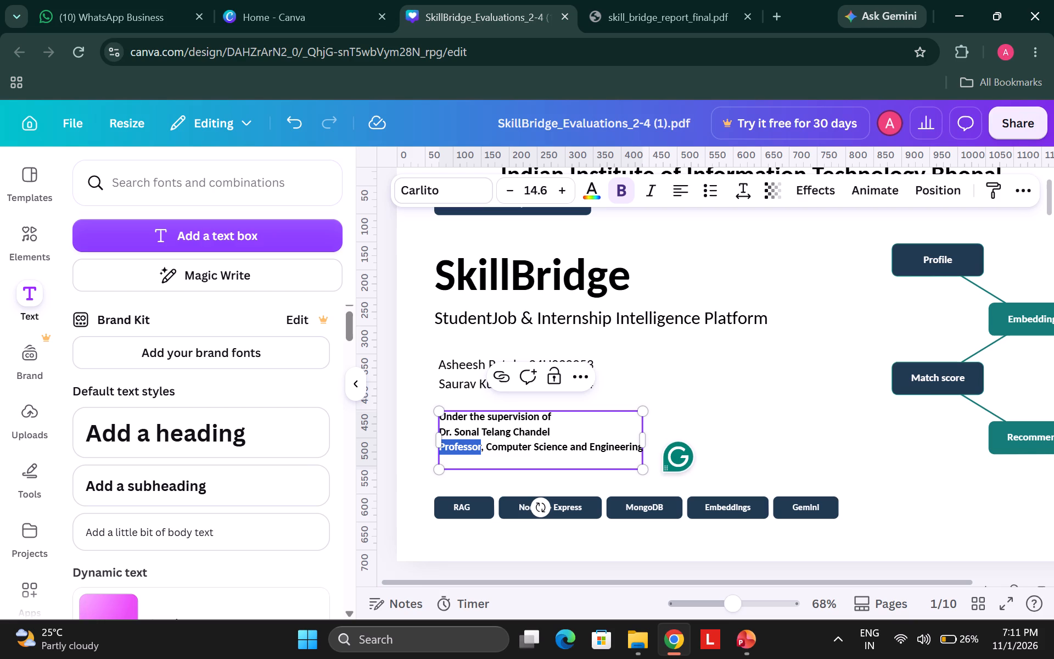
left_click(451, 447)
key("Left")
key("Left")
key("BackSpace")
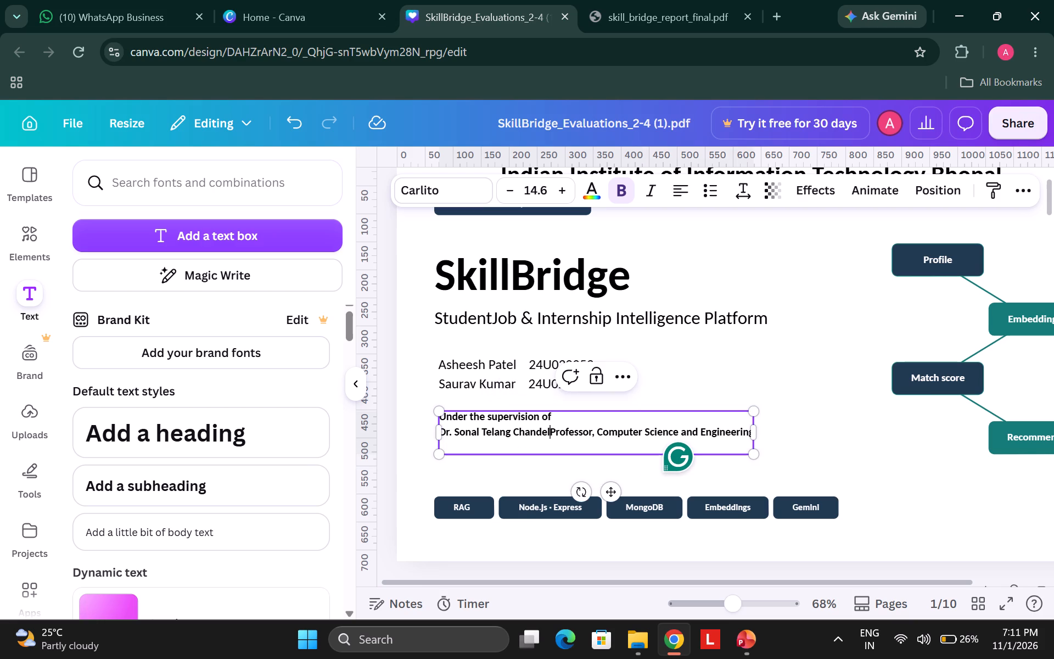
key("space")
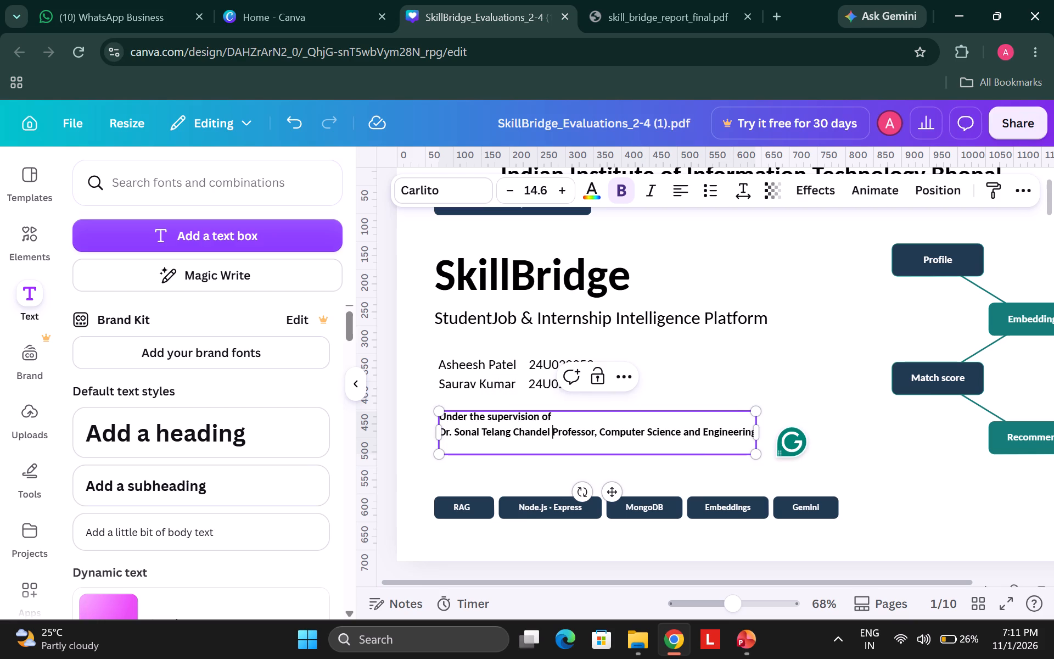
left_click(597, 433)
key("Return")
left_click(672, 443)
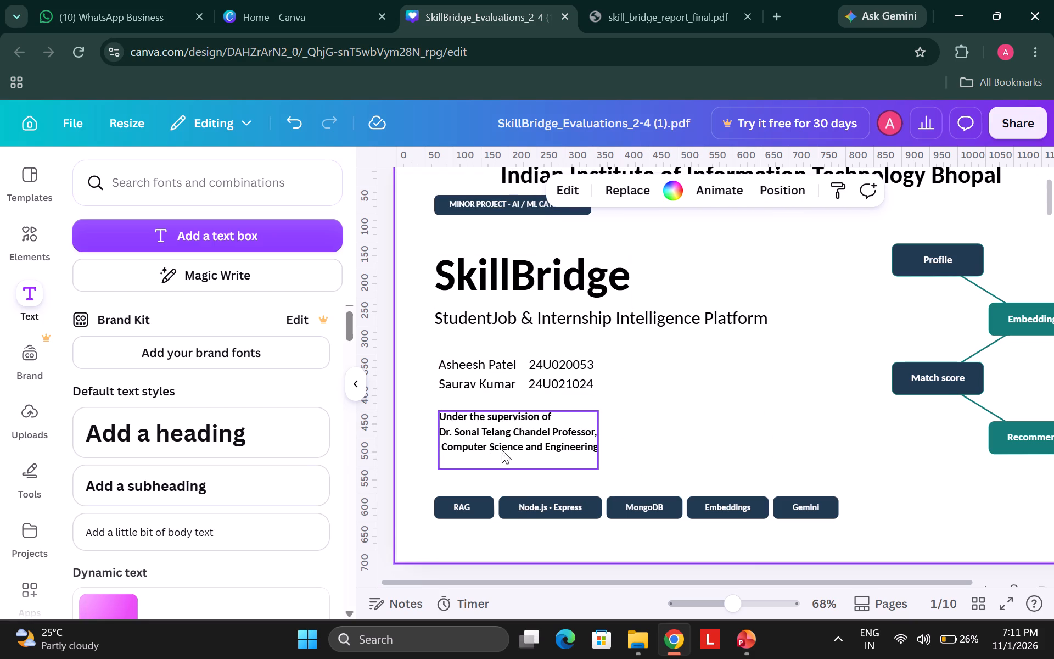
Change the supervision credit's text alignment to justified.
left_click(540, 443)
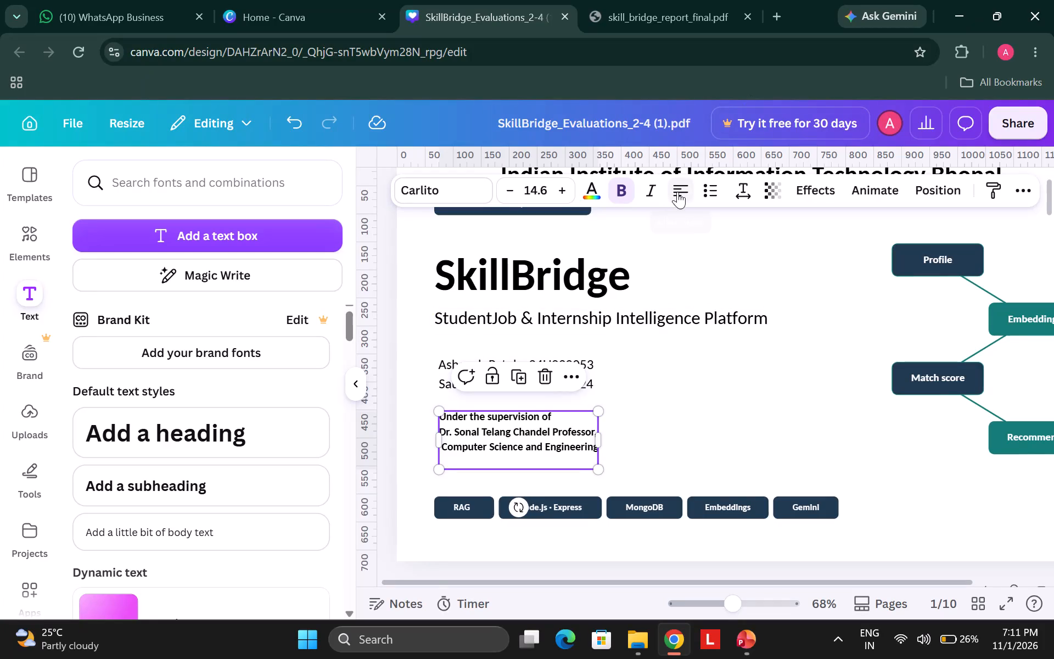
left_click(677, 192)
left_click(677, 192)
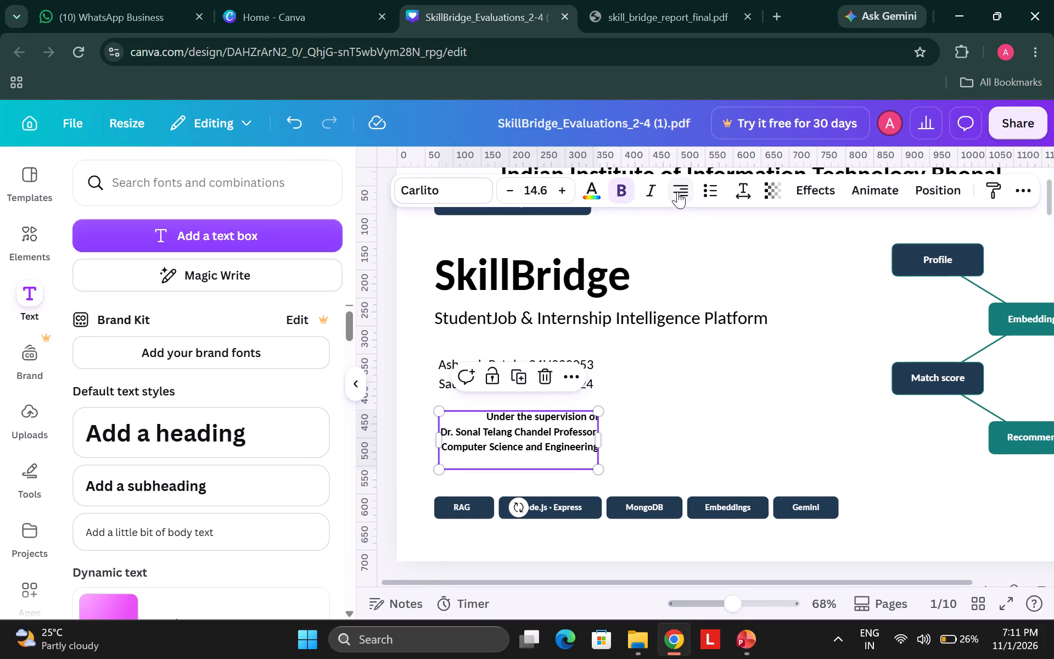
left_click(677, 192)
left_click(711, 408)
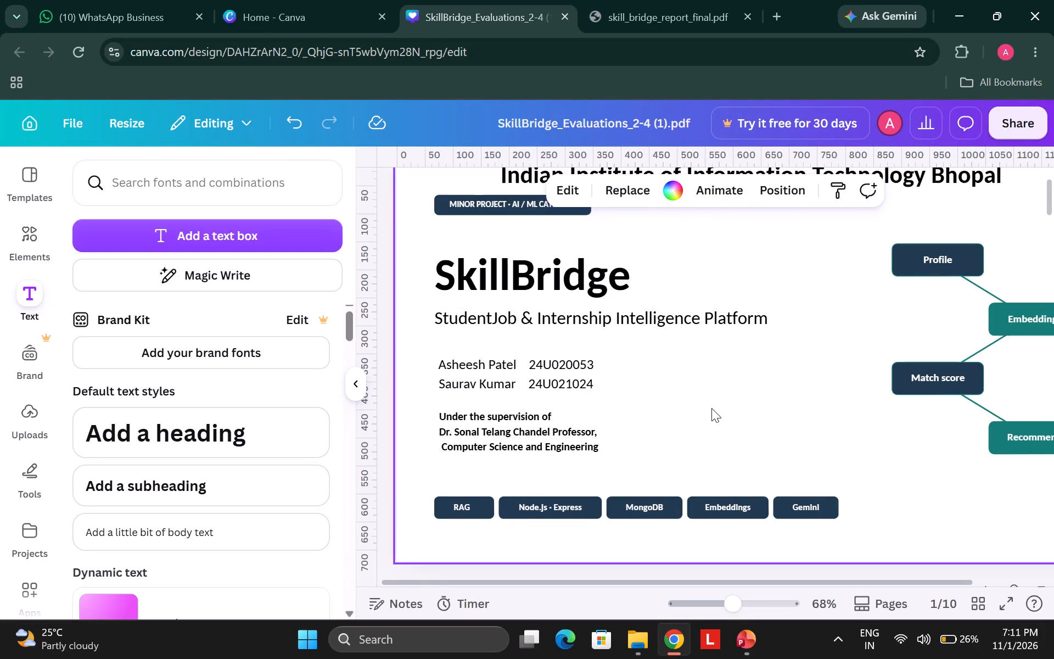
left_click(456, 450)
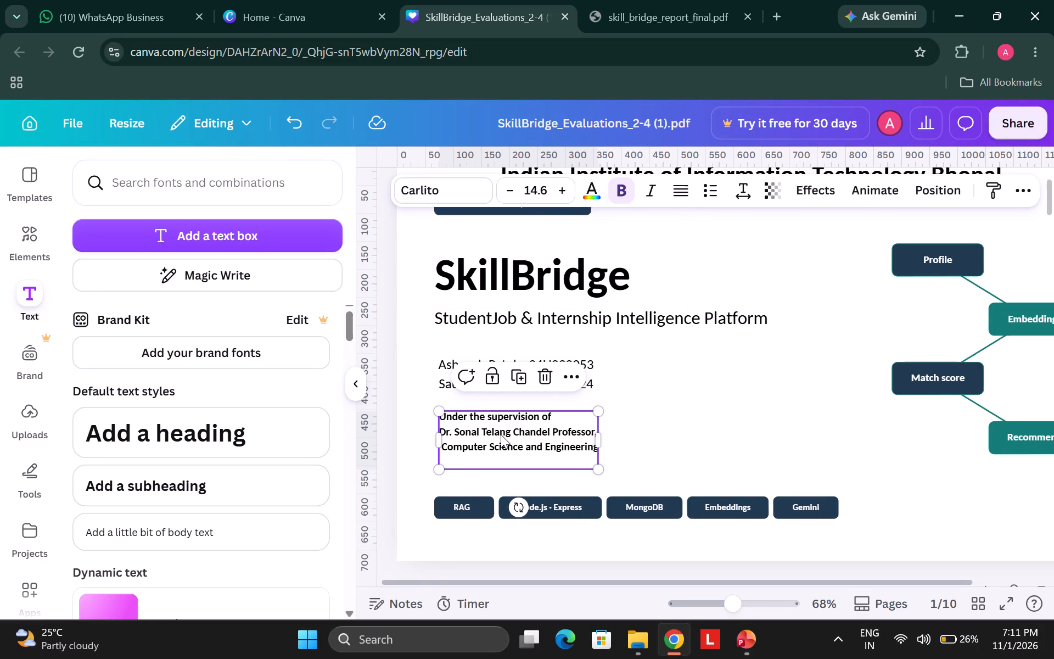
left_click(501, 434)
left_click(727, 435)
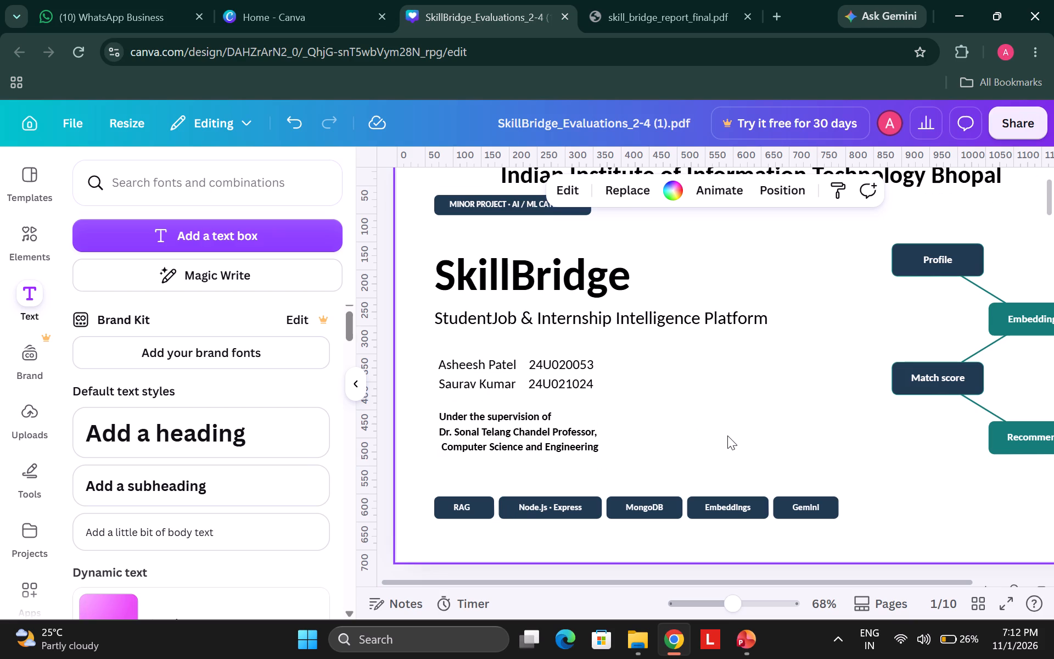
Check the updated title page and the content of page 2.
scroll(779, 390, "up", 1)
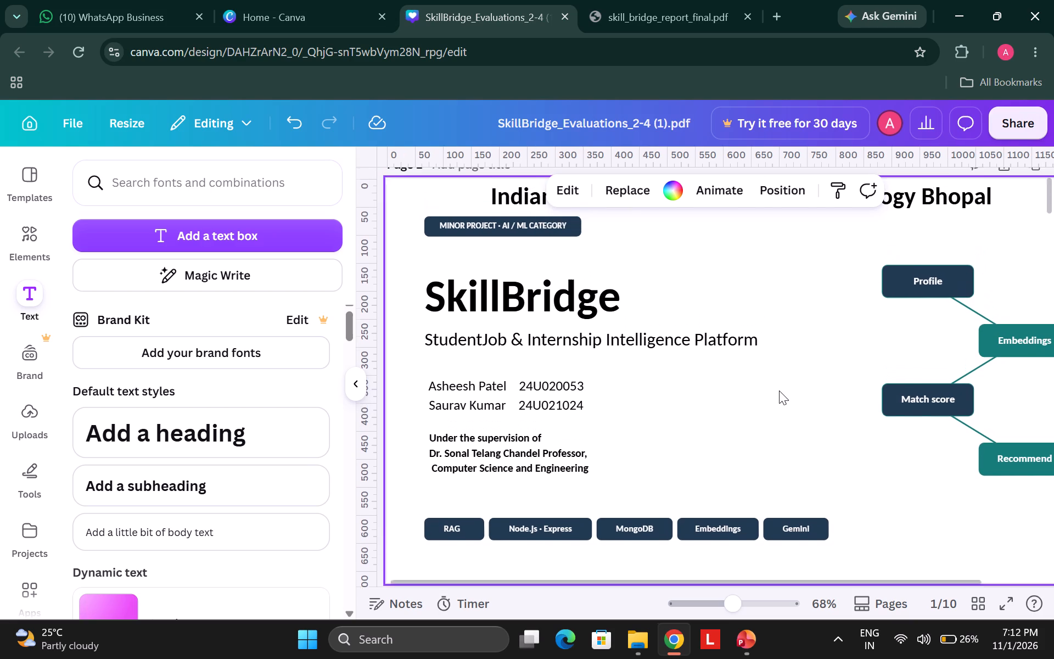
scroll(779, 390, "up", 1)
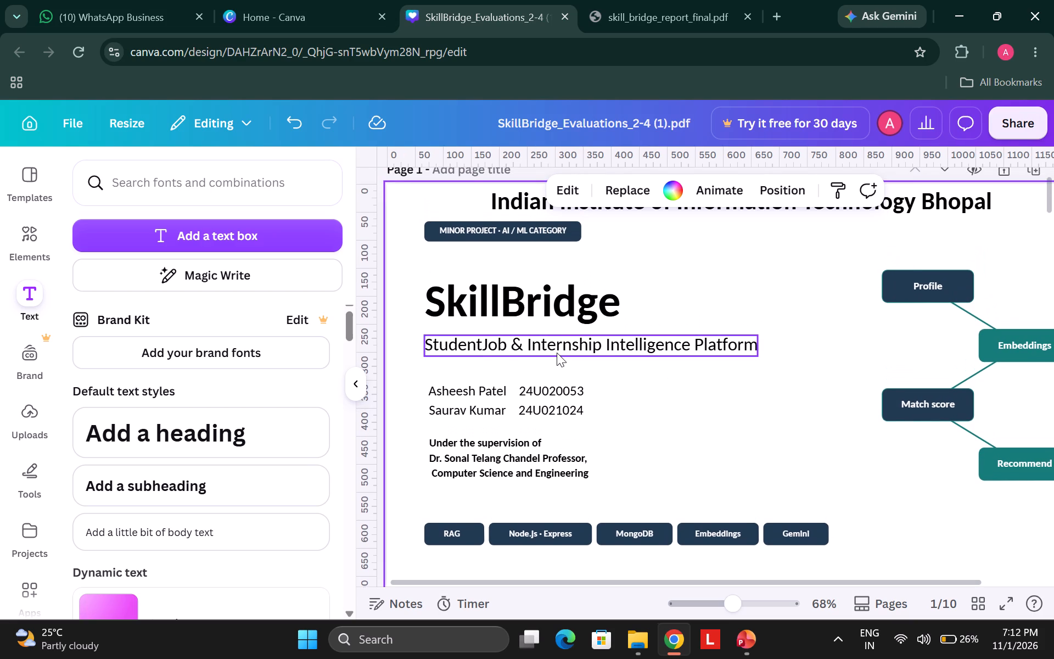
scroll(689, 425, "down", 1)
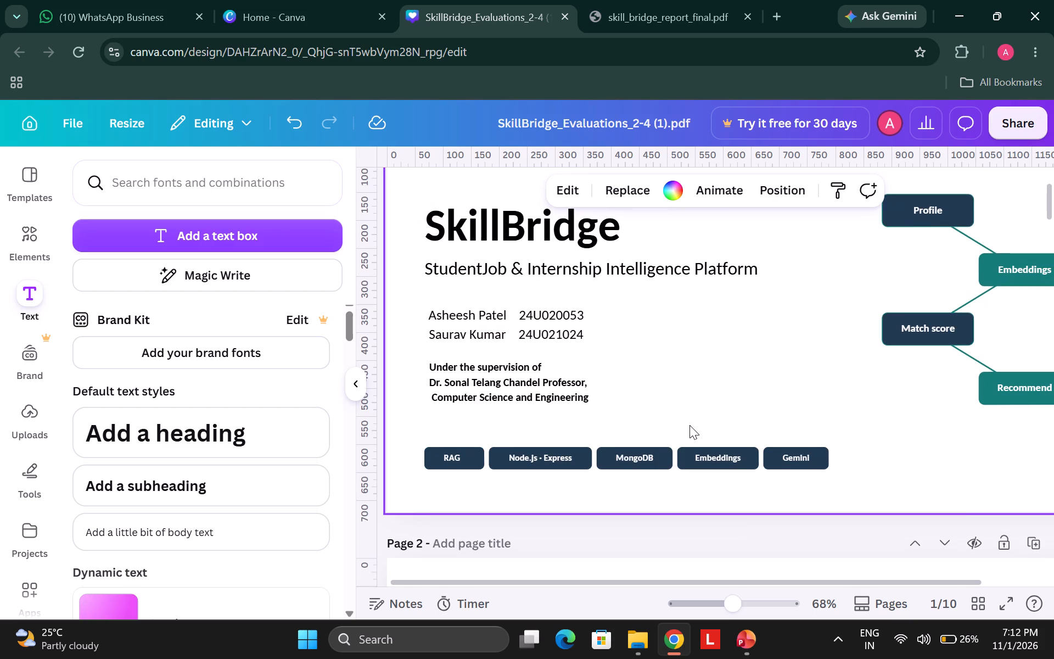
scroll(689, 425, "down", 2)
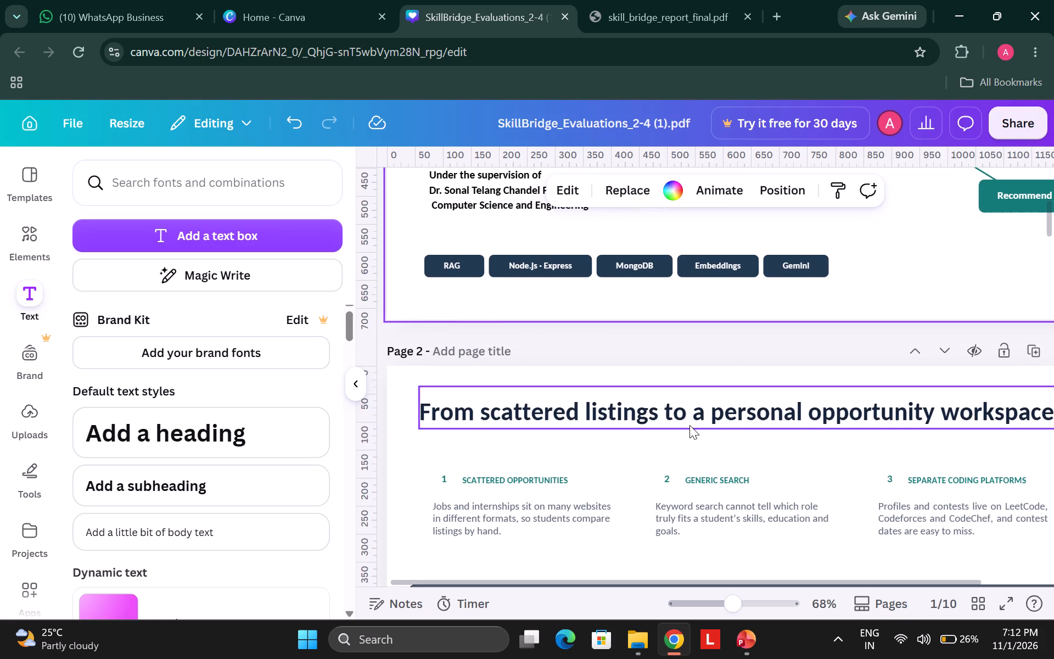
scroll(590, 471, "up", 2)
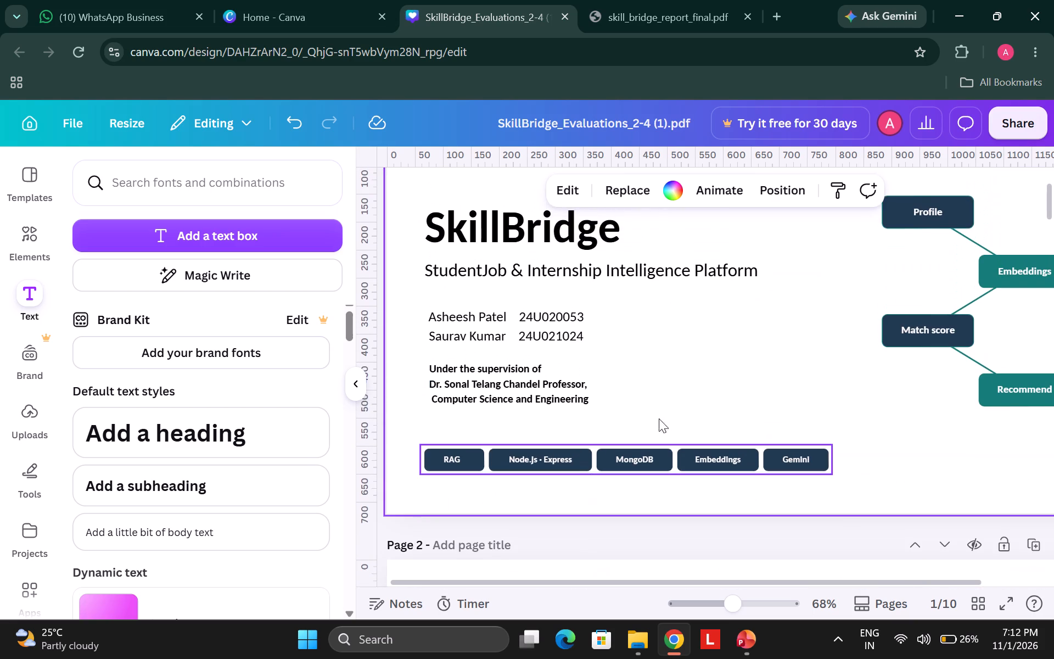
scroll(668, 412, "up", 1)
scroll(668, 412, "left", 1)
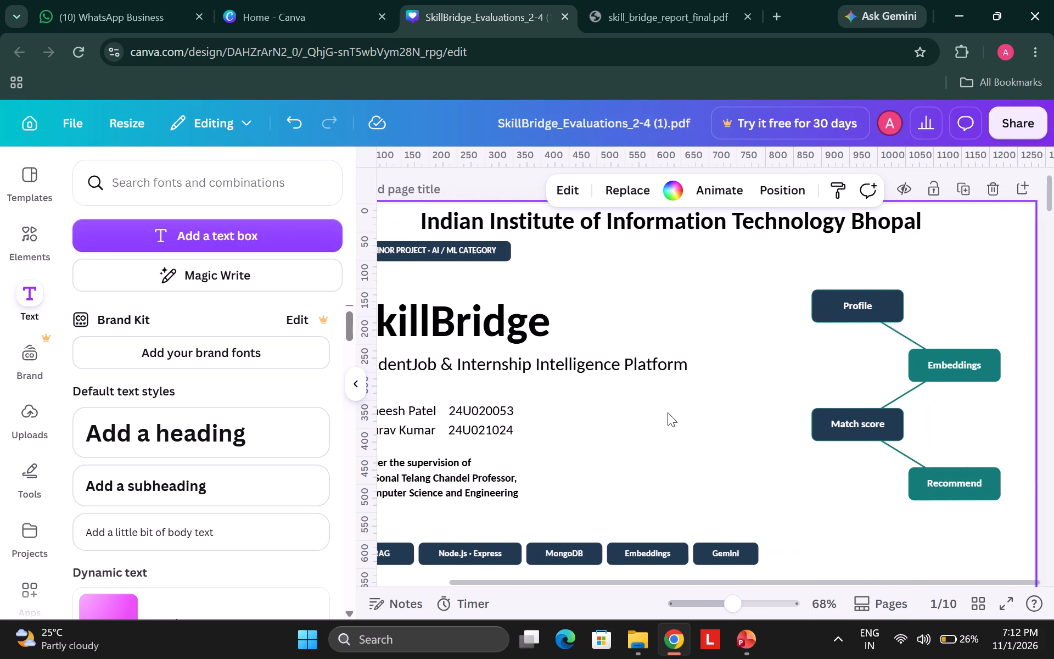
scroll(668, 412, "down", 2)
scroll(608, 464, "right", 2)
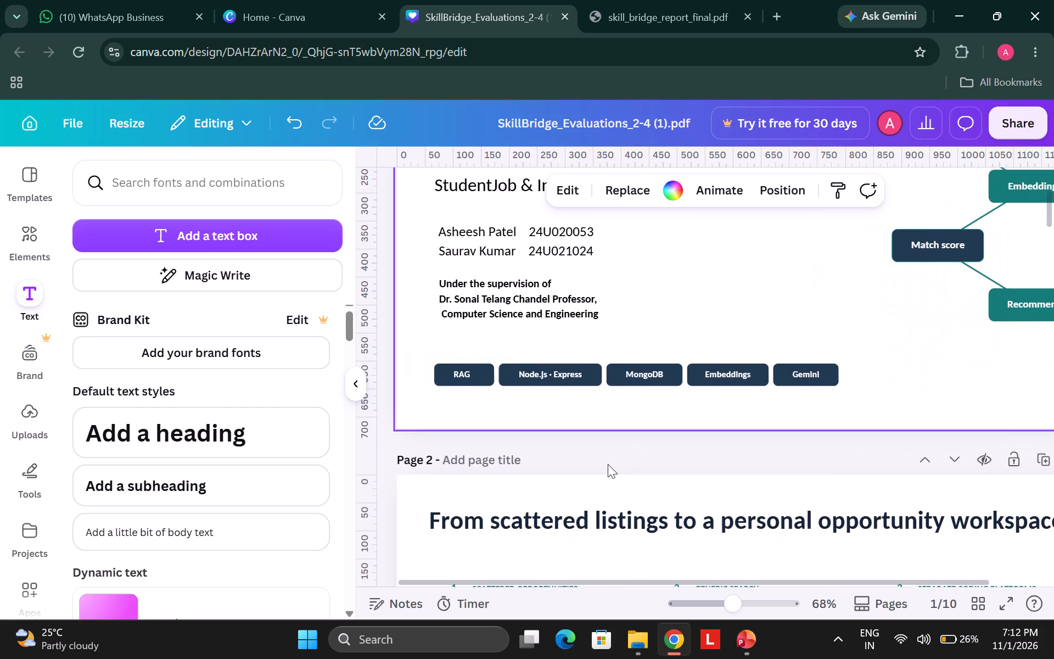
scroll(608, 464, "down", 3)
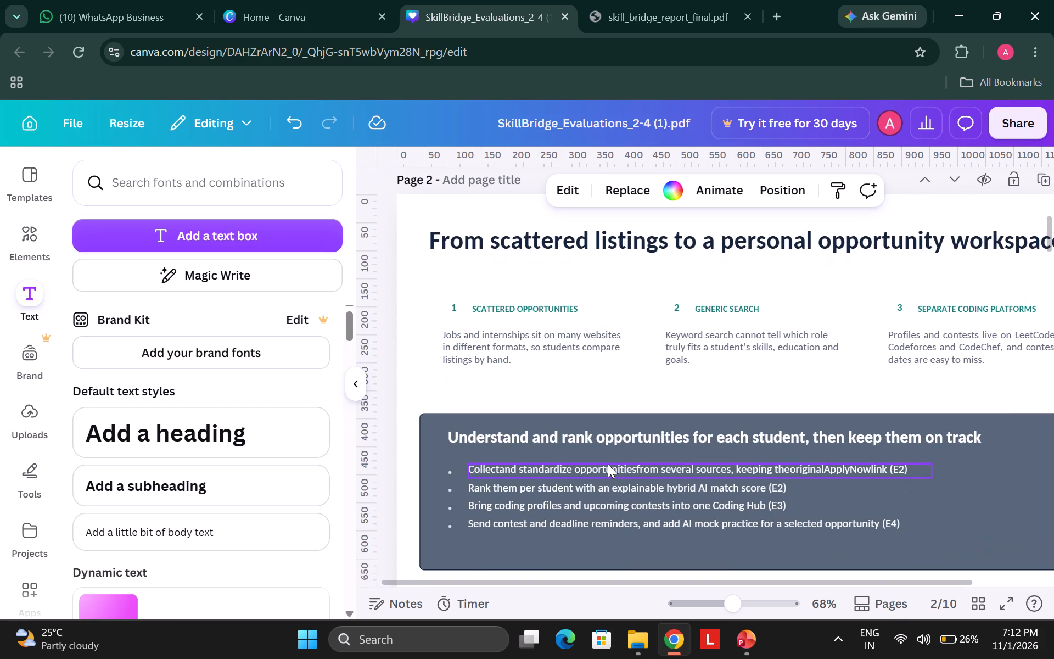
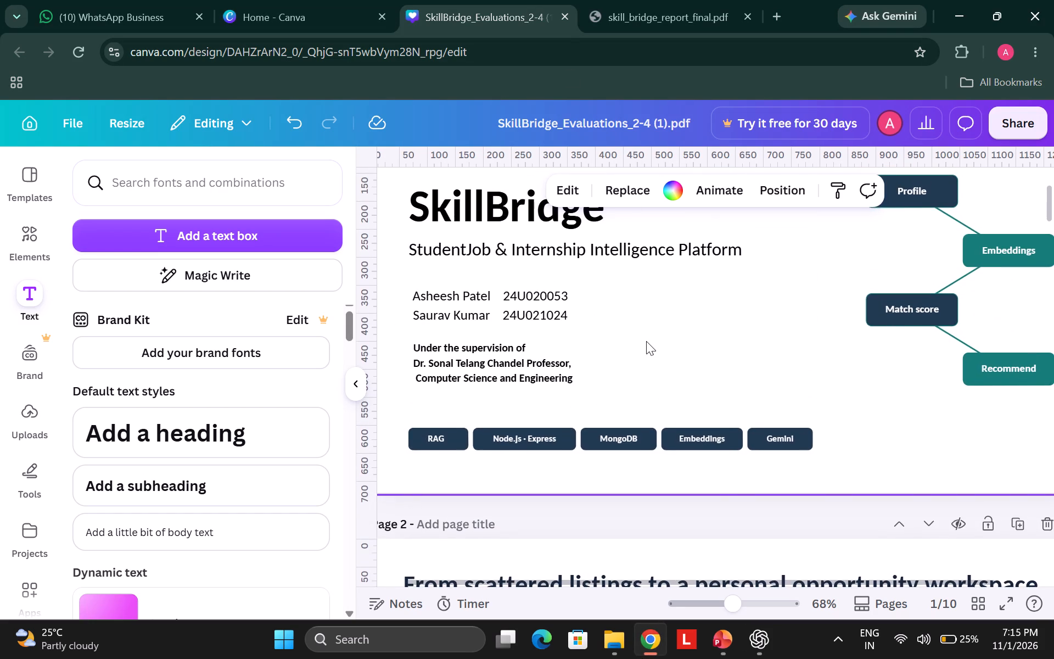
scroll(646, 341, "up", 2)
scroll(709, 395, "left", 1)
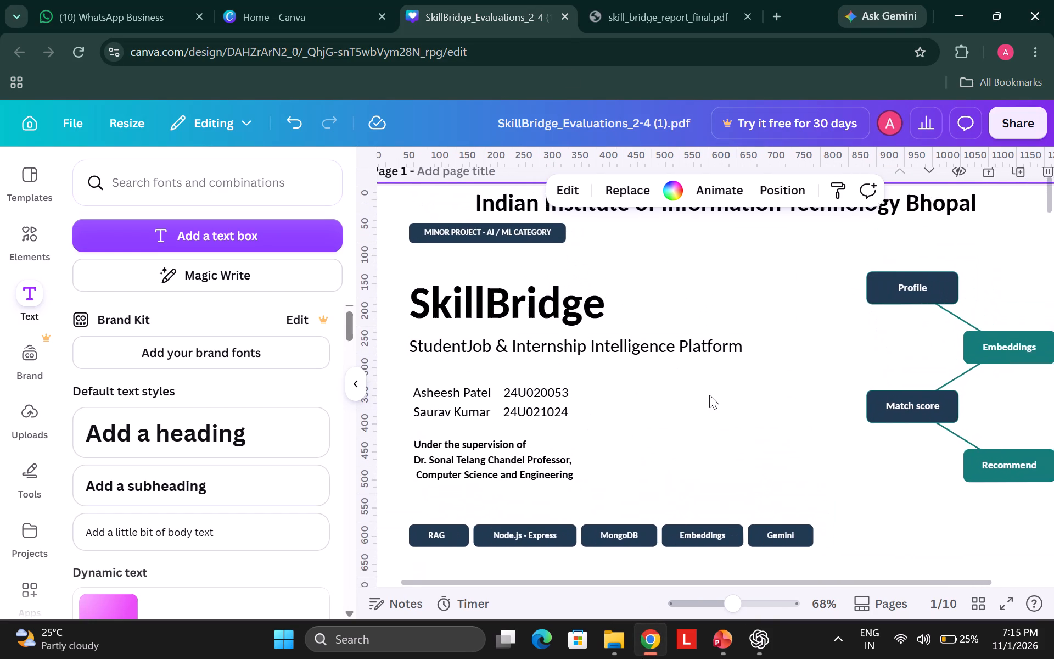
scroll(709, 395, "left", 1)
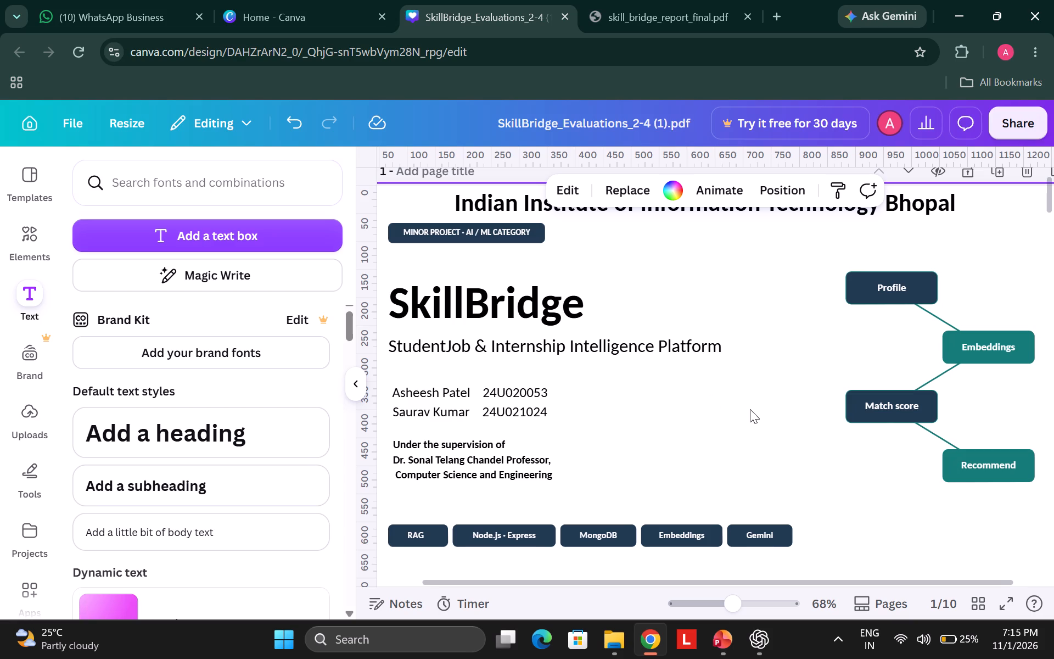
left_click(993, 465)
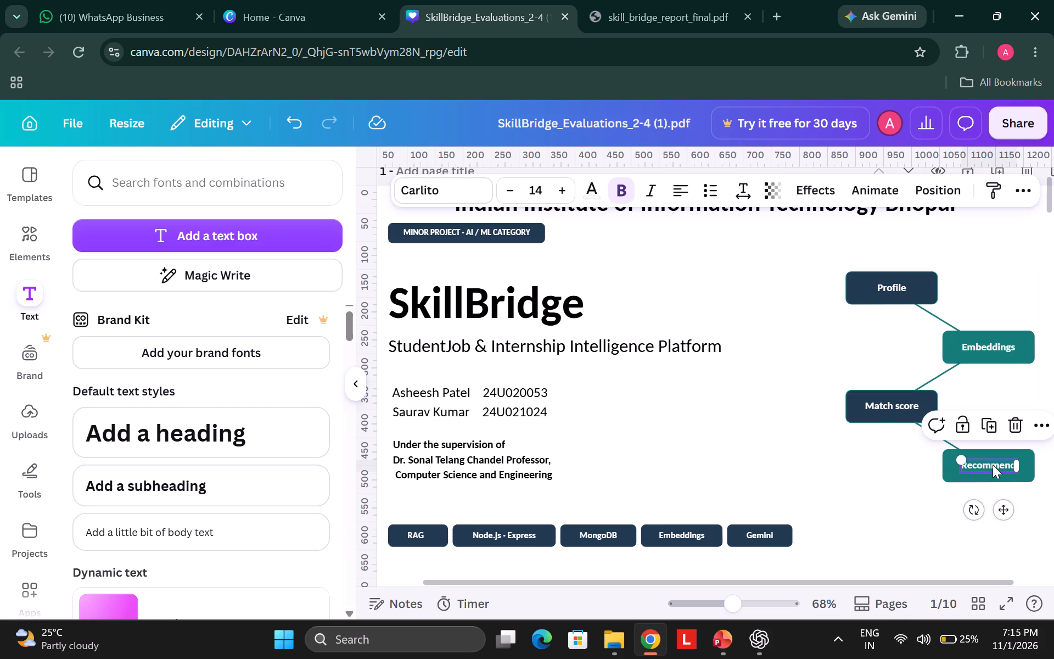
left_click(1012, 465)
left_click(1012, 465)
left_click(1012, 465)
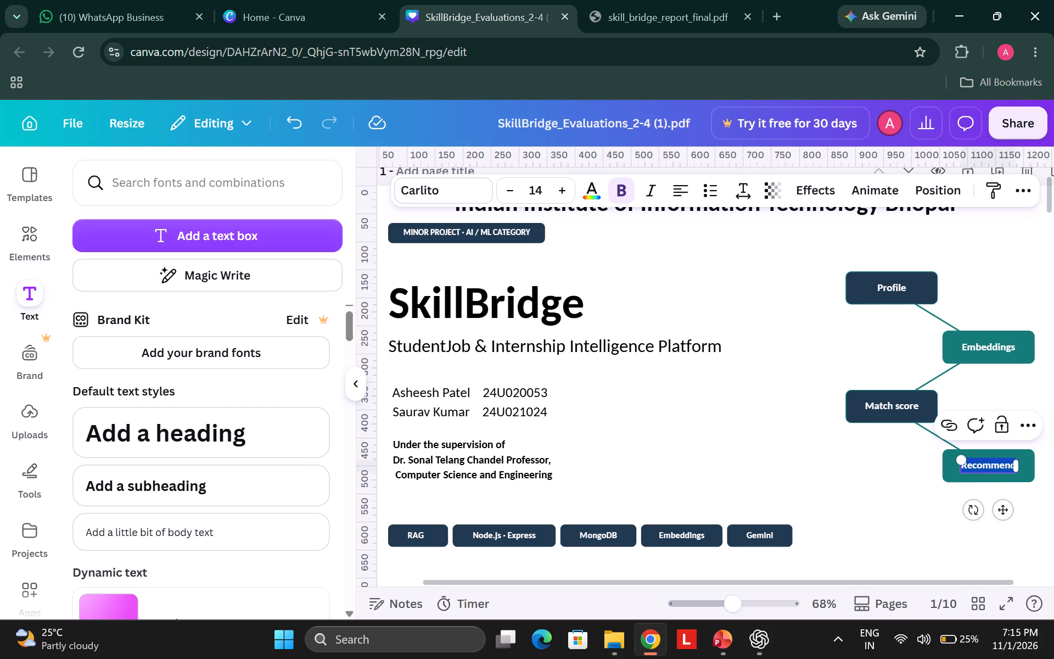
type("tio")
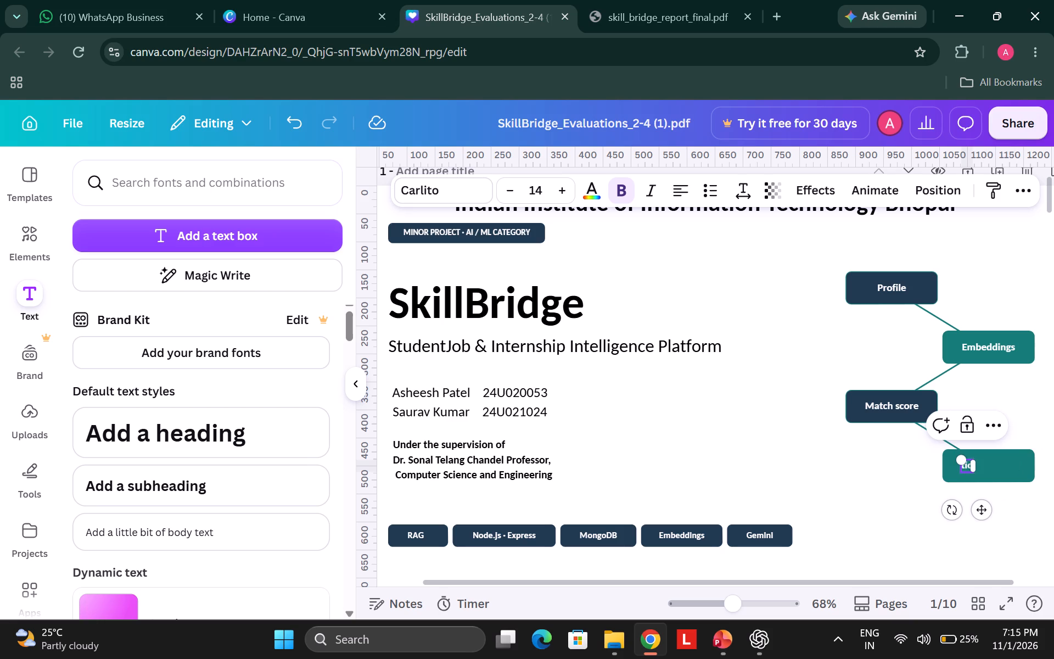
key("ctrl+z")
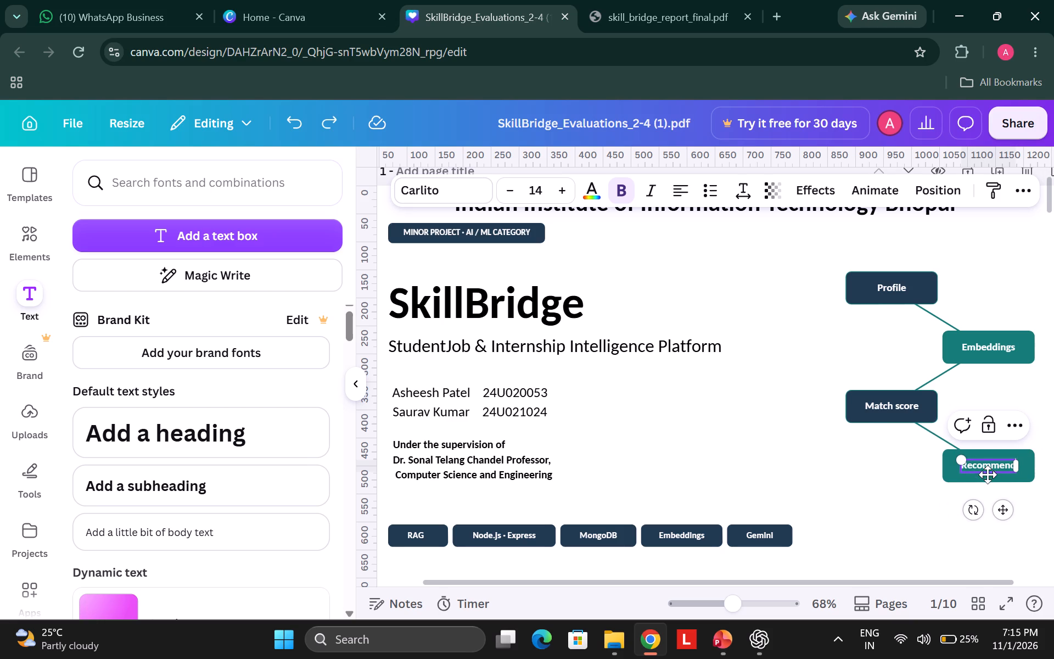
Append "tion" to the "Recommend" label in the title page's flow diagram.
left_click(998, 467)
key("Right")
key("Right")
key("Right")
type("tion")
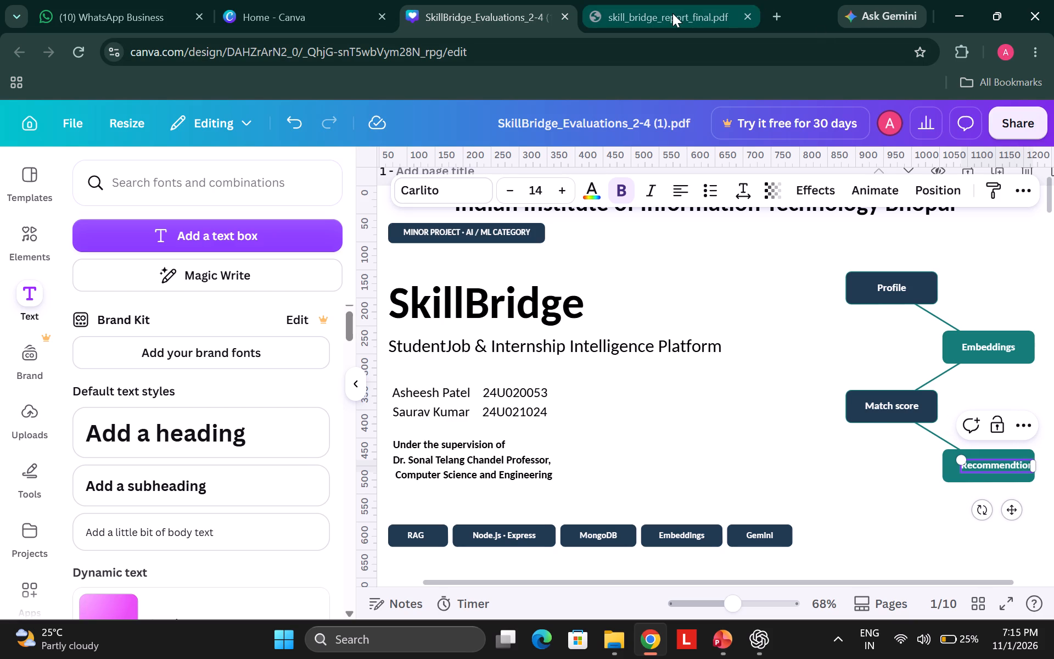
Examine SkillBridge pages 2 to 10, from the opportunity workspace page through the conclusion and future scope.
scroll(674, 329, "down", 2)
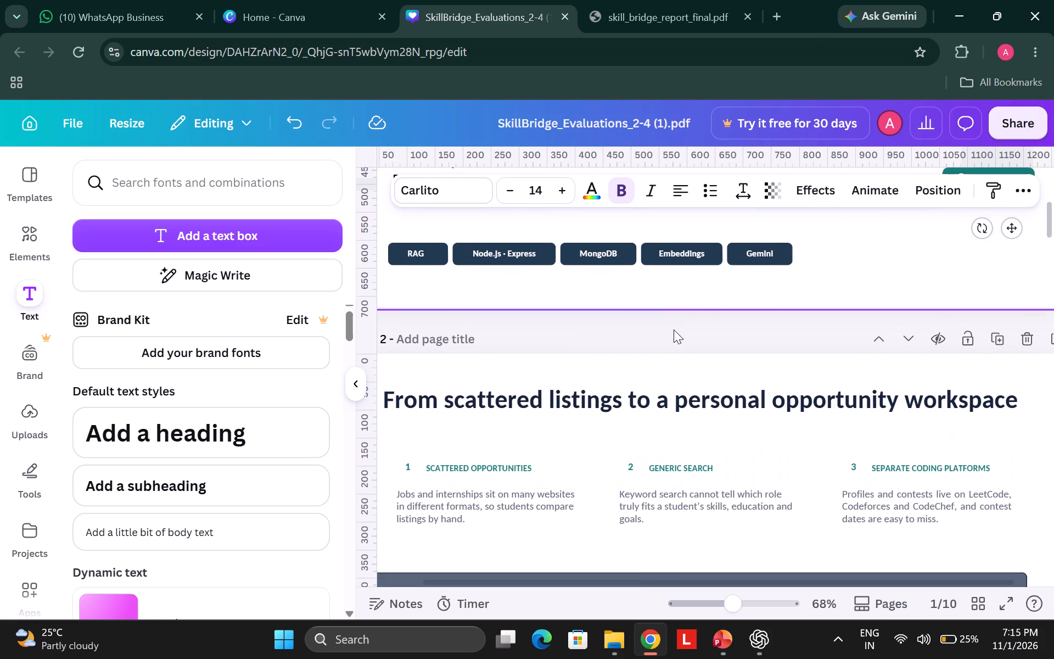
scroll(674, 329, "up", 1)
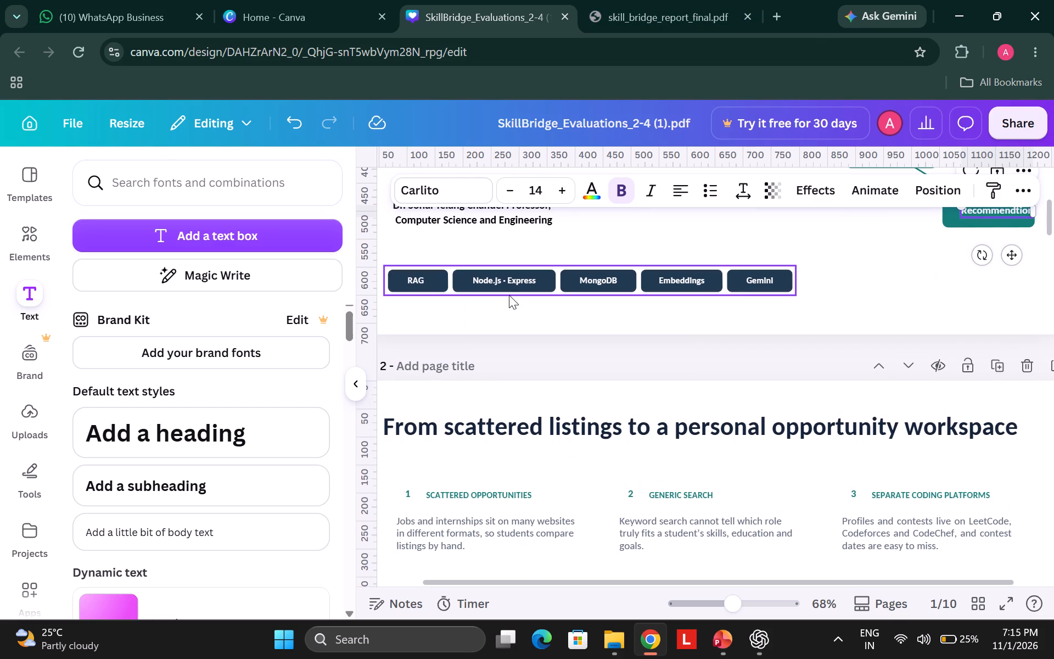
scroll(578, 423, "down", 1)
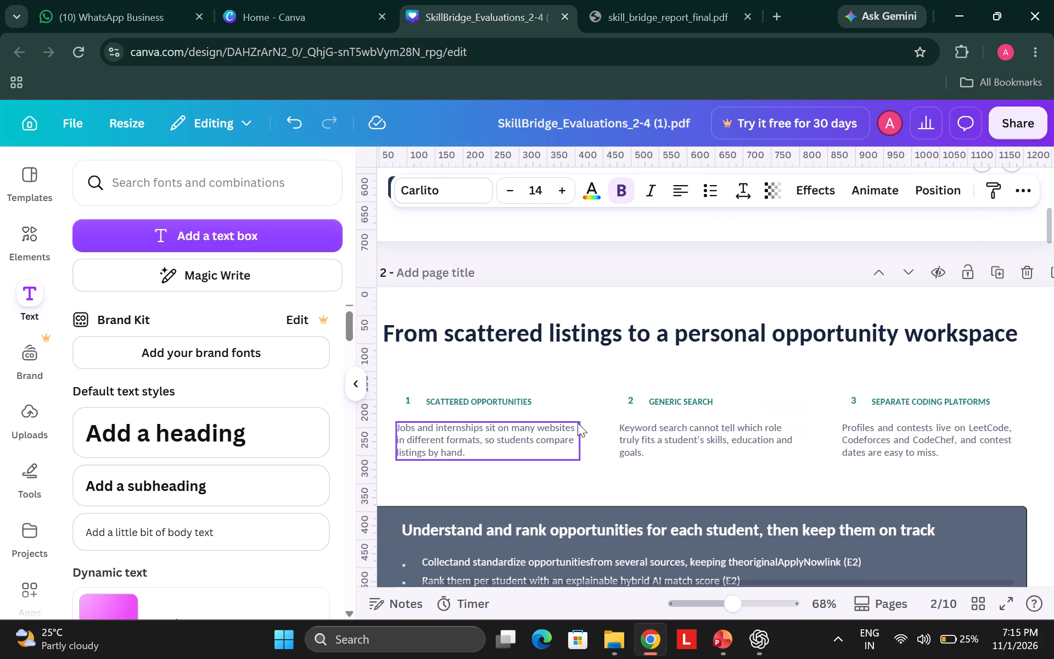
scroll(636, 496, "down", 2)
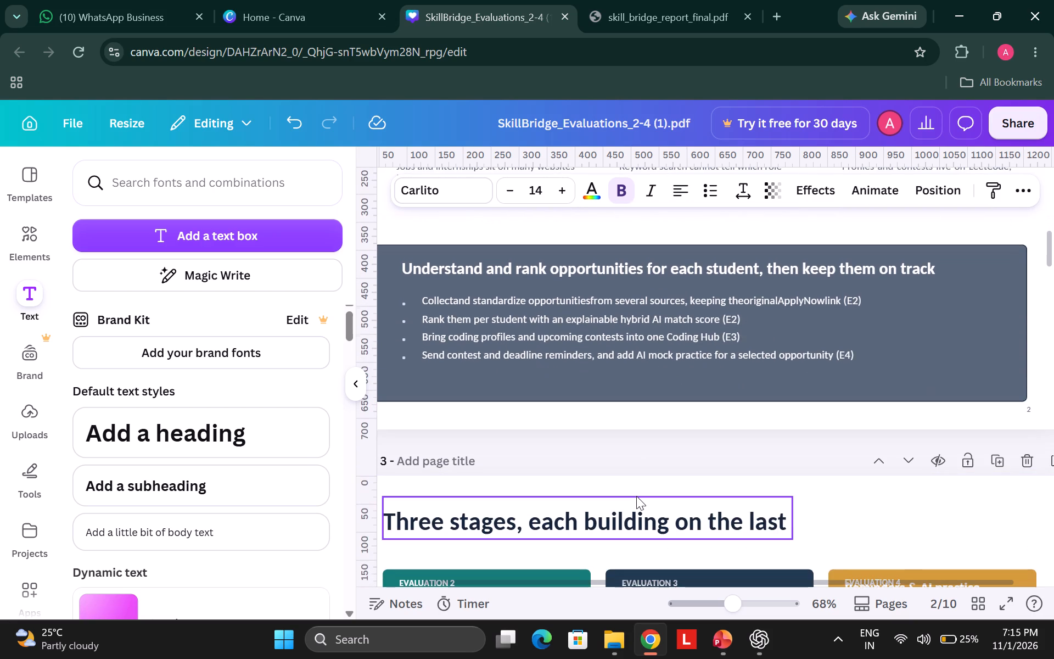
scroll(636, 496, "down", 3)
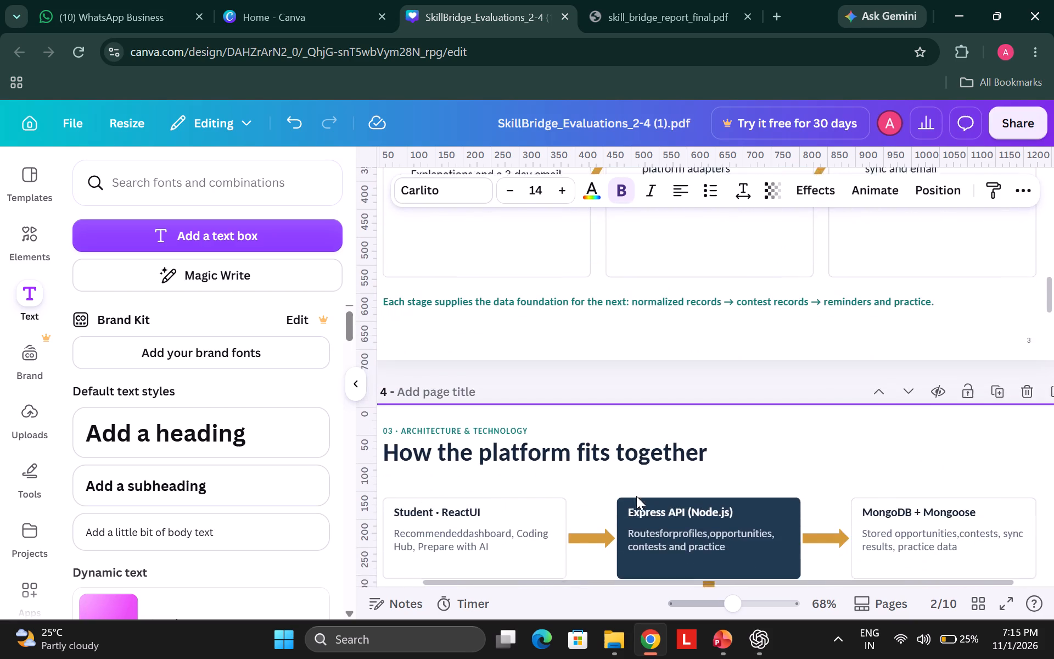
scroll(636, 496, "down", 2)
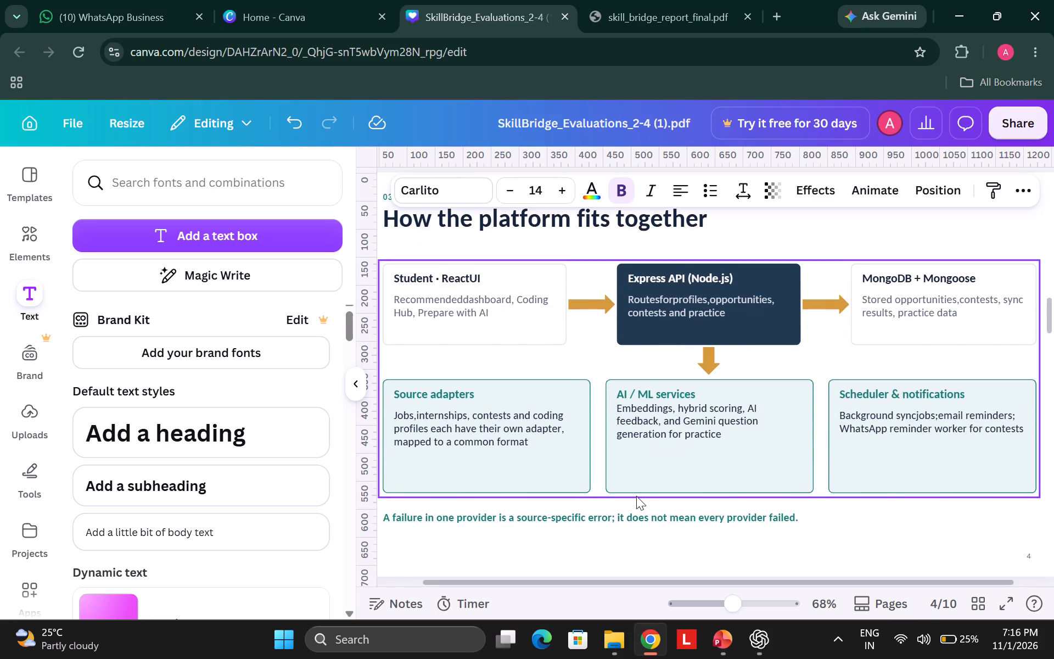
scroll(636, 496, "down", 2)
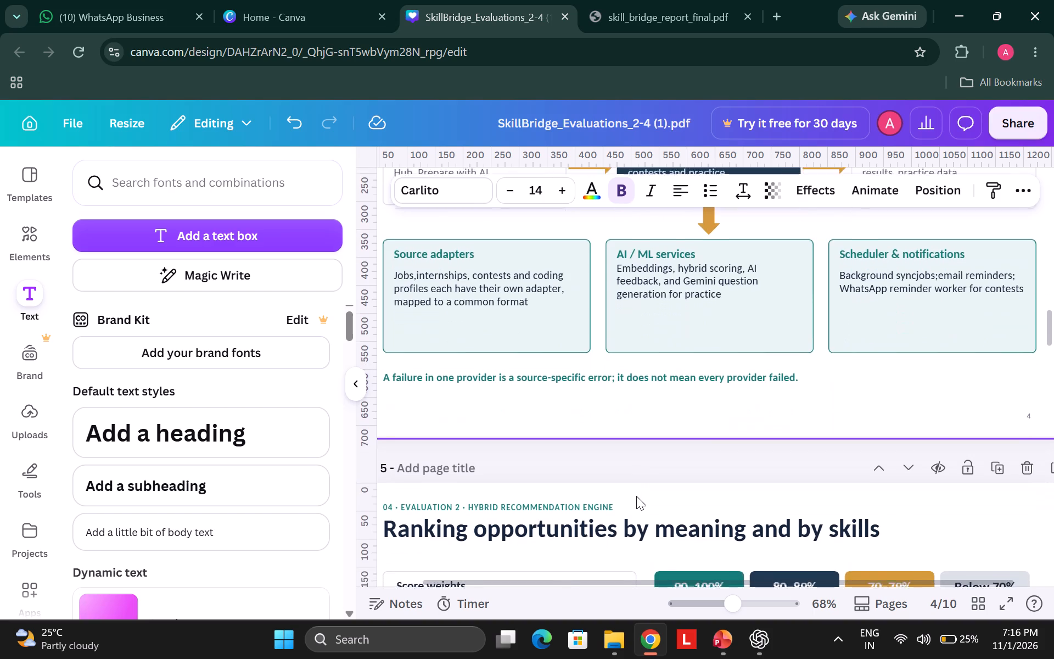
scroll(636, 496, "down", 3)
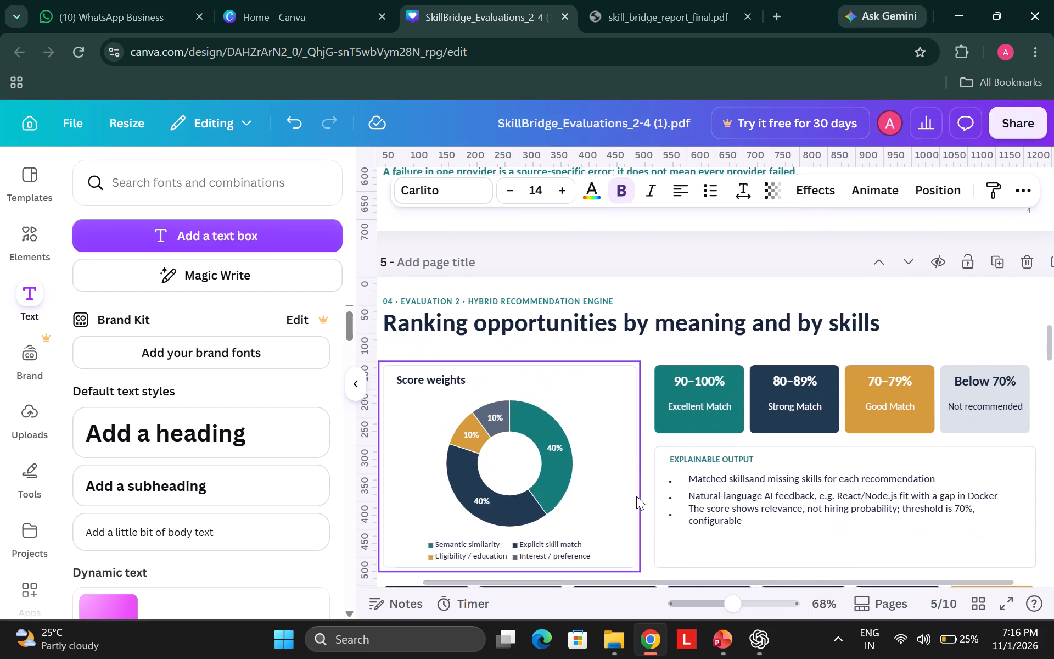
scroll(636, 496, "down", 3)
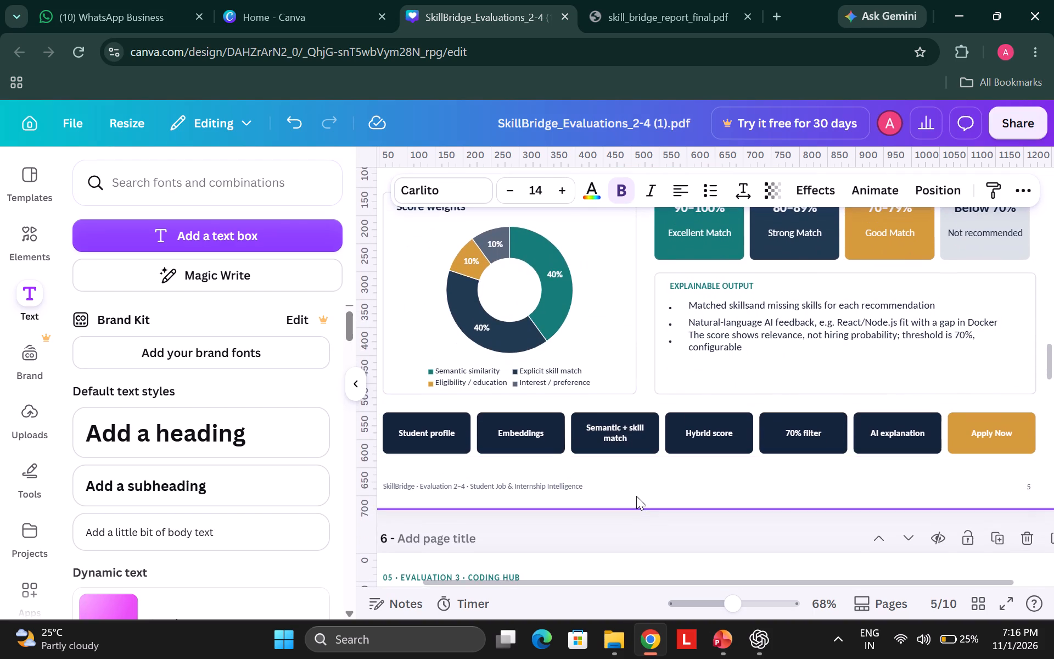
scroll(636, 496, "down", 2)
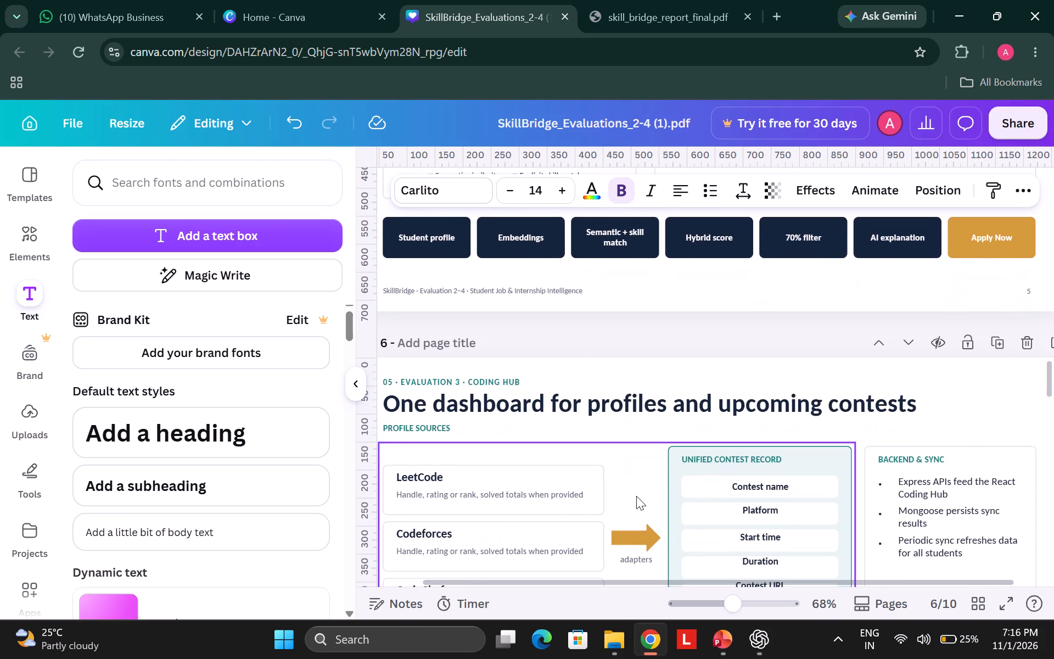
scroll(636, 496, "down", 2)
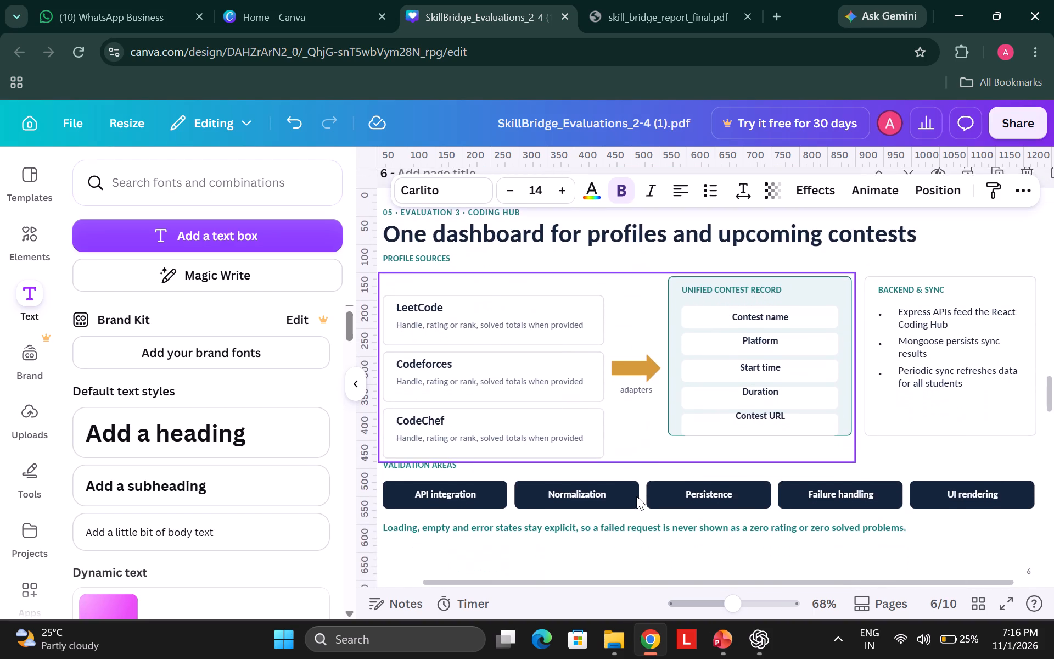
scroll(636, 496, "down", 2)
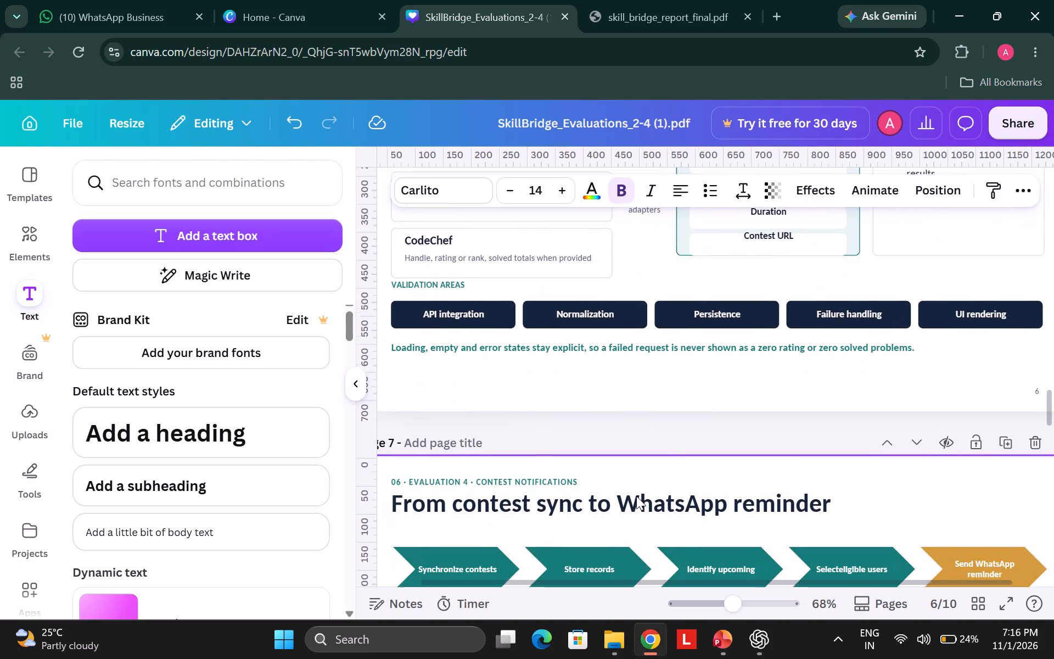
scroll(636, 496, "down", 4)
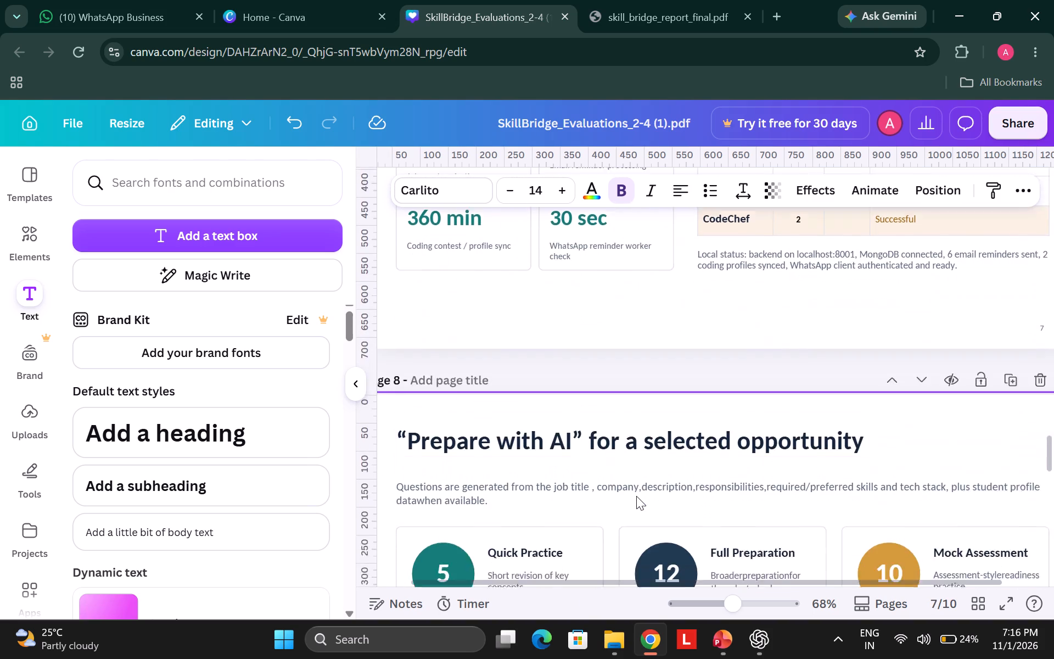
scroll(636, 496, "down", 2)
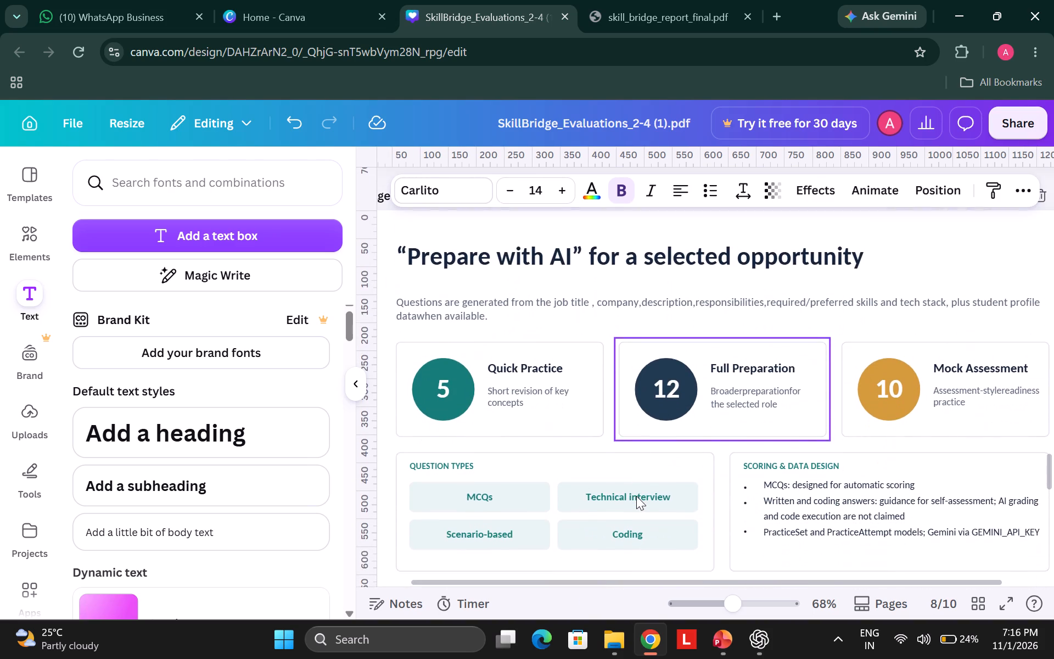
scroll(636, 496, "down", 2)
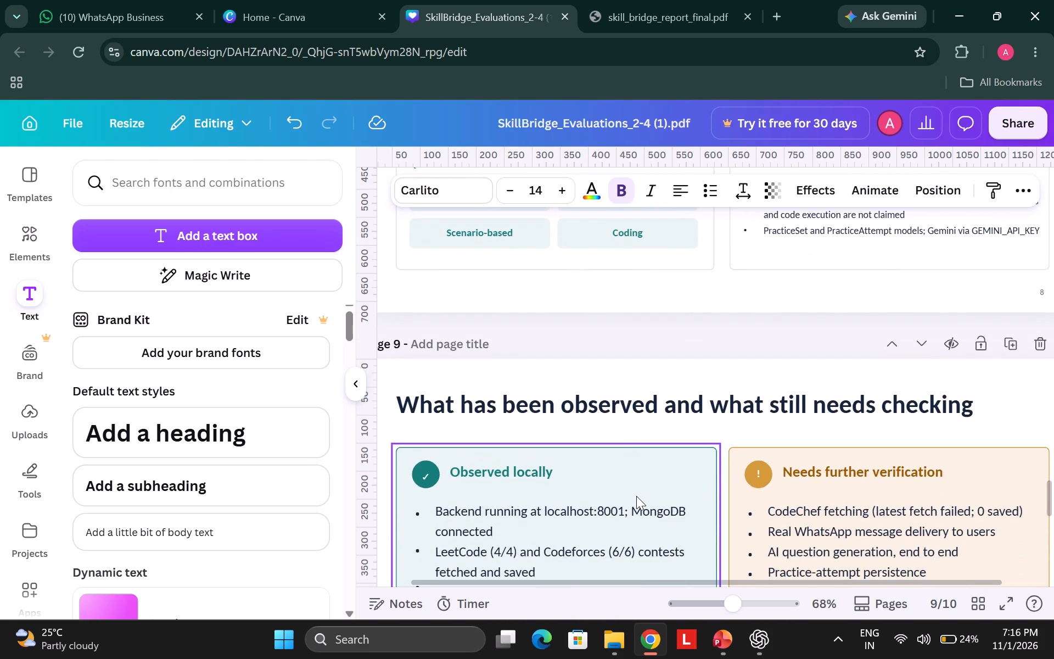
scroll(636, 496, "down", 5)
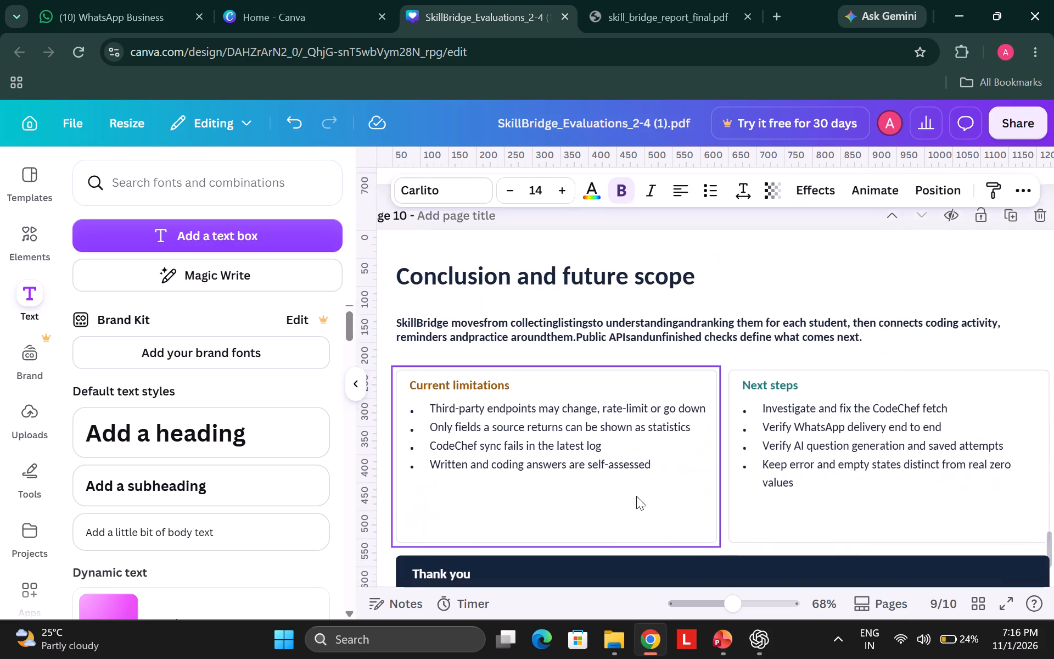
scroll(636, 496, "down", 1)
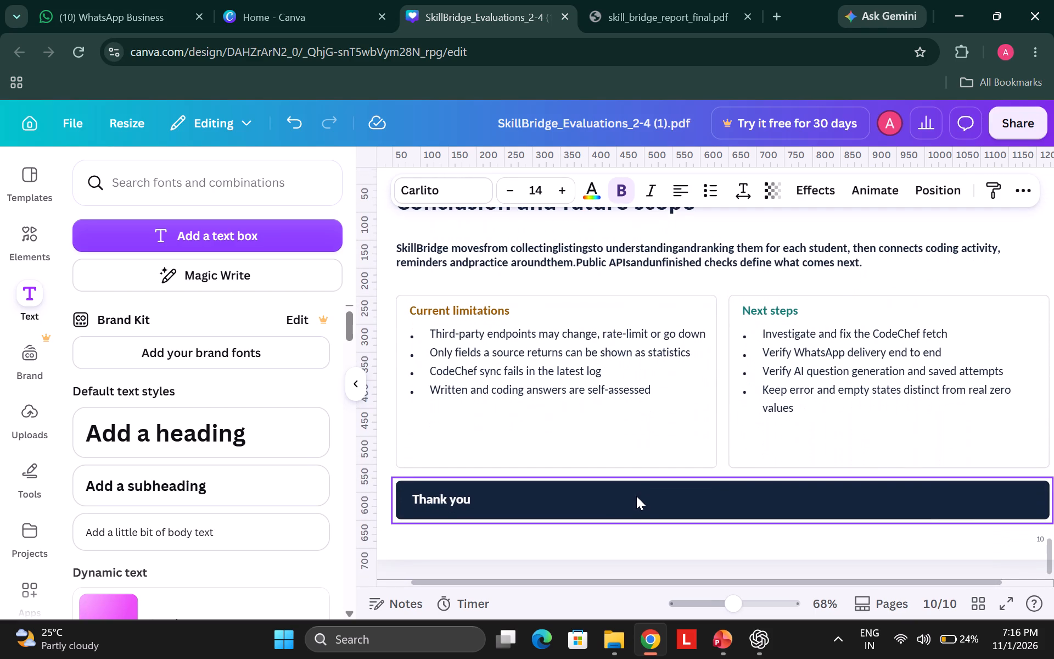
scroll(636, 496, "down", 2)
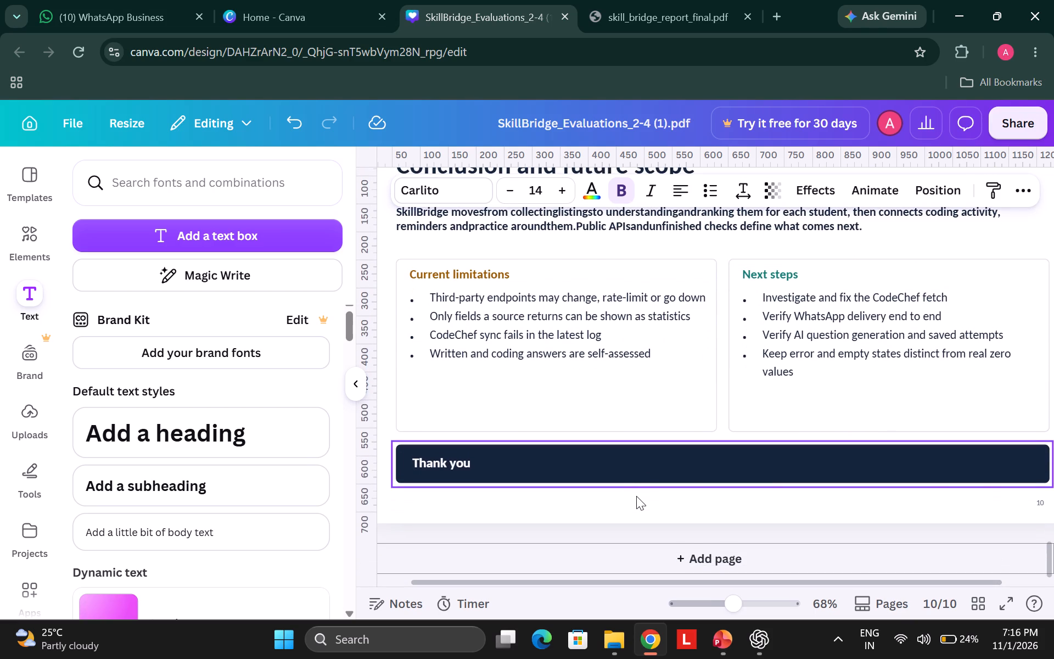
scroll(636, 496, "up", 1)
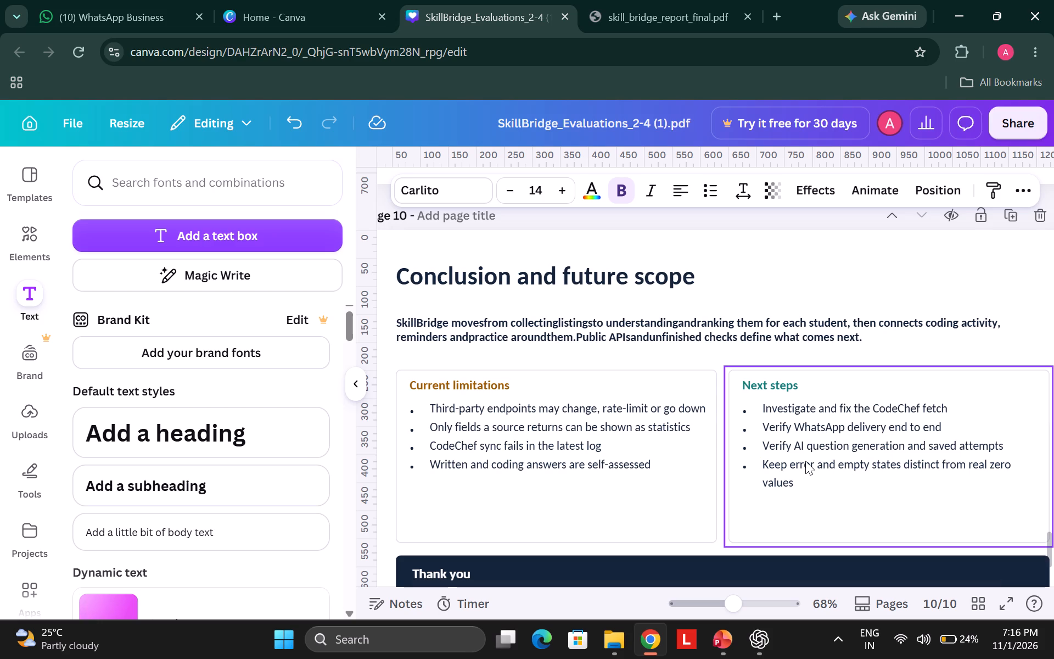
scroll(639, 479, "up", 7)
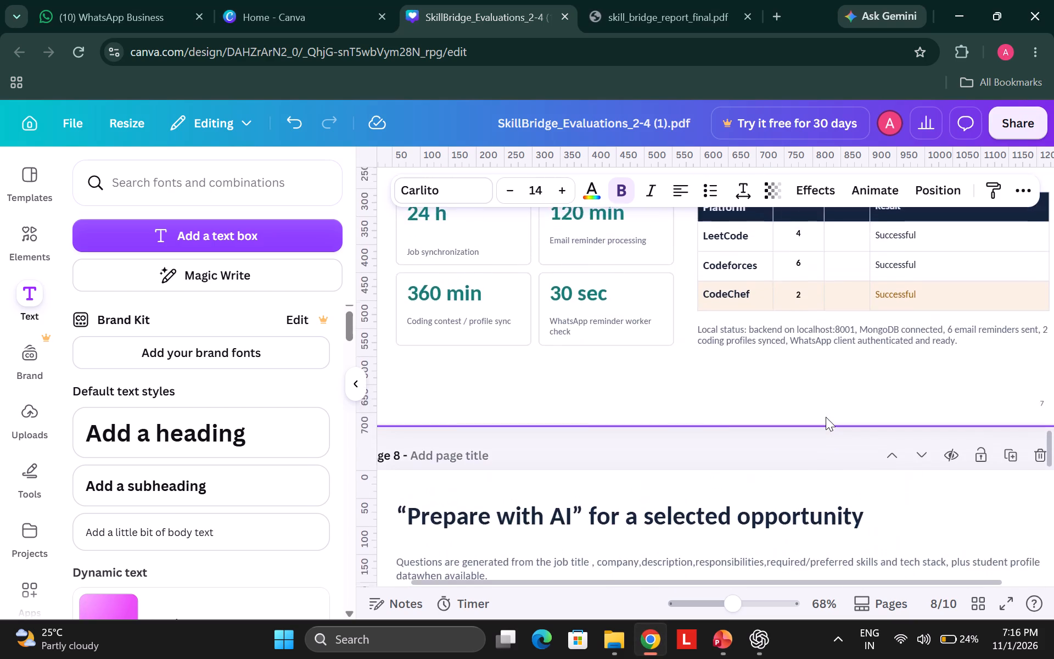
scroll(826, 417, "up", 6)
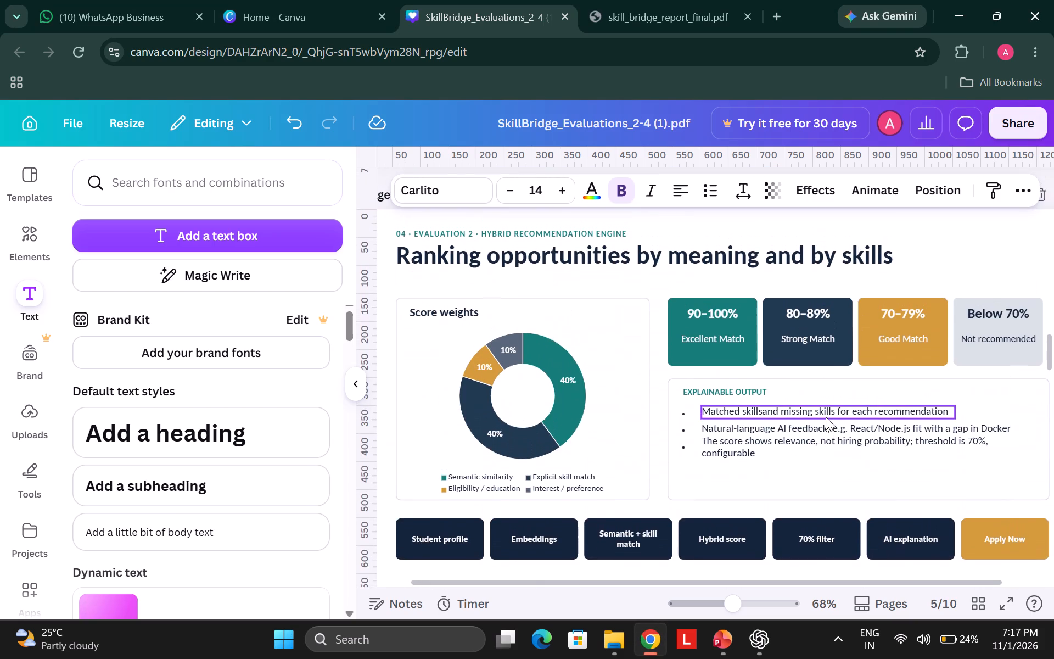
scroll(826, 417, "up", 6)
scroll(826, 417, "left", 1)
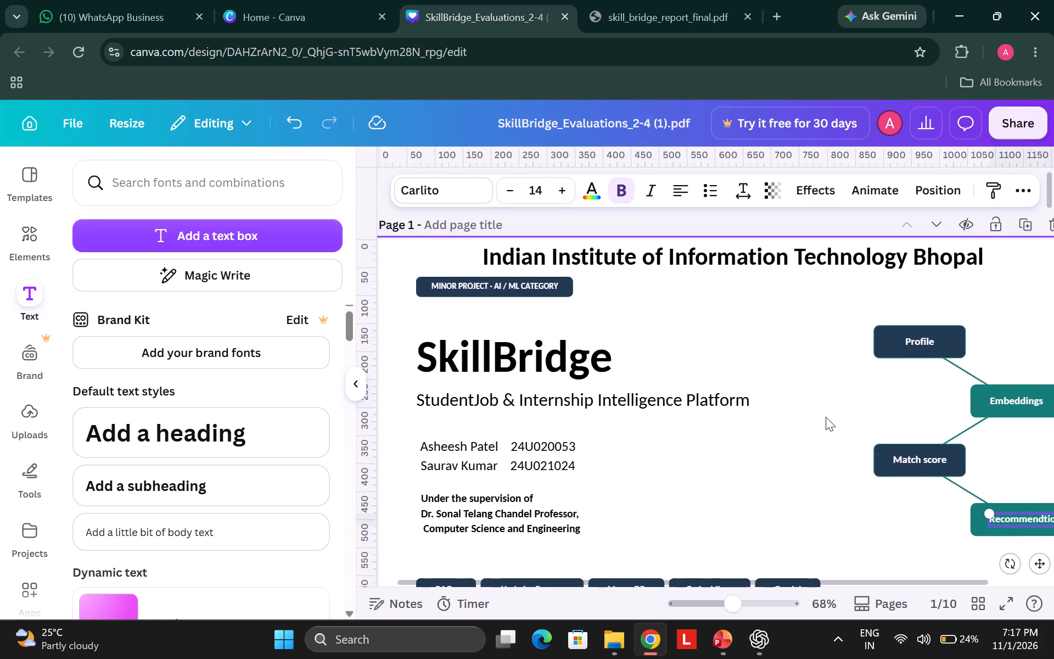
scroll(826, 417, "down", 2)
scroll(826, 417, "up", 1)
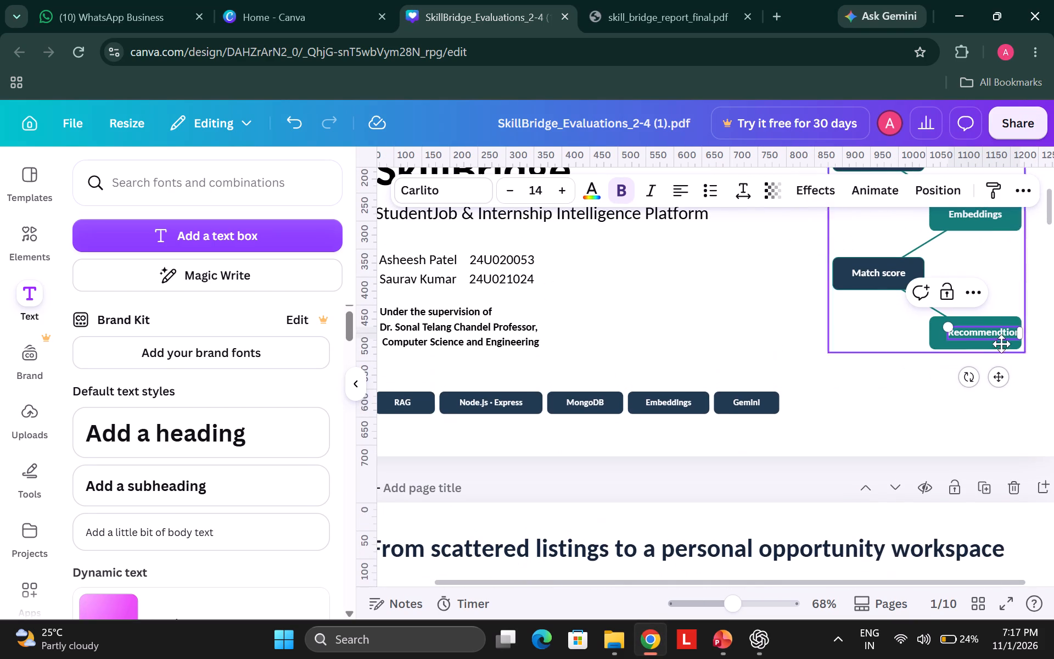
left_click(1001, 337)
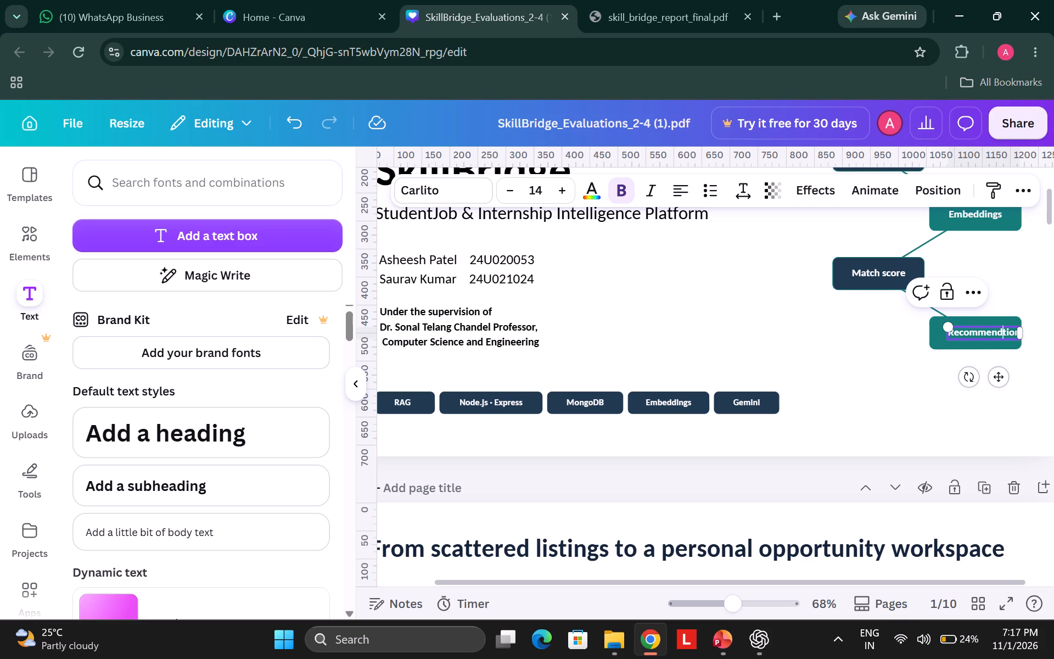
key("a")
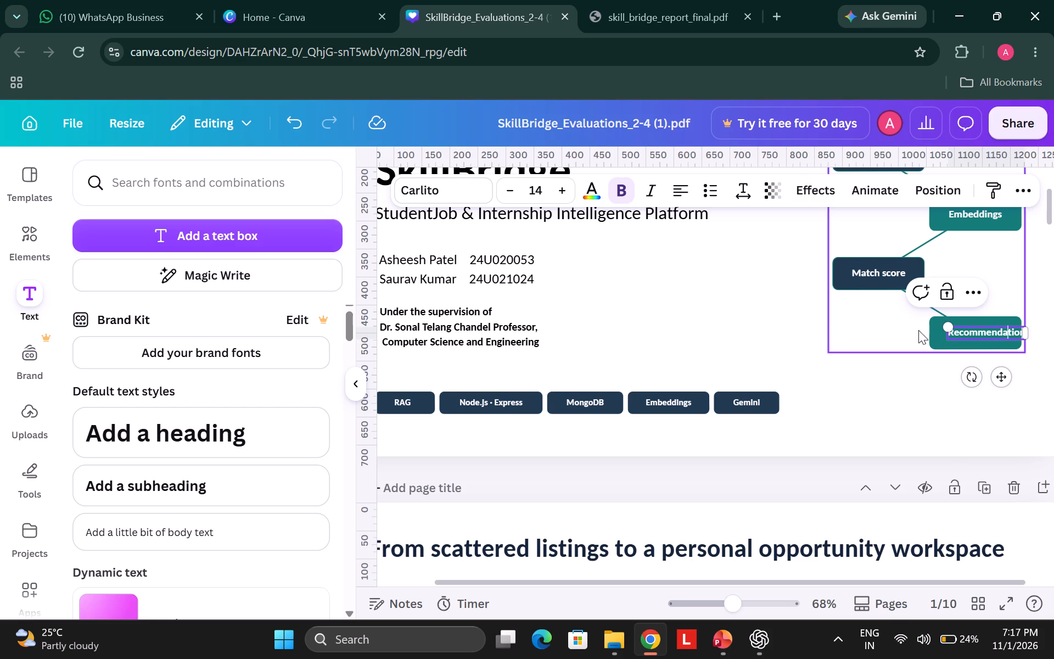
Remove "Express" from the "Node.js · Express" technology tag on the title page, keeping the dot after Node.js.
scroll(845, 356, "up", 2)
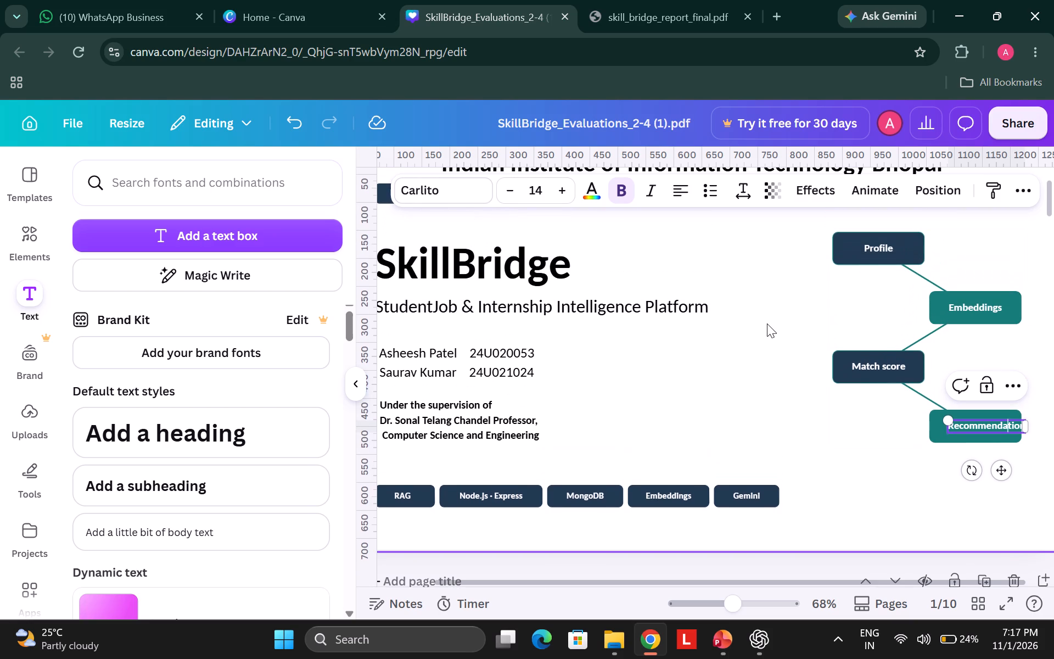
scroll(767, 323, "right", 1)
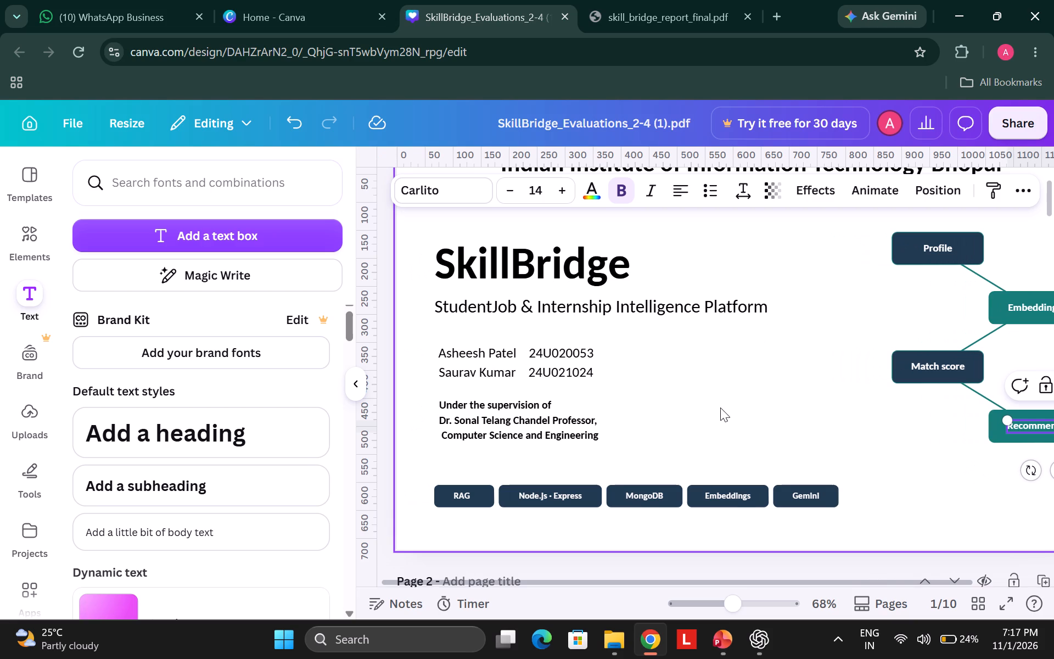
scroll(720, 407, "down", 3)
scroll(720, 407, "up", 1)
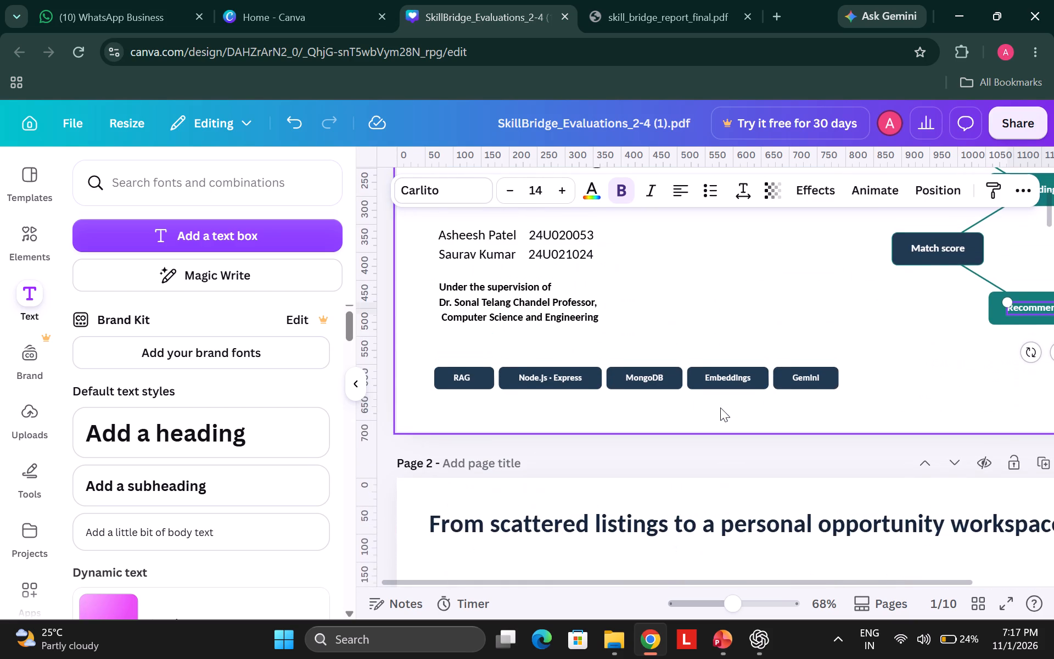
left_click(560, 373)
left_click(571, 377)
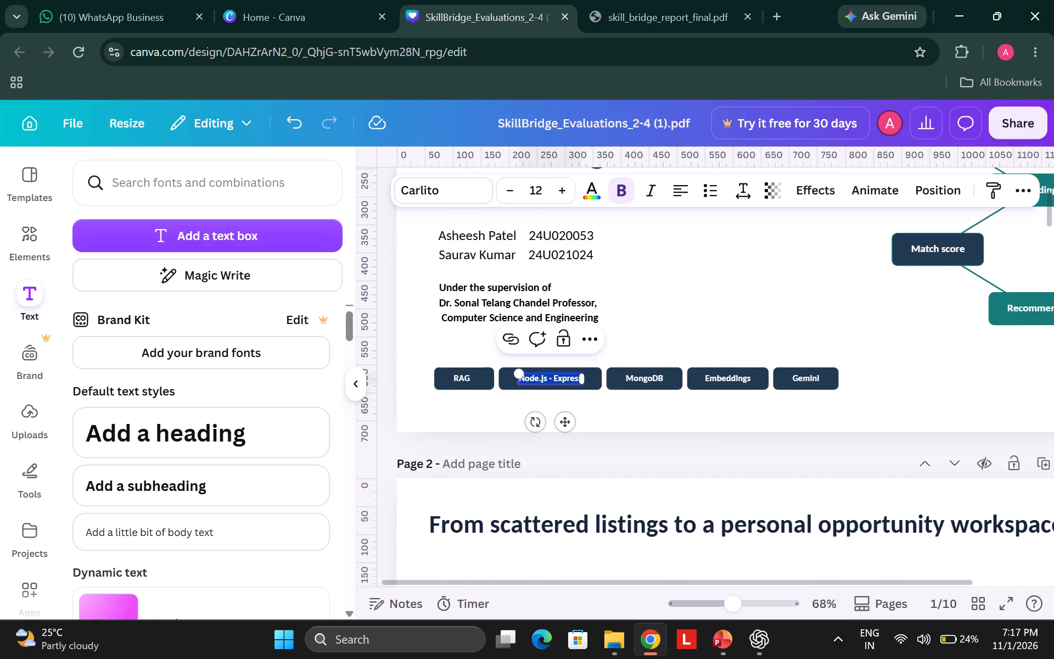
left_click(571, 377)
key("Right")
key("Right")
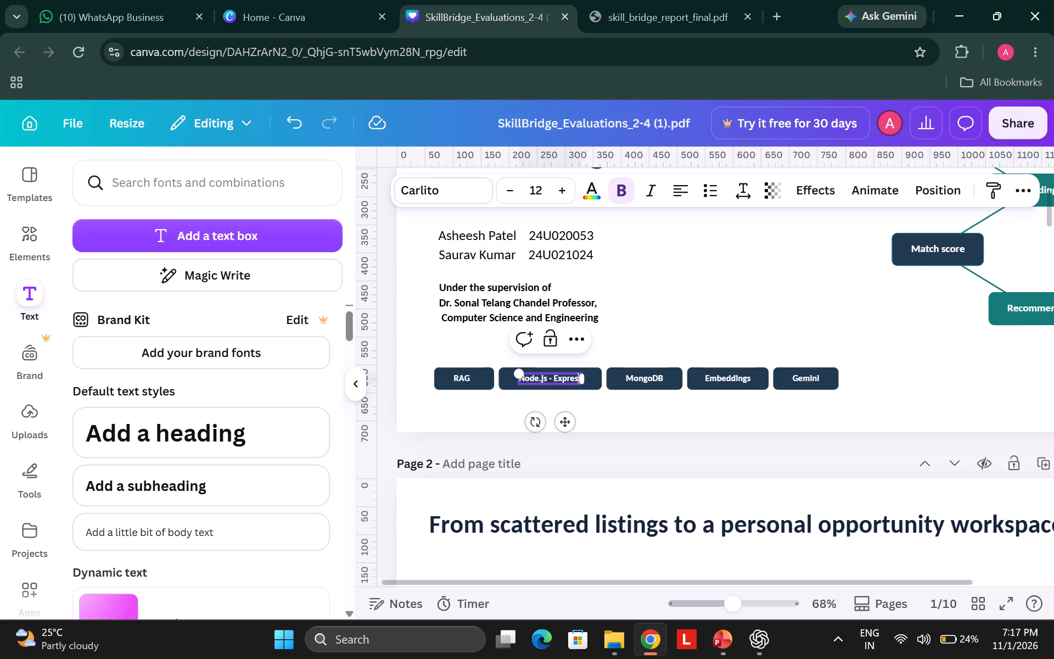
key("Right")
key("BackSpace")
key("BackSpace")
key("BackSpace")
key("BackSpace")
key("BackSpace")
key("BackSpace")
key("BackSpace")
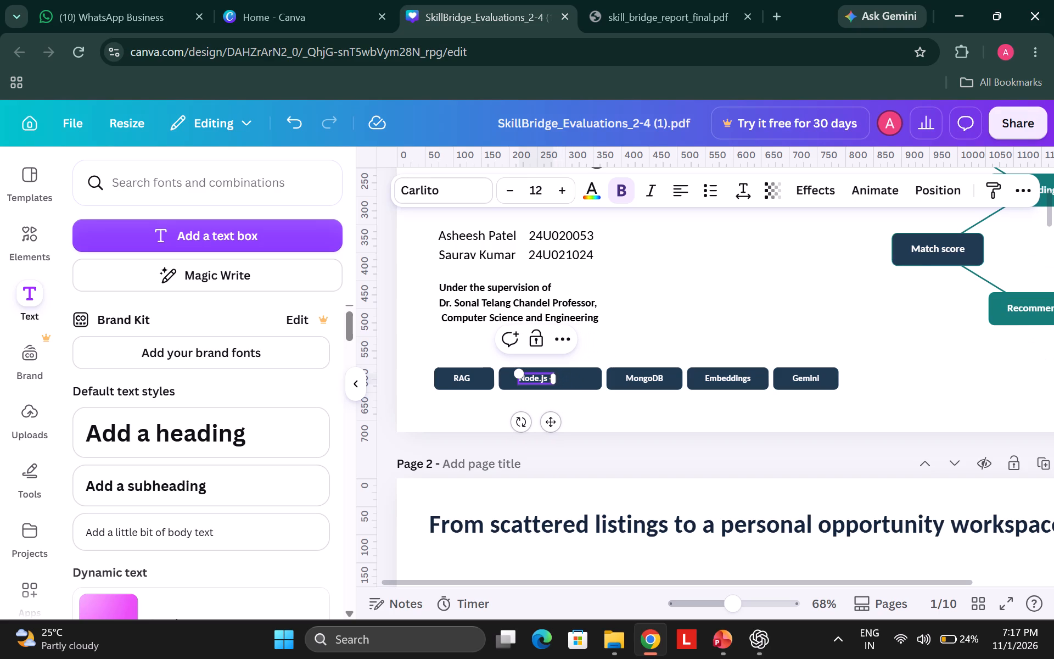
key("BackSpace")
Replace the gap between the first student's name and roll number with two spaces, a period and one space.
left_click(517, 225)
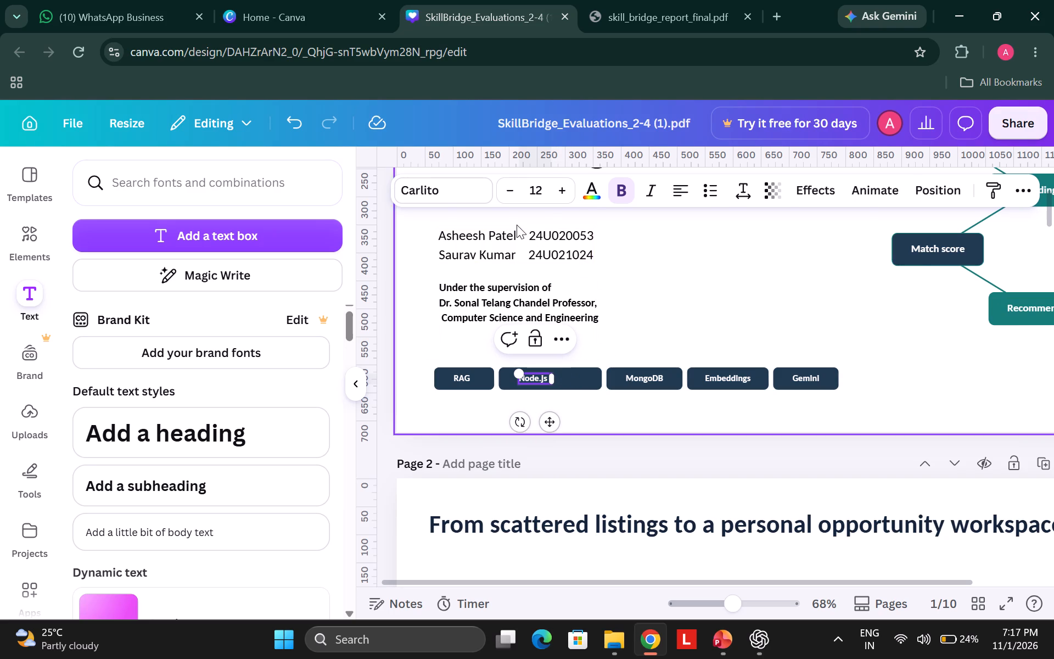
left_click(524, 236)
left_click(524, 236)
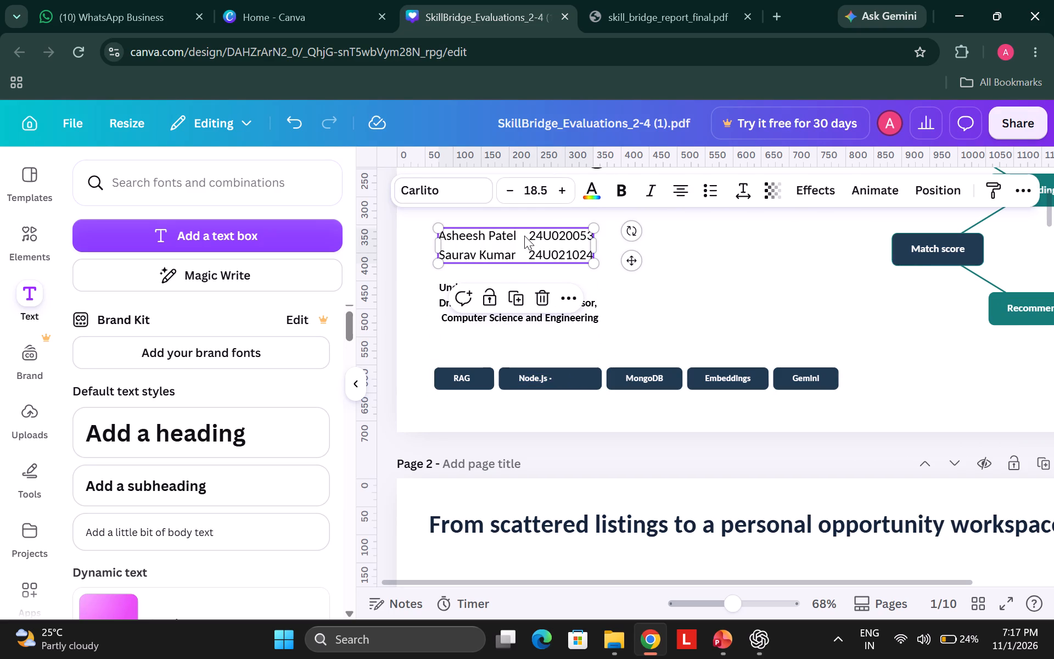
key("period")
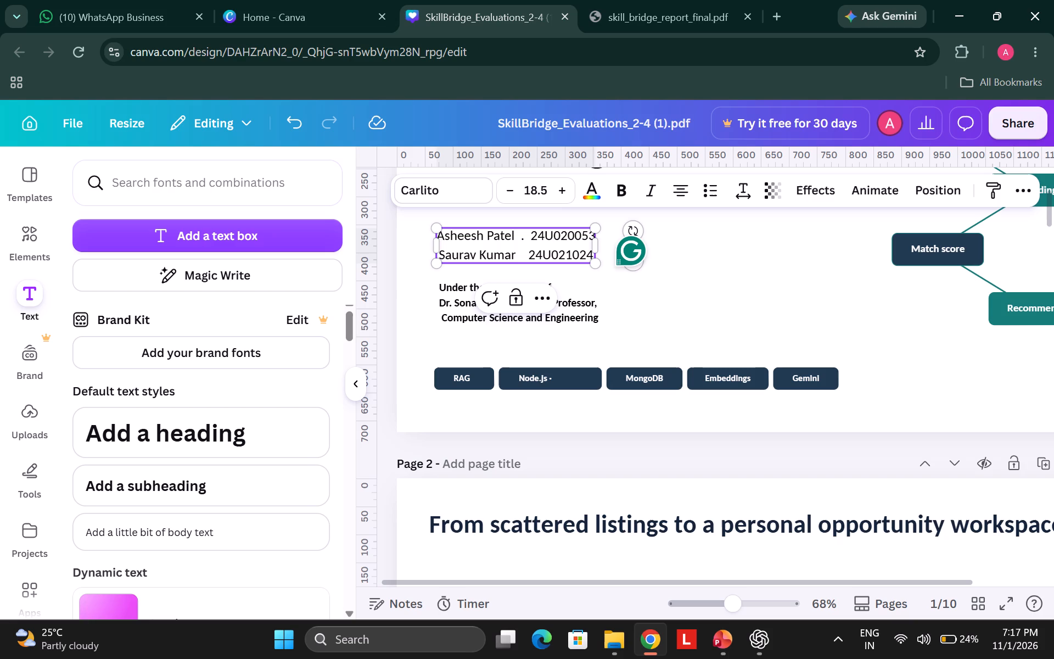
left_click(529, 237)
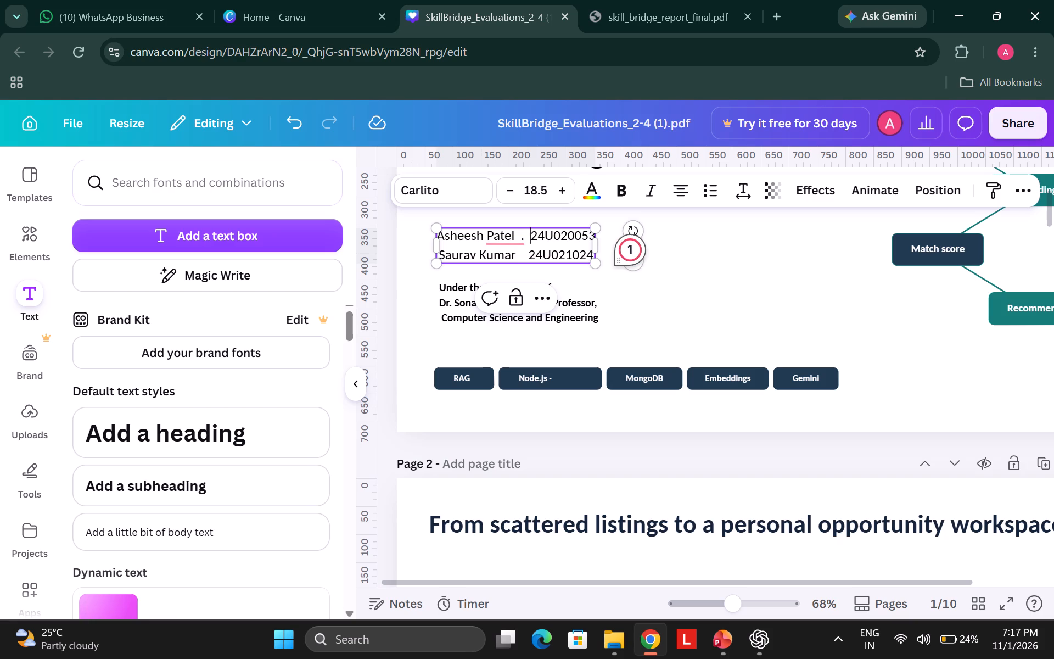
key("BackSpace")
key("BackSpace")
key("BackSpace")
key("BackSpace")
key("BackSpace")
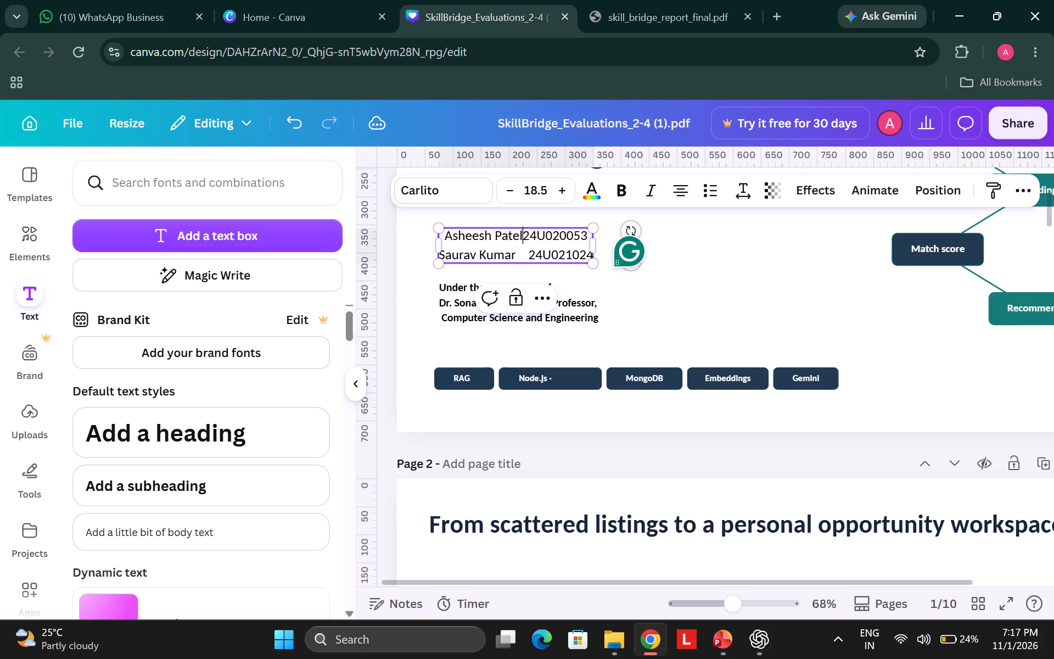
key("space")
key("space")
type(".")
key("space")
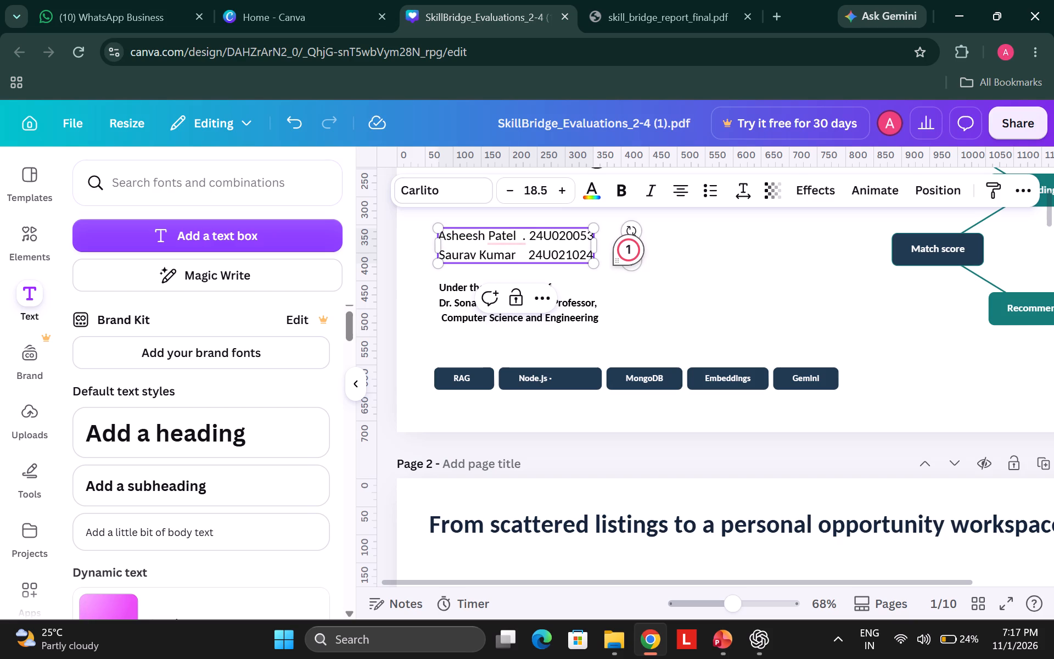
Redo the first student's separator as a period with a single space on each side.
key("BackSpace")
key("BackSpace")
key("BackSpace")
key("BackSpace")
key("space")
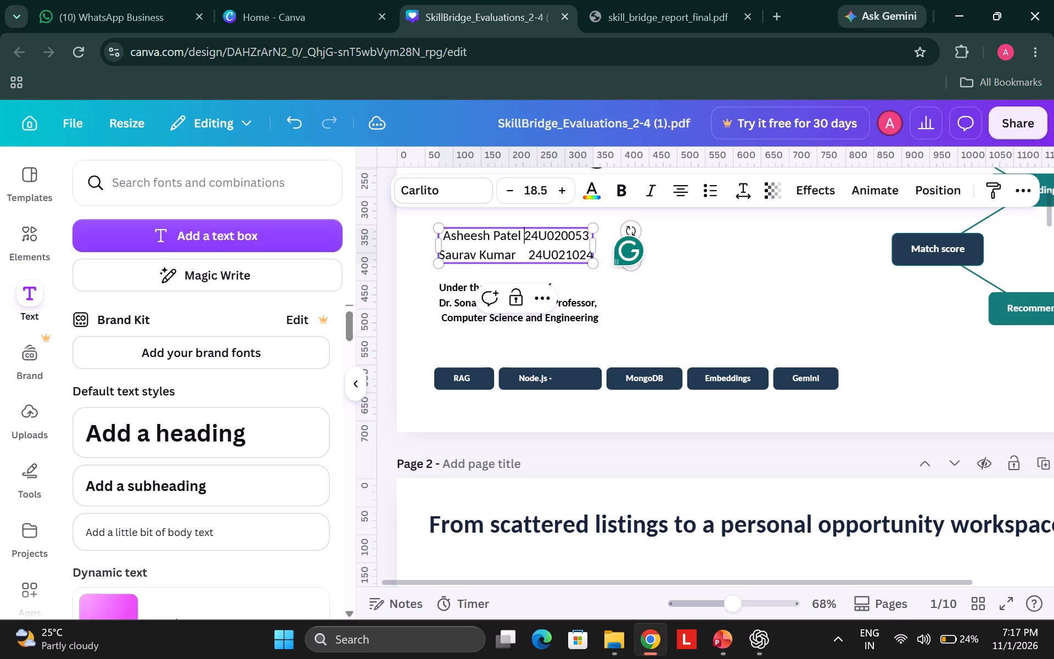
type(".")
key("space")
key("space")
key("space")
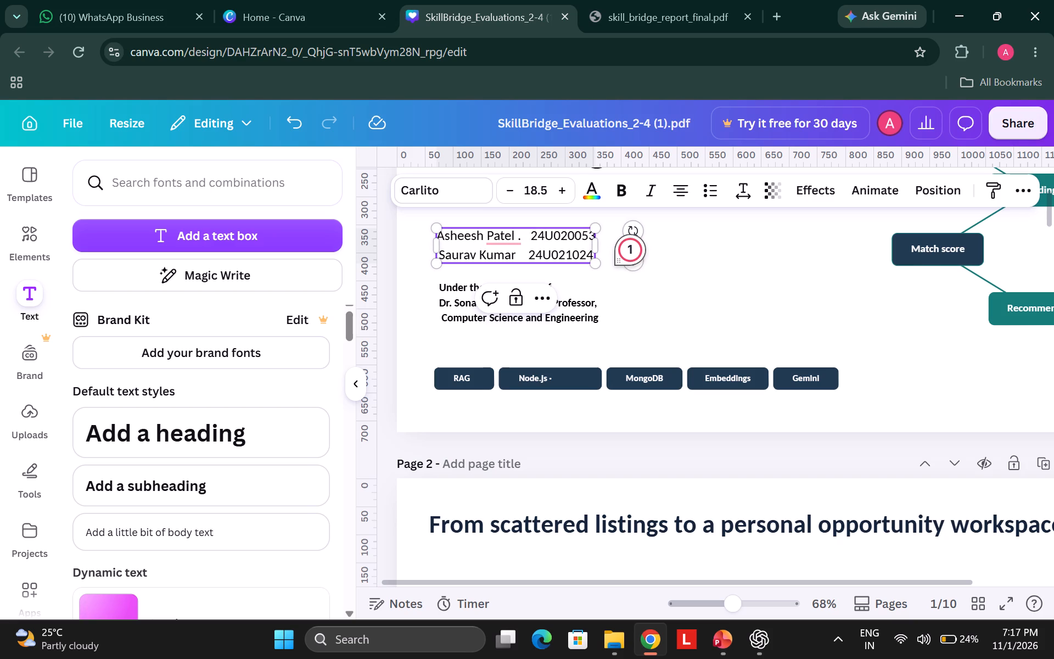
left_click(528, 255)
left_click(530, 233)
key("BackSpace")
key("BackSpace")
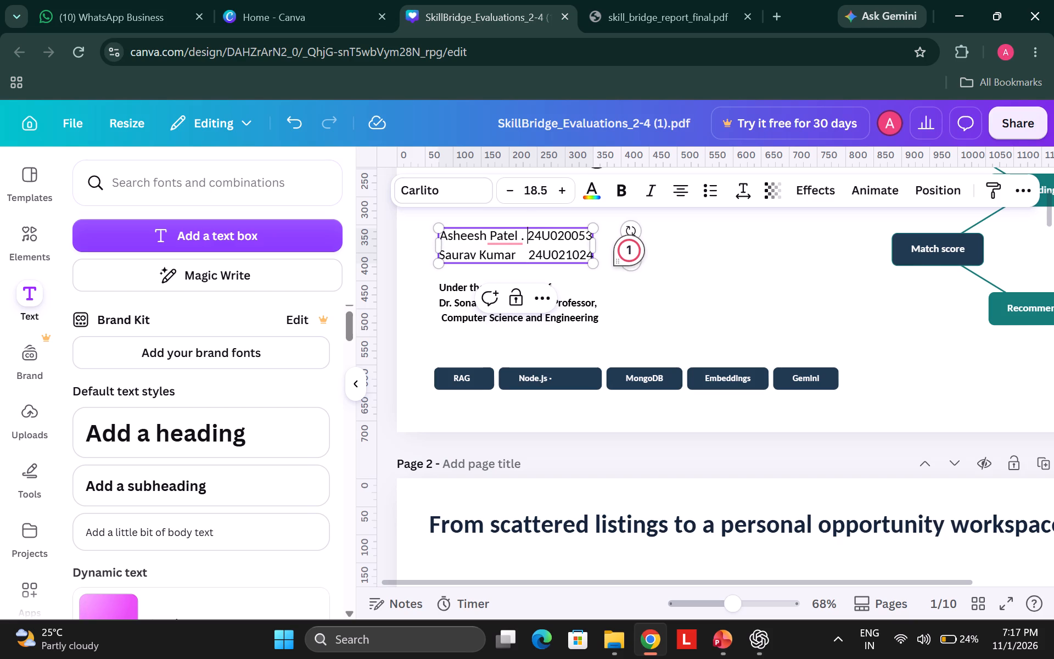
Replace the gap between the second student's name and roll number with a space, a period and three spaces.
left_click(529, 252)
key("BackSpace")
key("BackSpace")
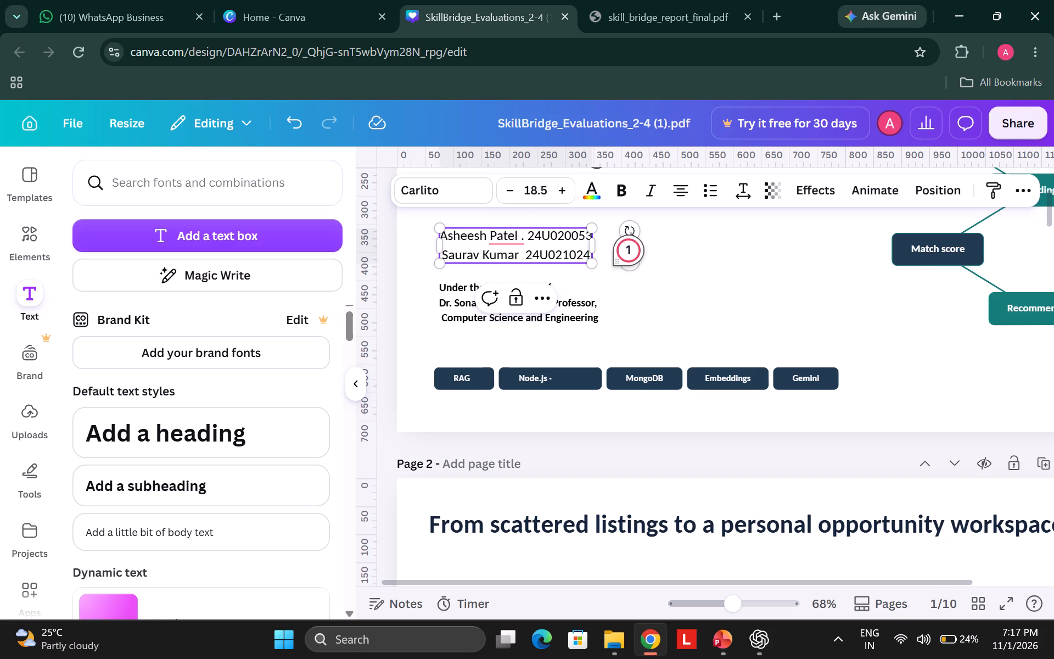
key("BackSpace")
key("BackSpace")
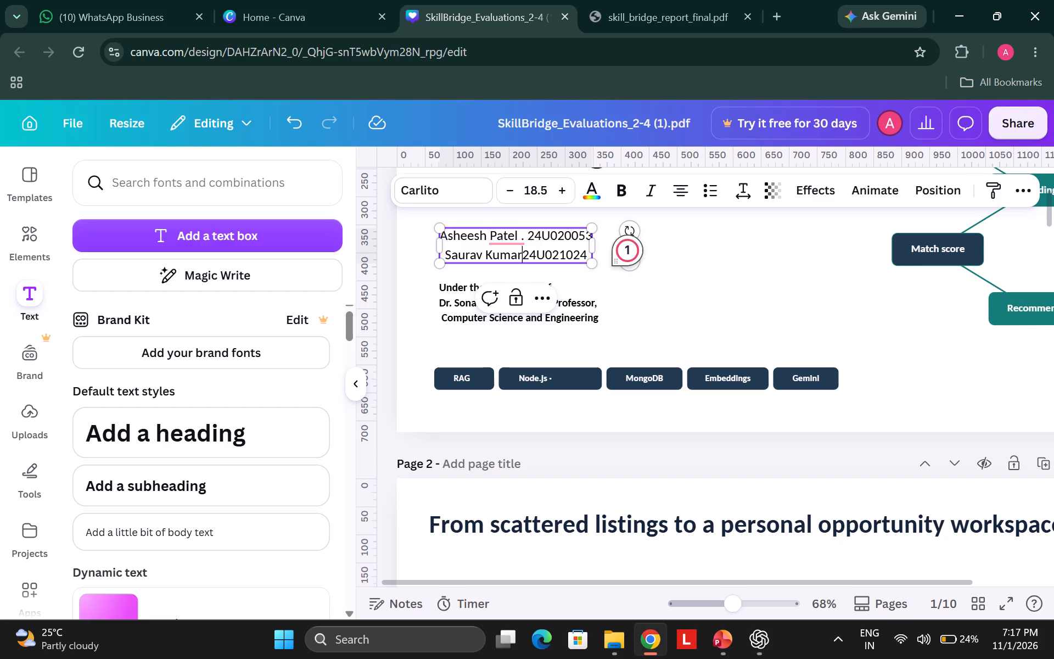
key("space")
type(".")
key("space")
key("space")
key("space")
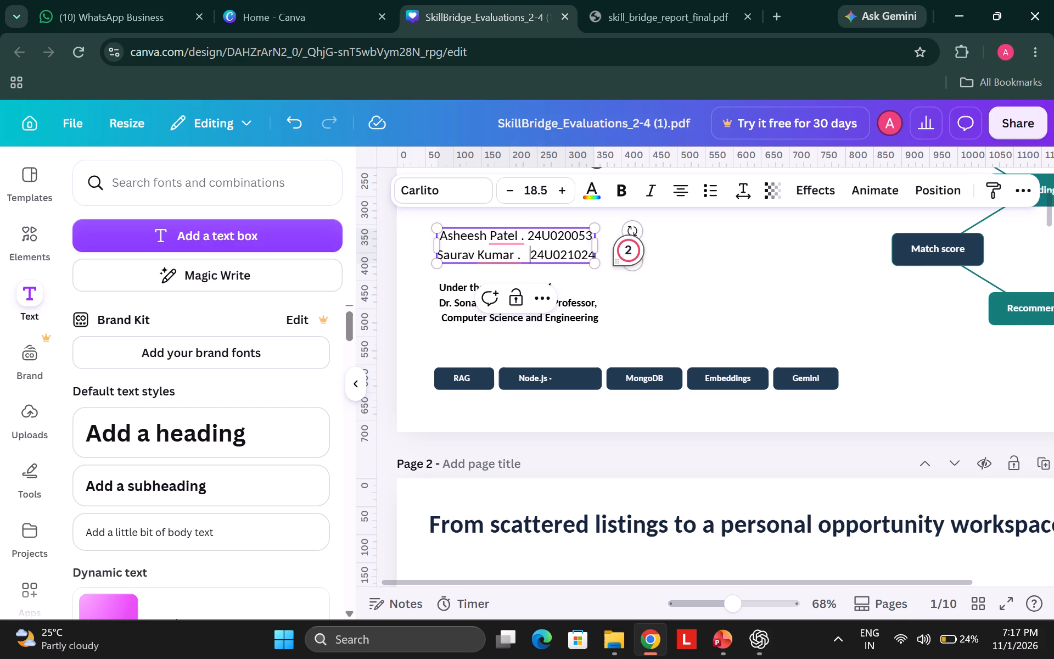
Remove the space before the period and one extra space after it in the second student's line.
left_click(617, 294)
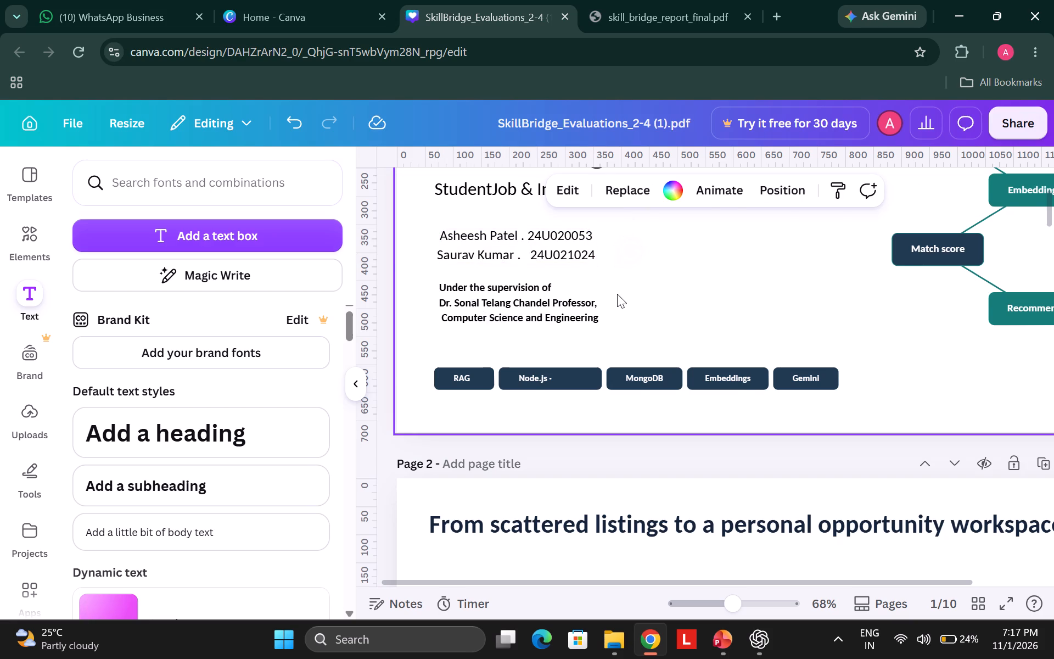
scroll(617, 294, "up", 1)
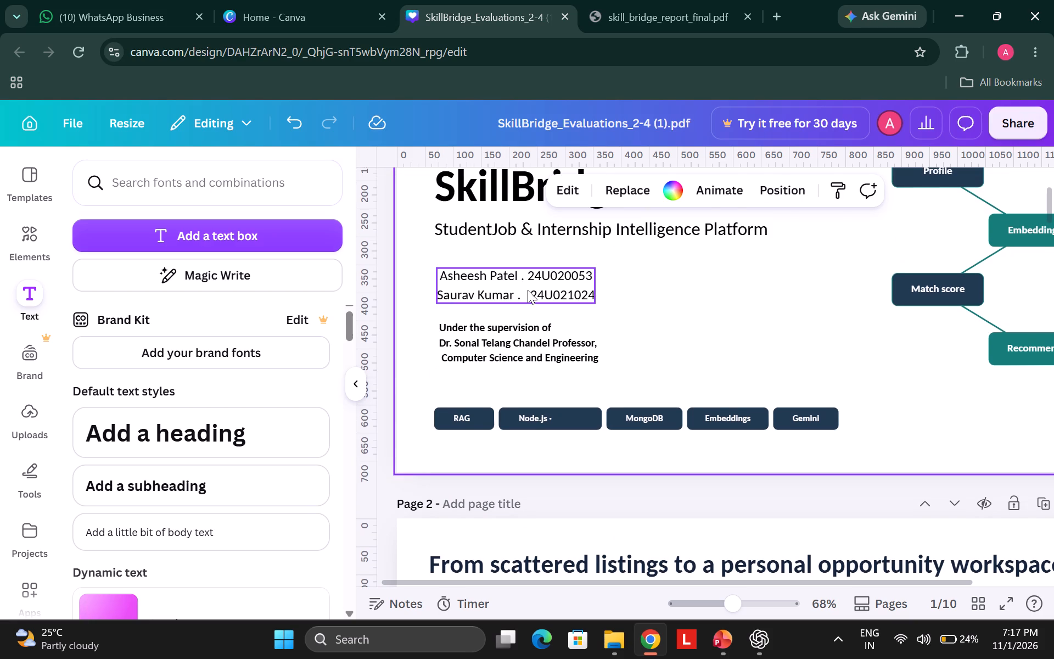
left_click(528, 293)
left_click(530, 293)
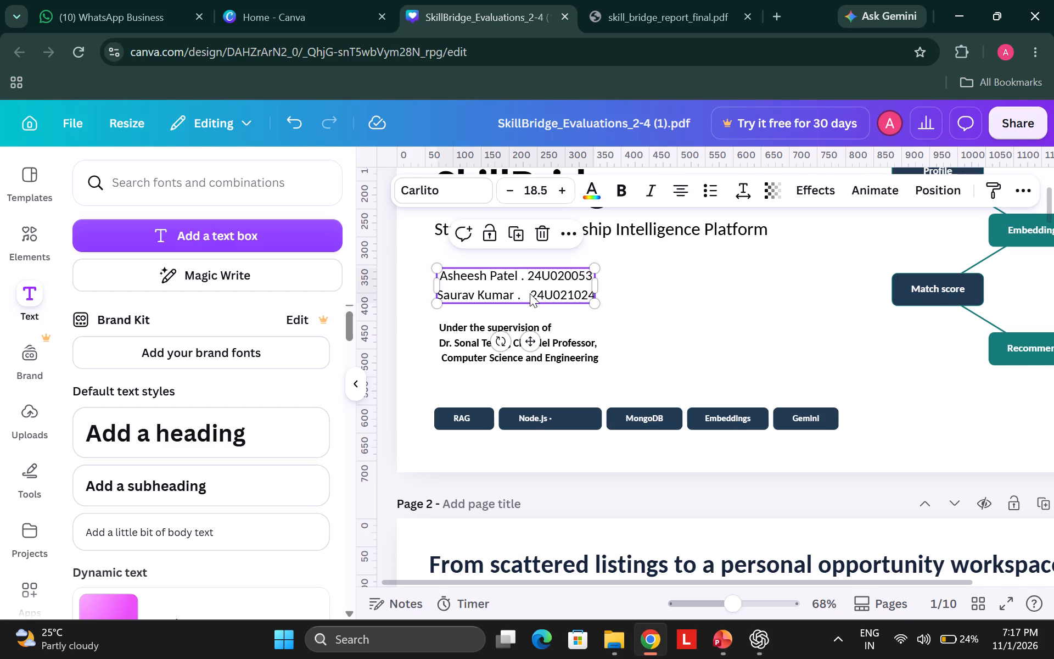
key("BackSpace")
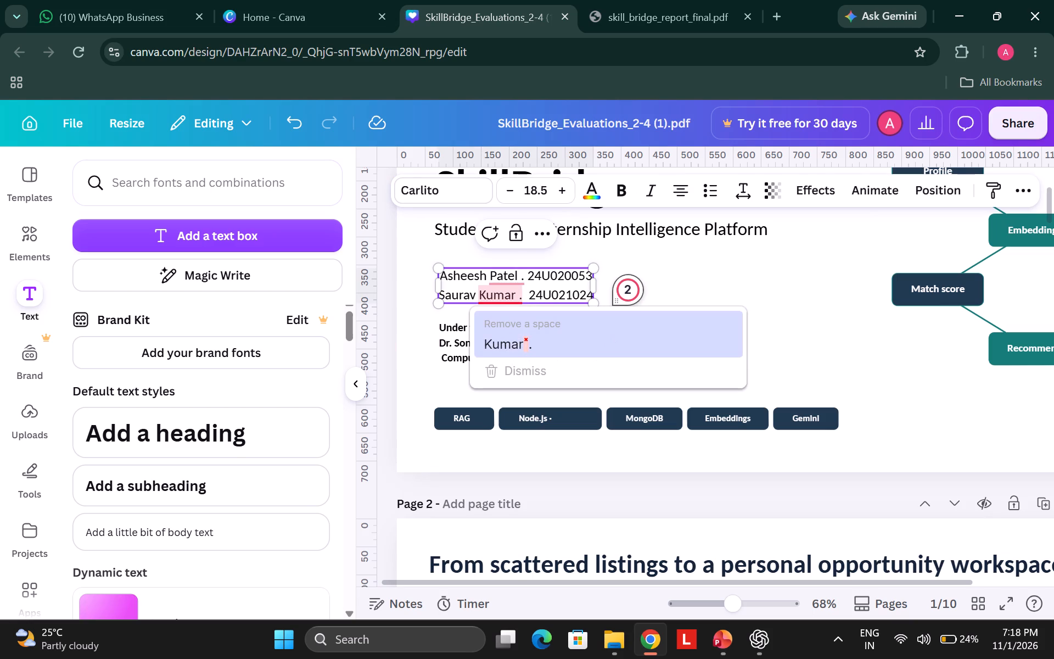
left_click(618, 339)
key("BackSpace")
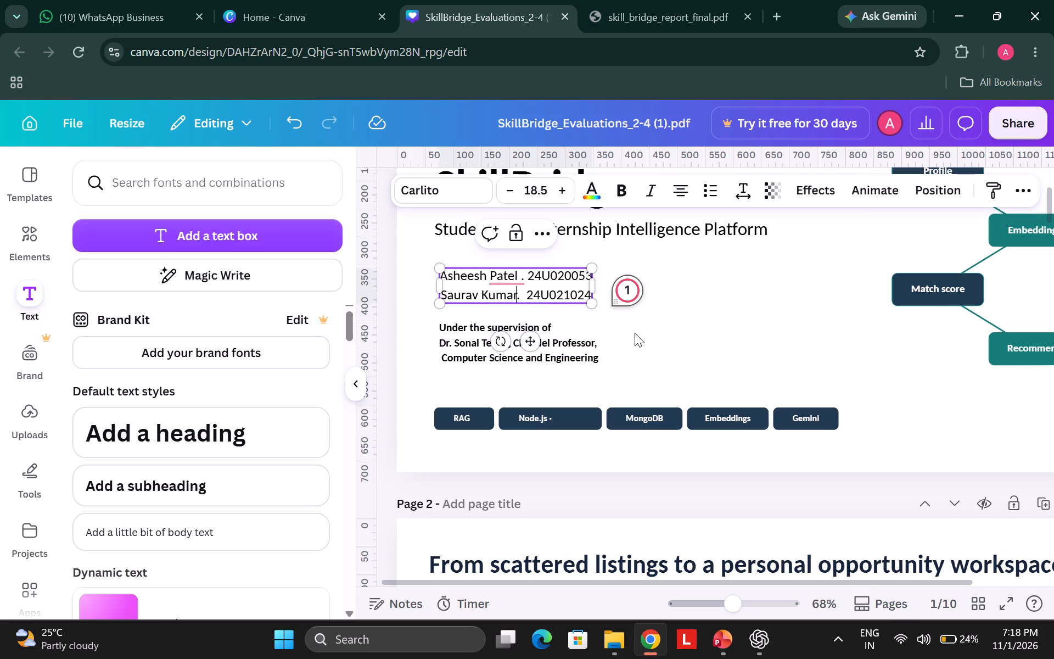
key("space")
key("BackSpace")
Remove the space before the period in the first student's line on the title page.
left_click(520, 277)
key("BackSpace")
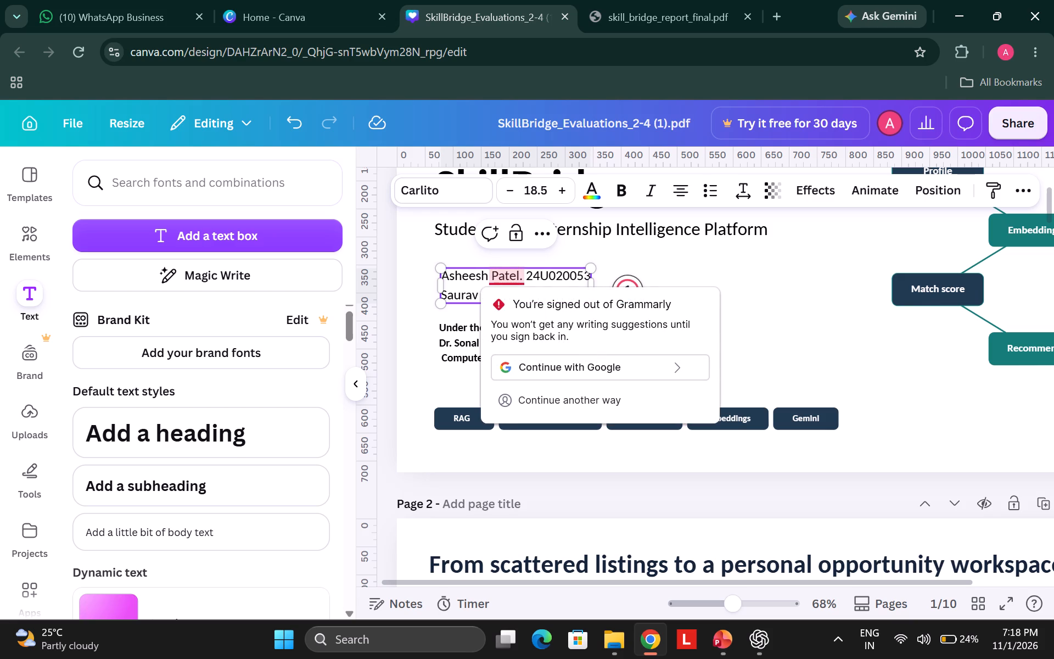
left_click(739, 257)
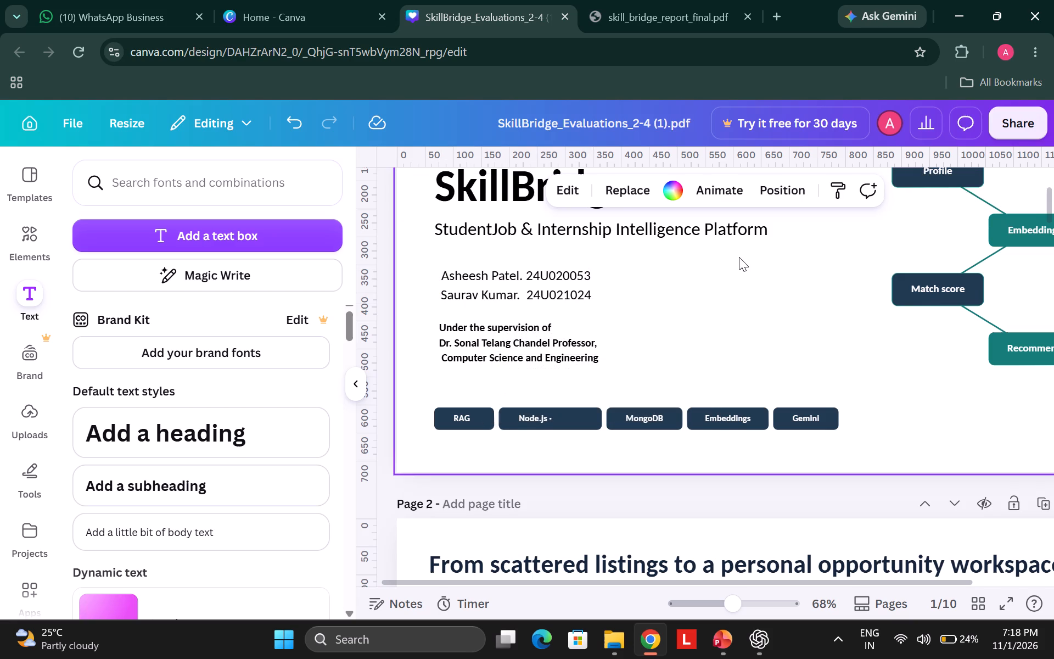
scroll(739, 257, "down", 2)
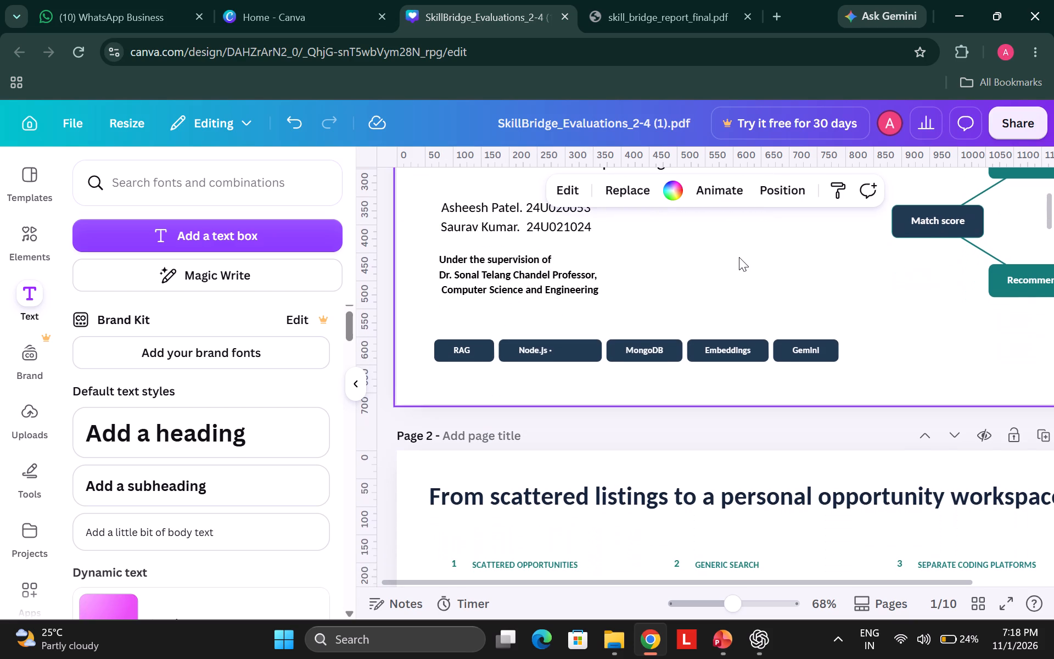
Remove the space before the hyphen in the Node.js label on the title page.
scroll(585, 487, "down", 1)
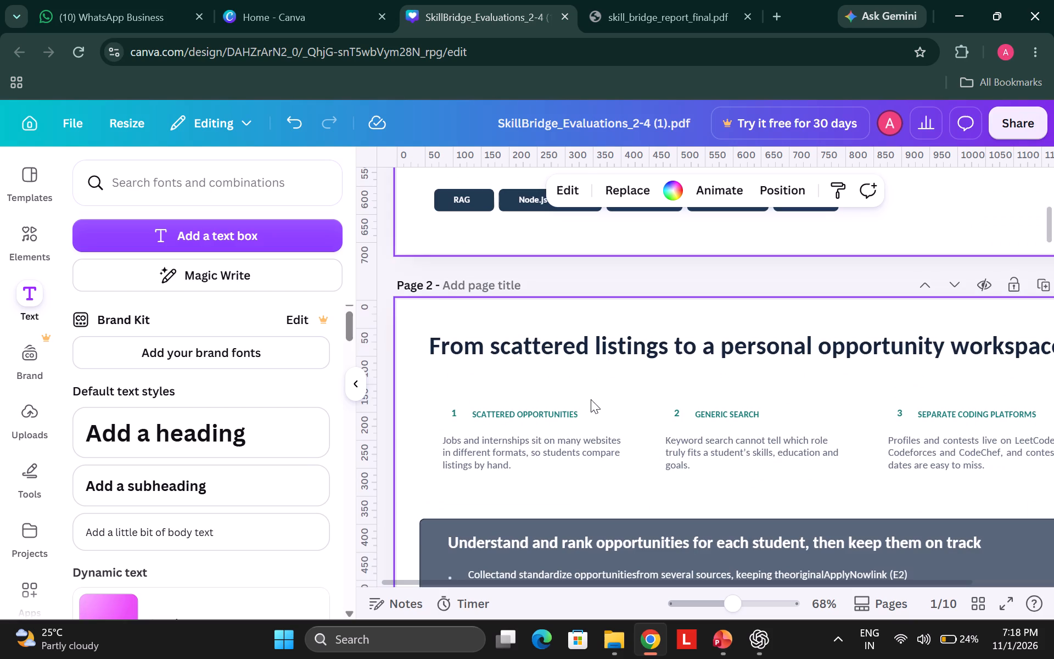
scroll(591, 399, "up", 2)
left_click(558, 367)
left_click(553, 367)
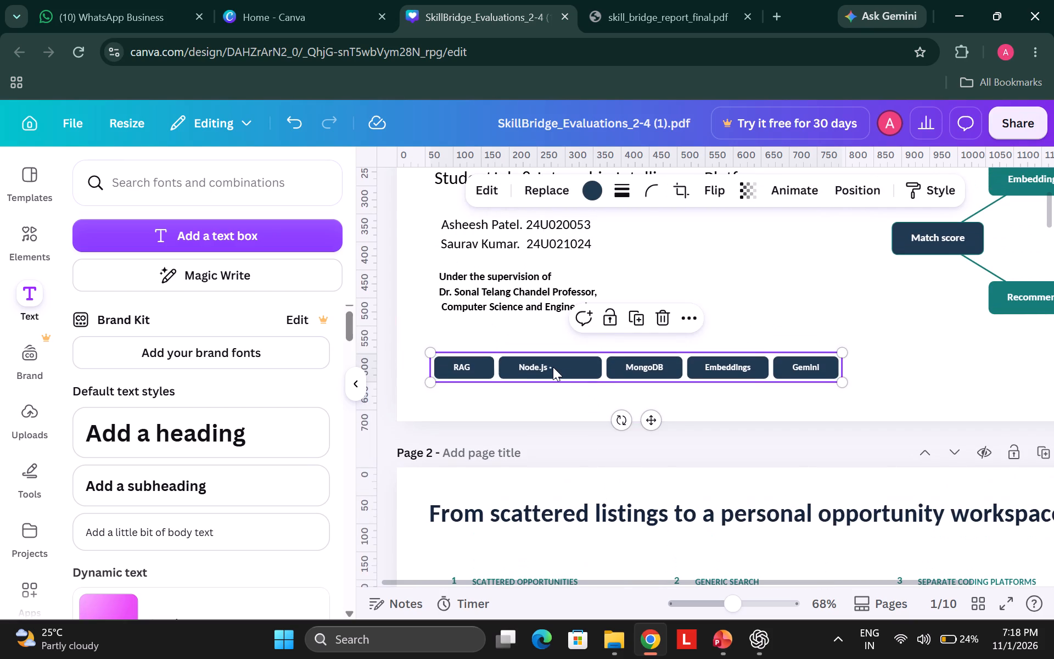
left_click(551, 366)
left_click(542, 368)
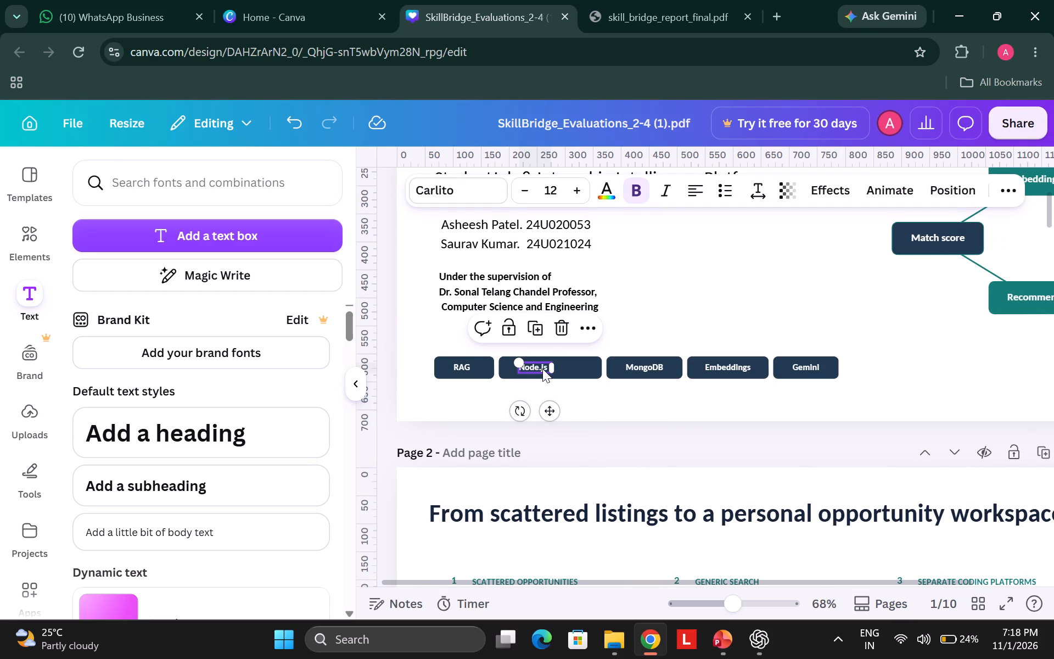
key("Right")
key("Right")
key("Right")
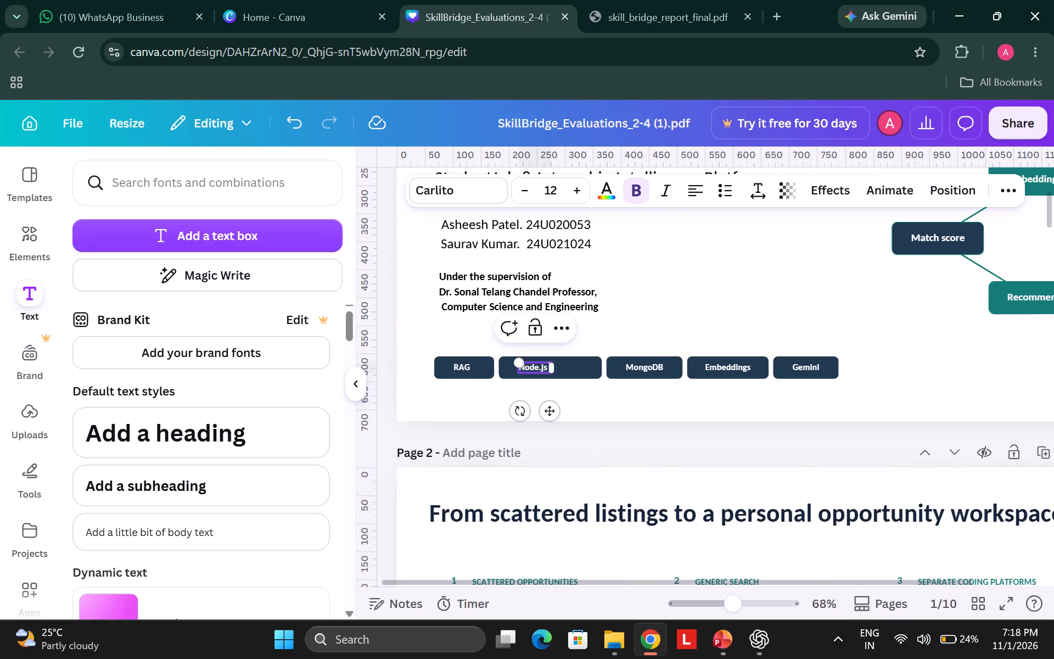
key("BackSpace")
left_click(662, 316)
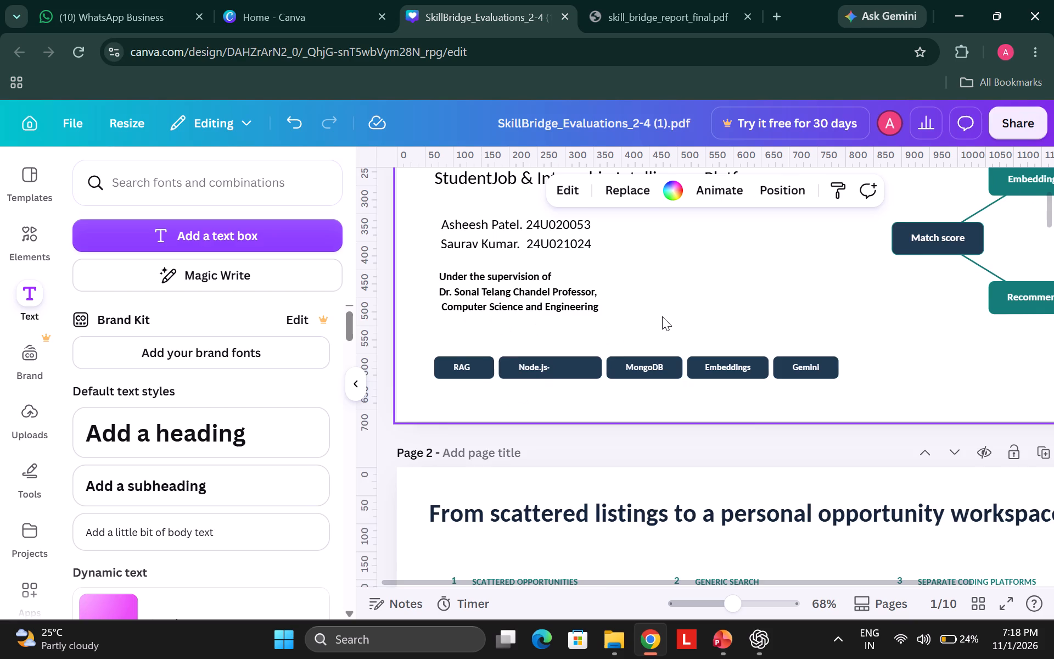
Review the title page text and the upper part of page 2 in the SkillBridge deck.
scroll(662, 316, "up", 2)
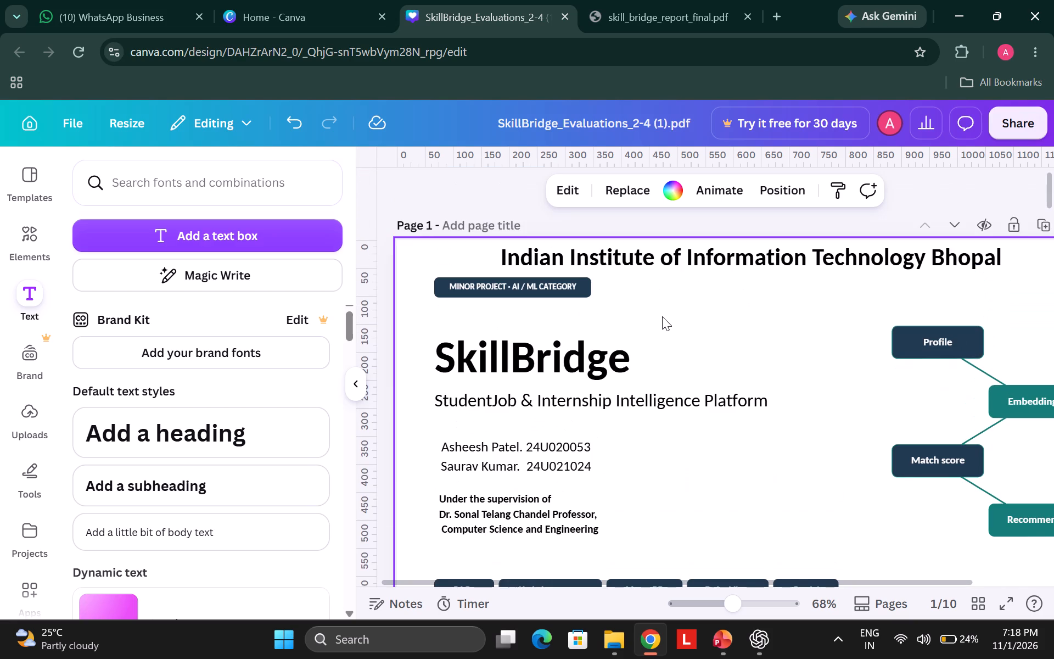
scroll(662, 316, "down", 1)
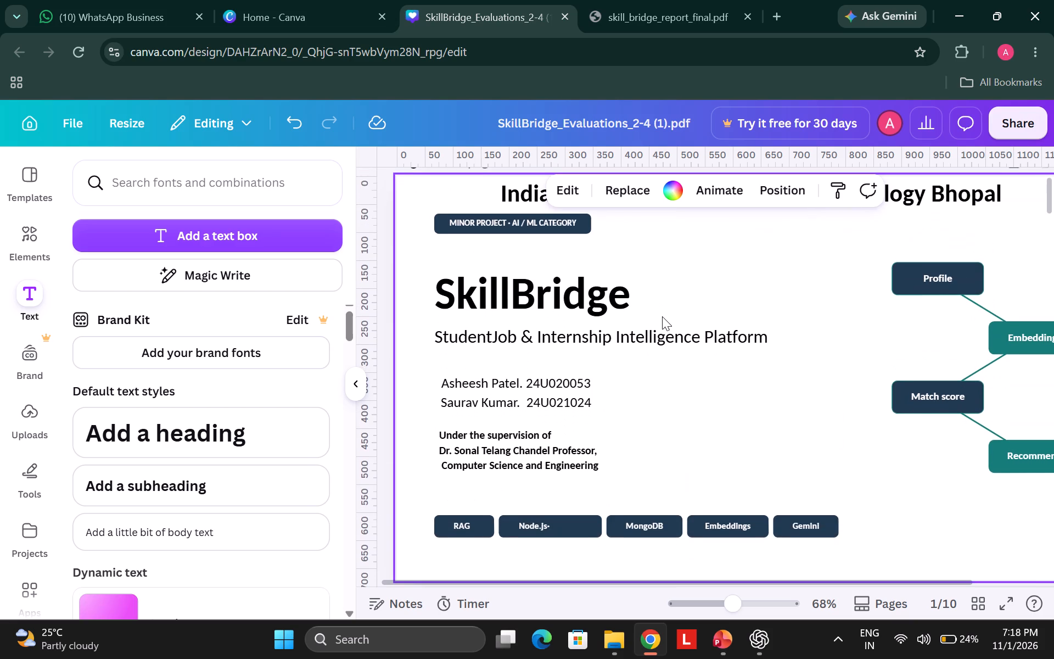
scroll(662, 316, "down", 1)
scroll(662, 316, "up", 3)
scroll(662, 316, "down", 2)
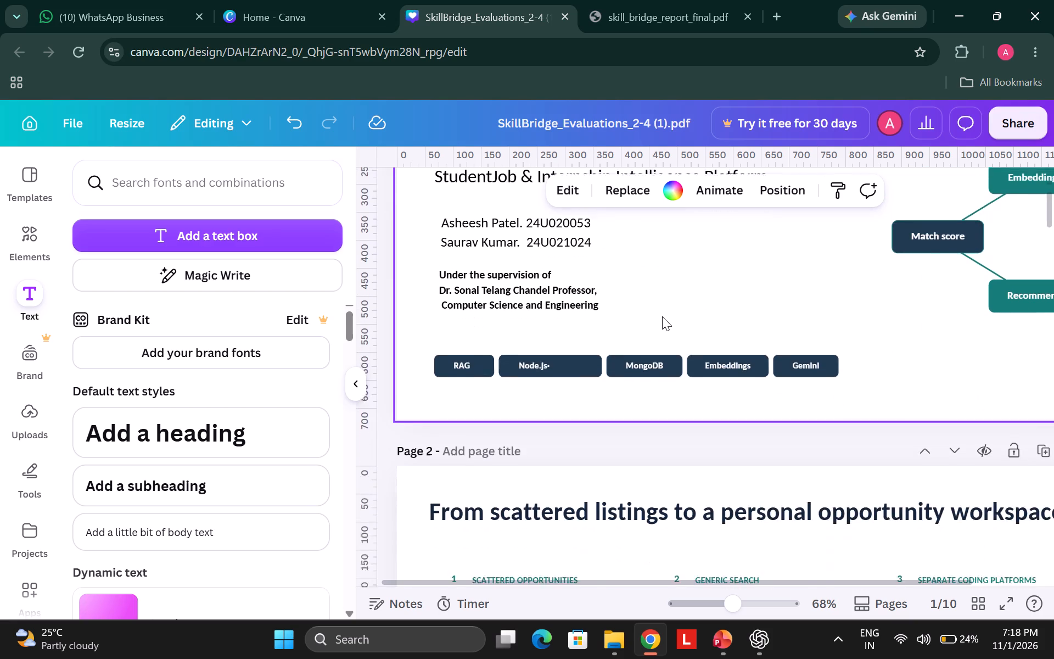
scroll(662, 316, "down", 2)
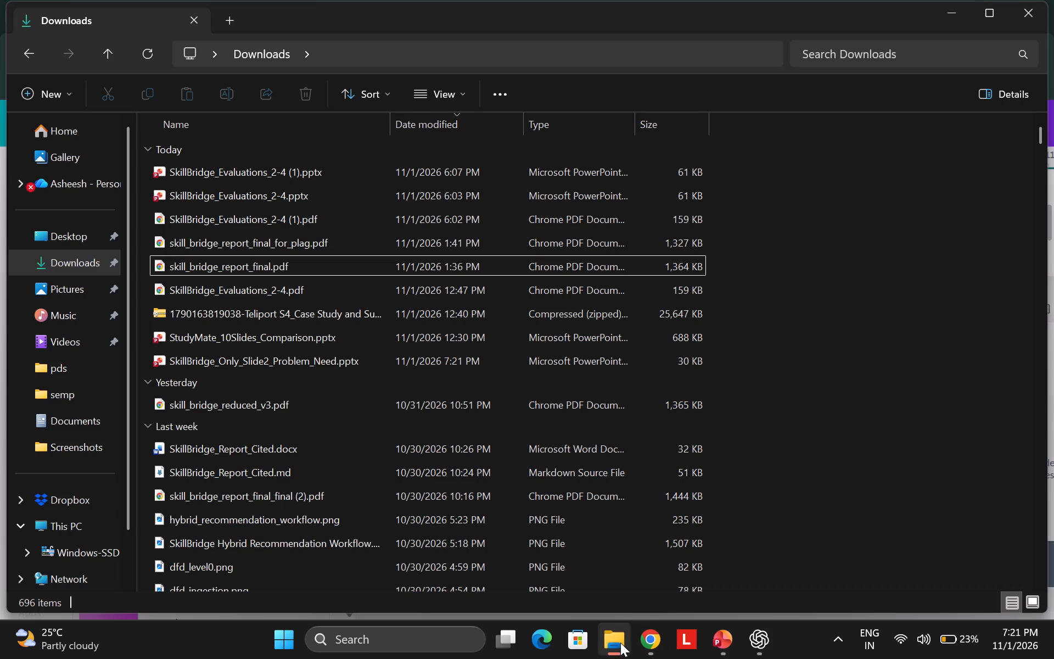
scroll(267, 269, "up", 2)
left_click(82, 264)
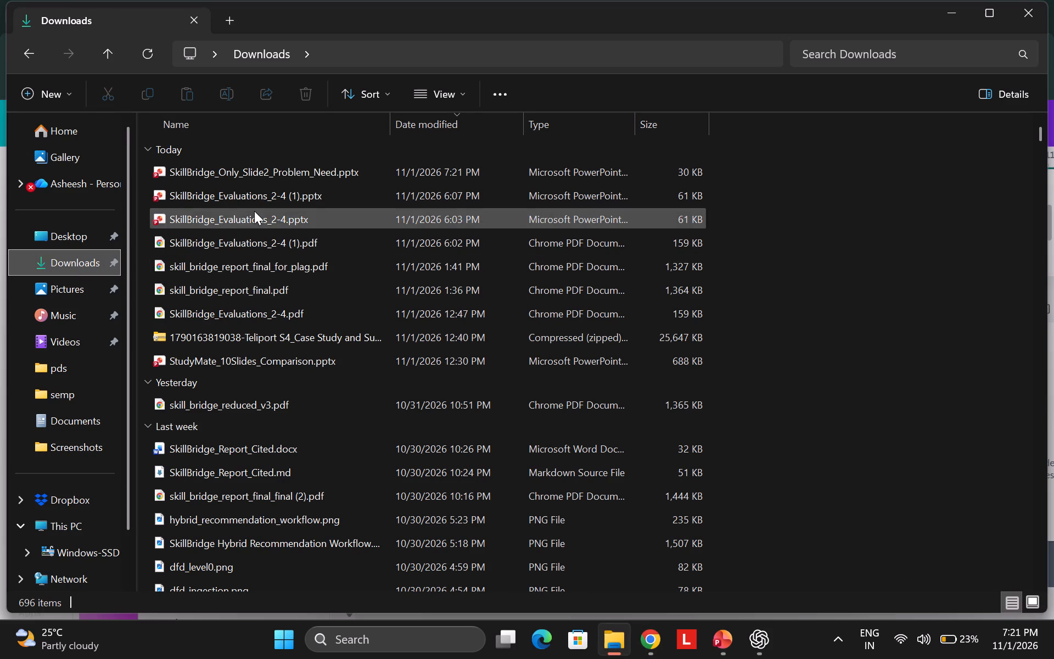
double_click(303, 167)
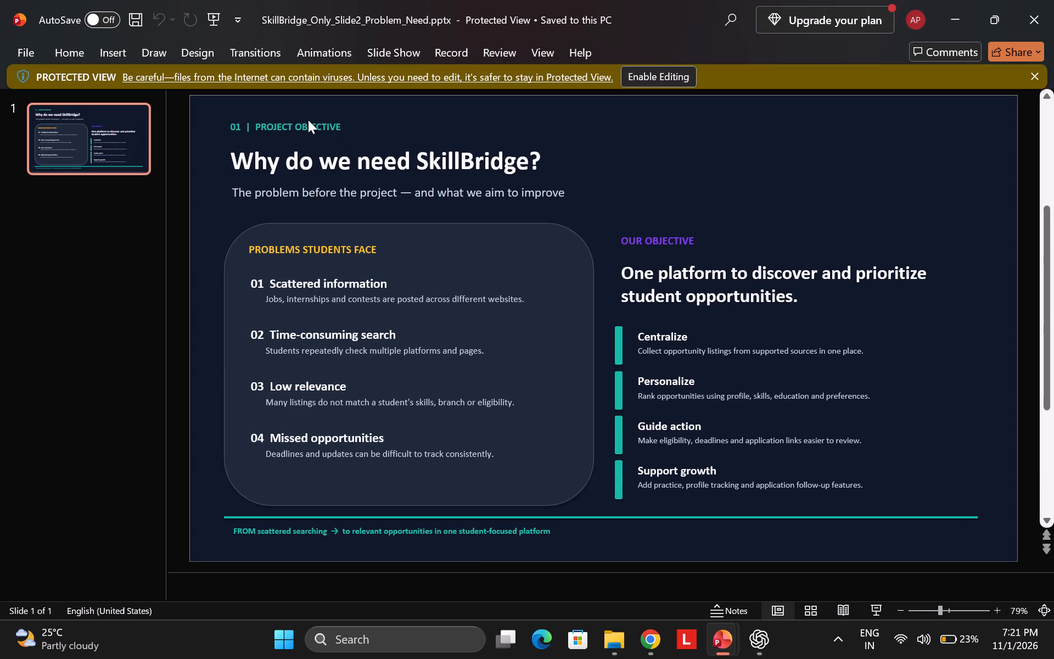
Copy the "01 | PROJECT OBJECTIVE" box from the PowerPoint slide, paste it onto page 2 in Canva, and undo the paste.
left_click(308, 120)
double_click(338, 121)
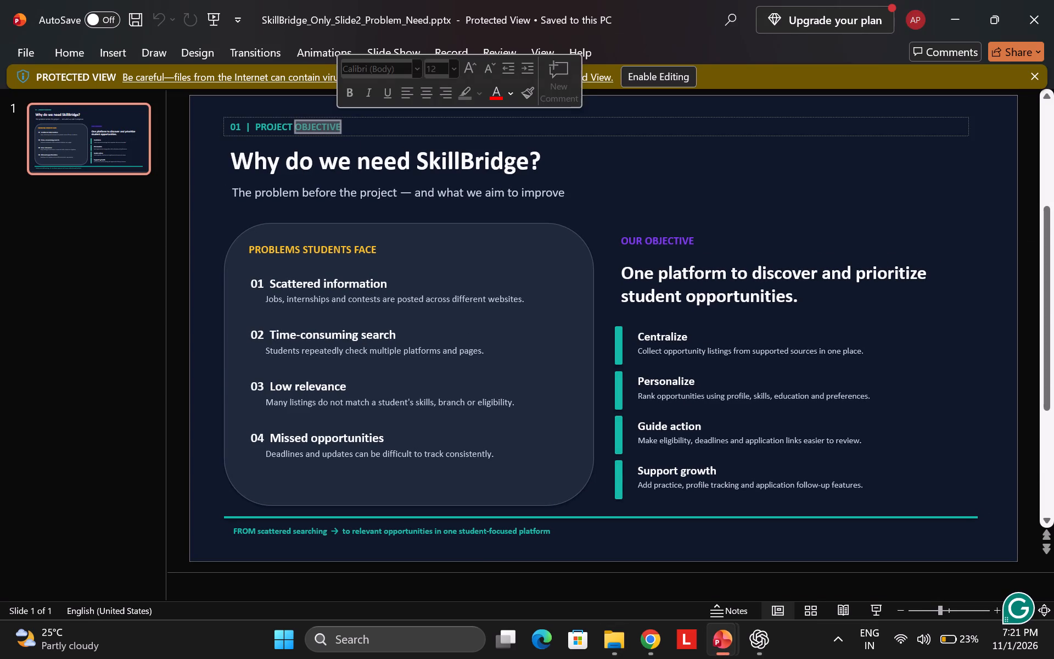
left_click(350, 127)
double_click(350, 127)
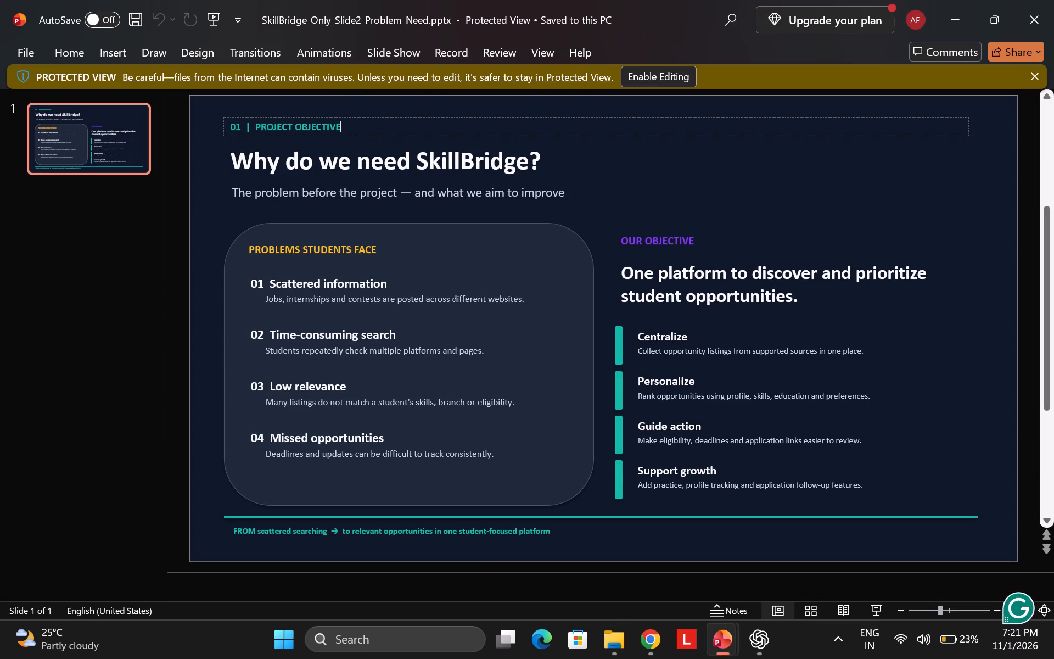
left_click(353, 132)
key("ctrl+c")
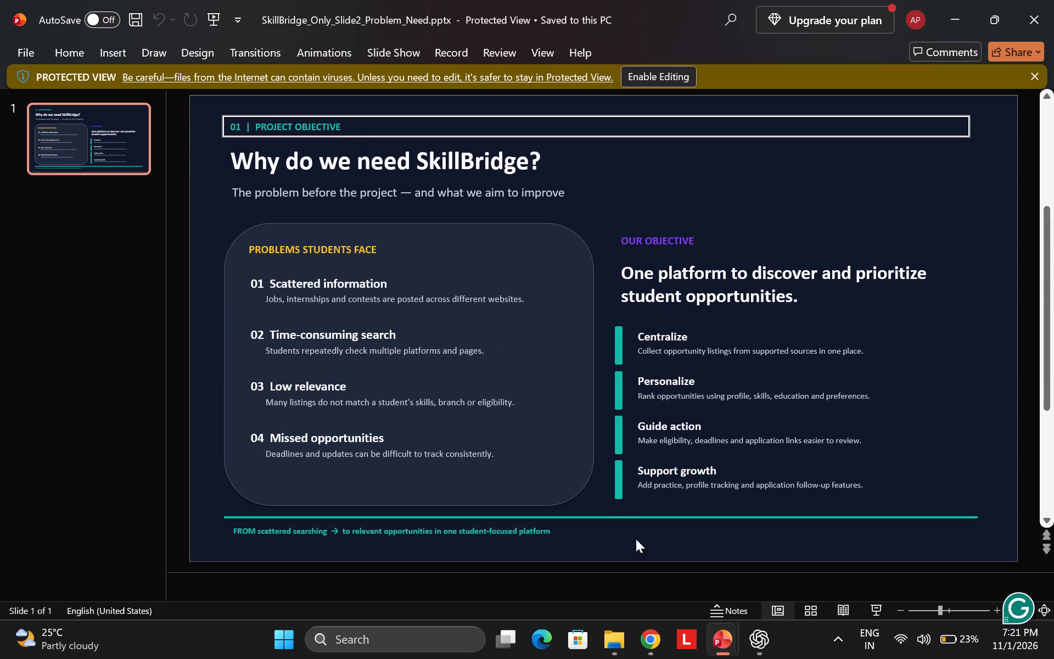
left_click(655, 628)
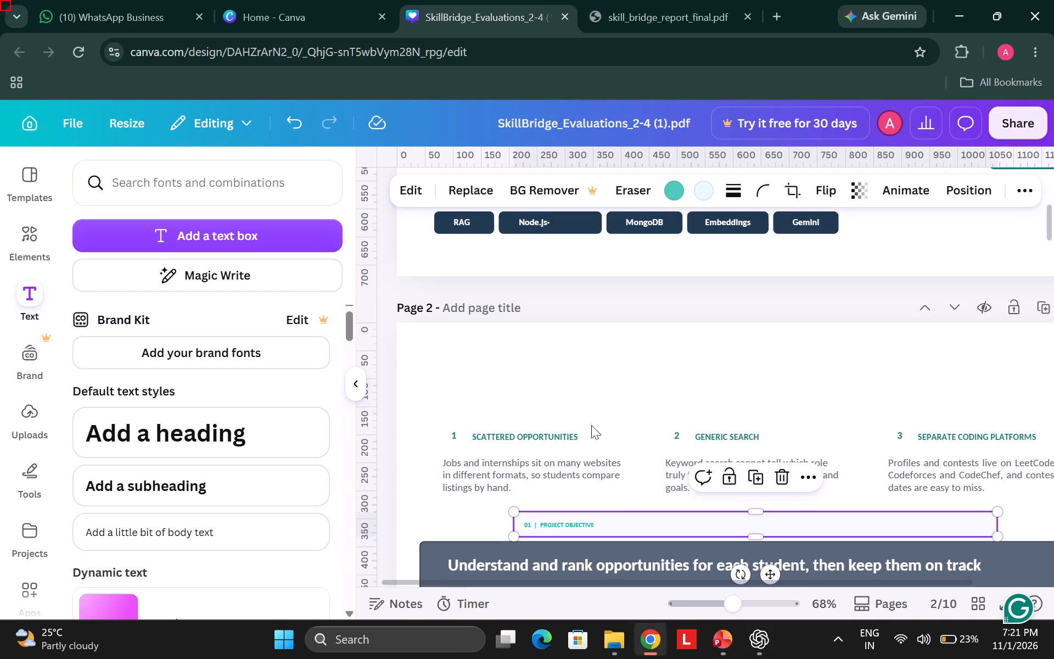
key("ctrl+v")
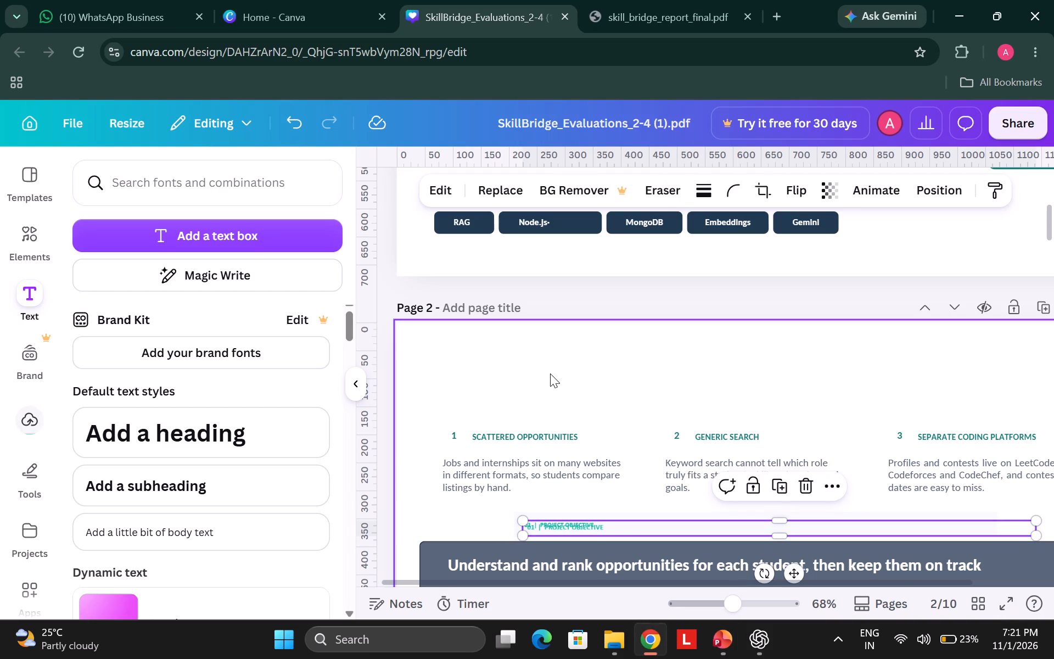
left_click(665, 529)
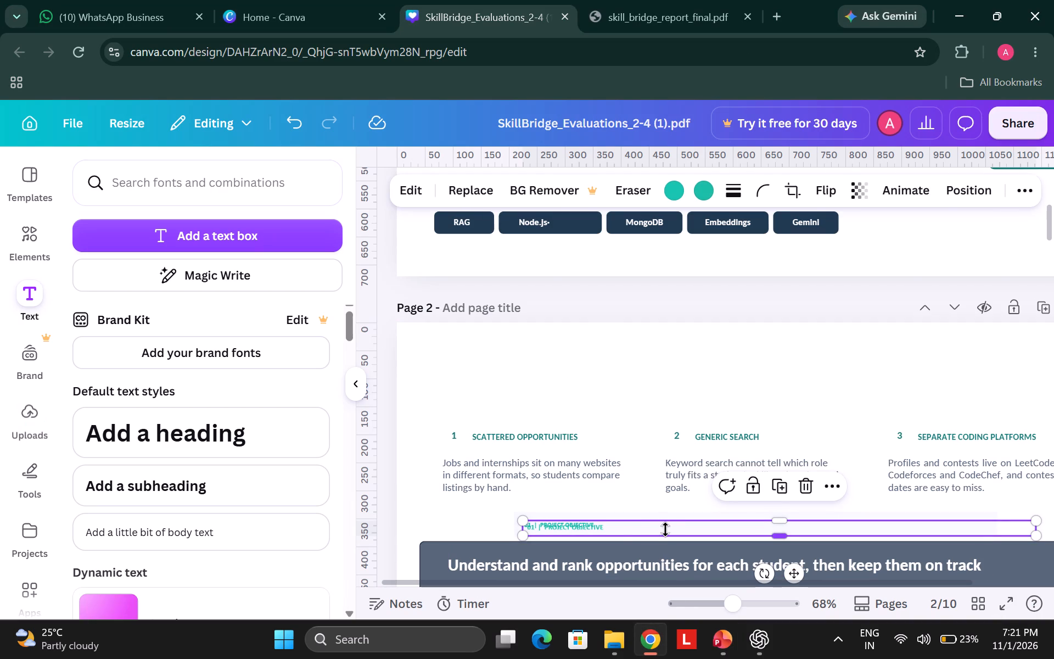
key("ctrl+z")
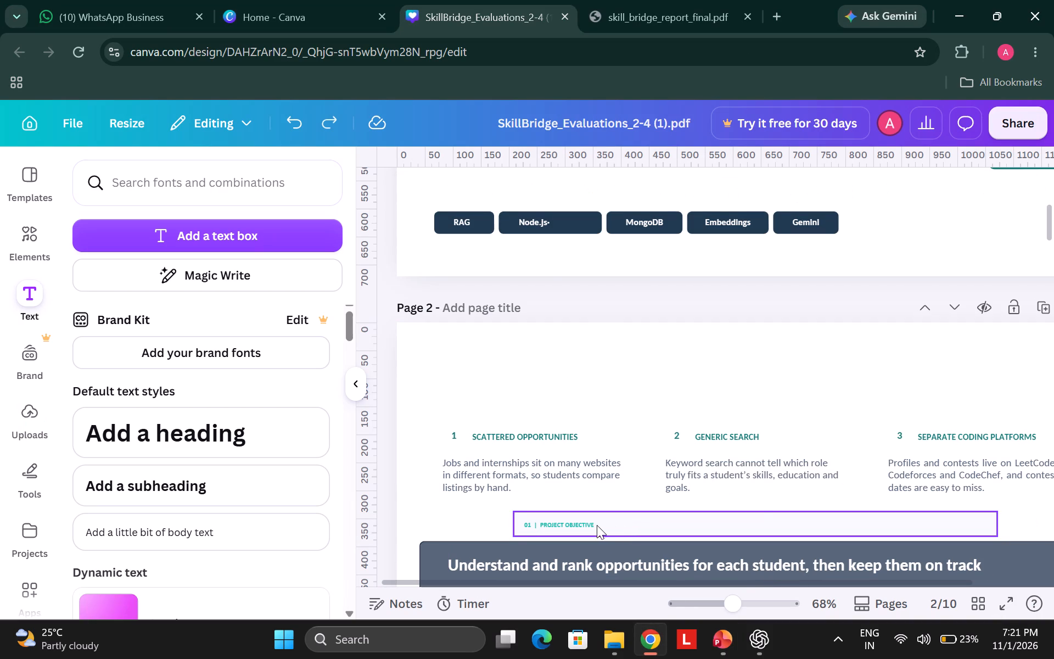
Move the existing "01 | PROJECT OBJECTIVE" line to the top-left area of page 2 and enlarge it slightly.
left_click_drag(593, 524, 502, 342)
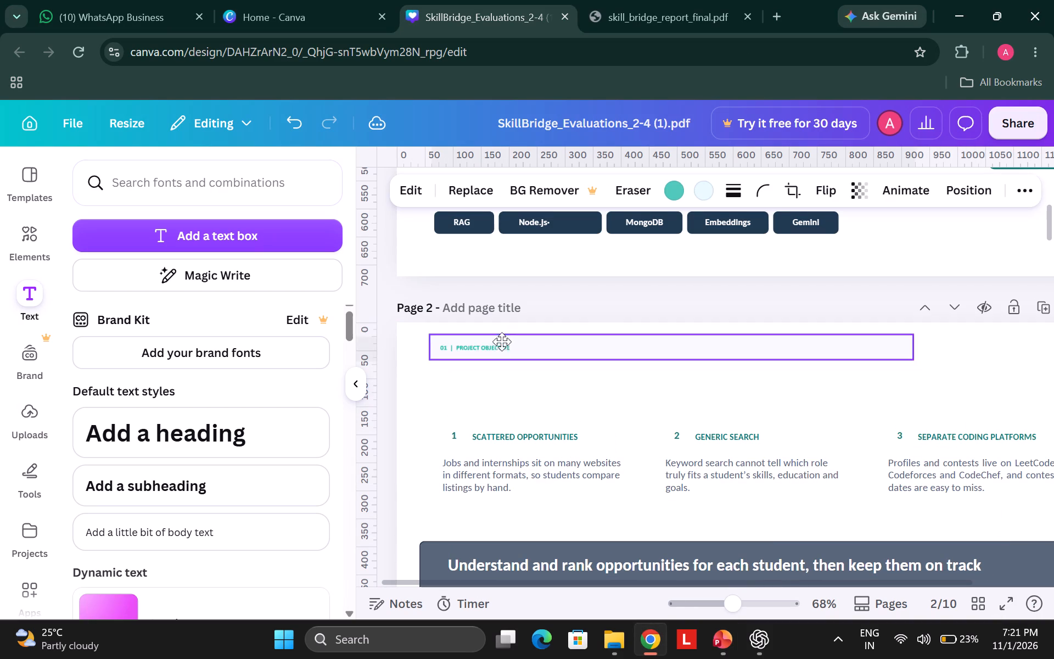
left_click_drag(502, 342, 491, 334)
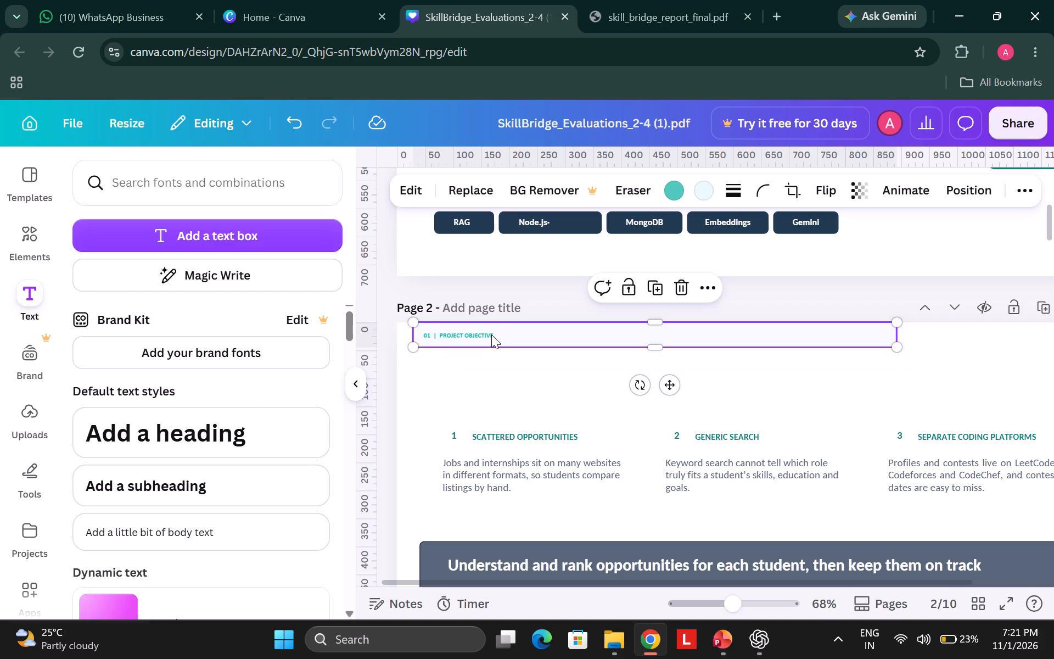
left_click(507, 363)
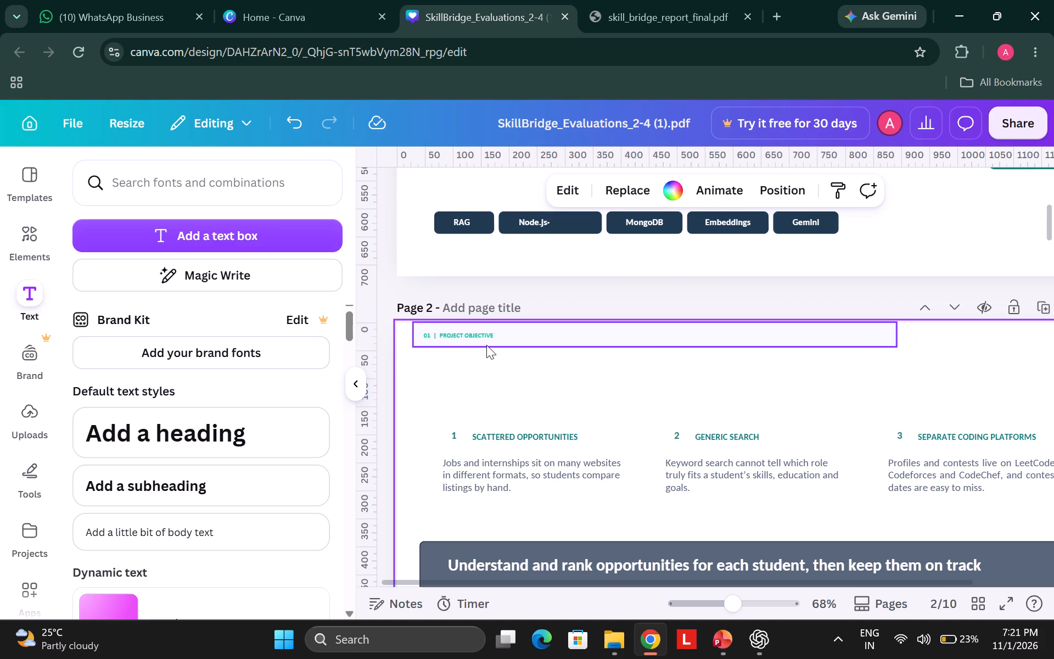
left_click(483, 338)
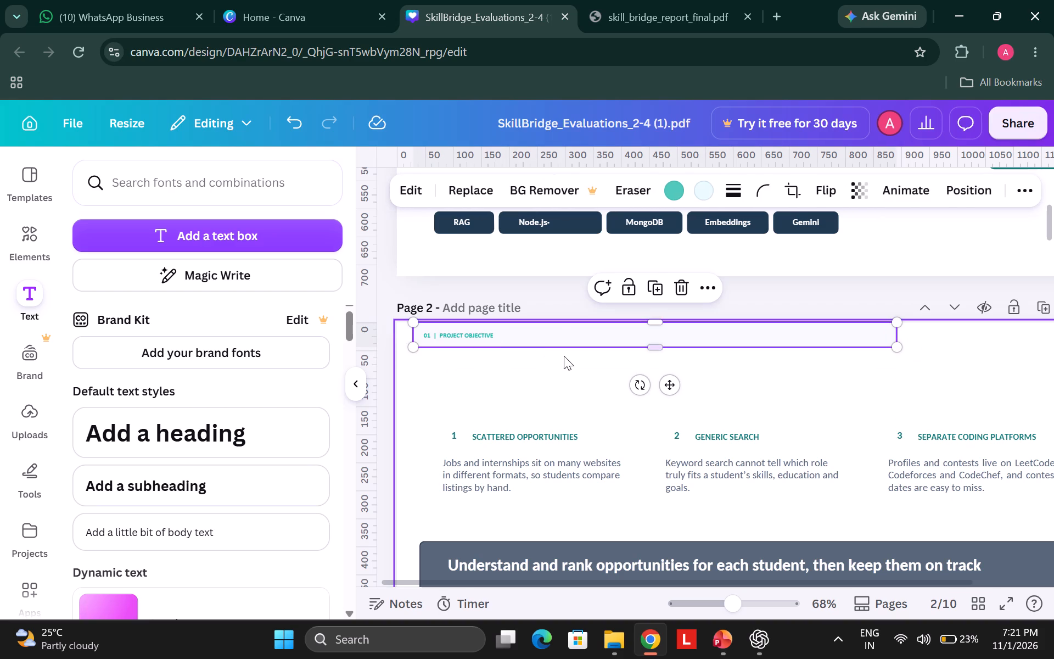
left_click_drag(902, 350, 938, 348)
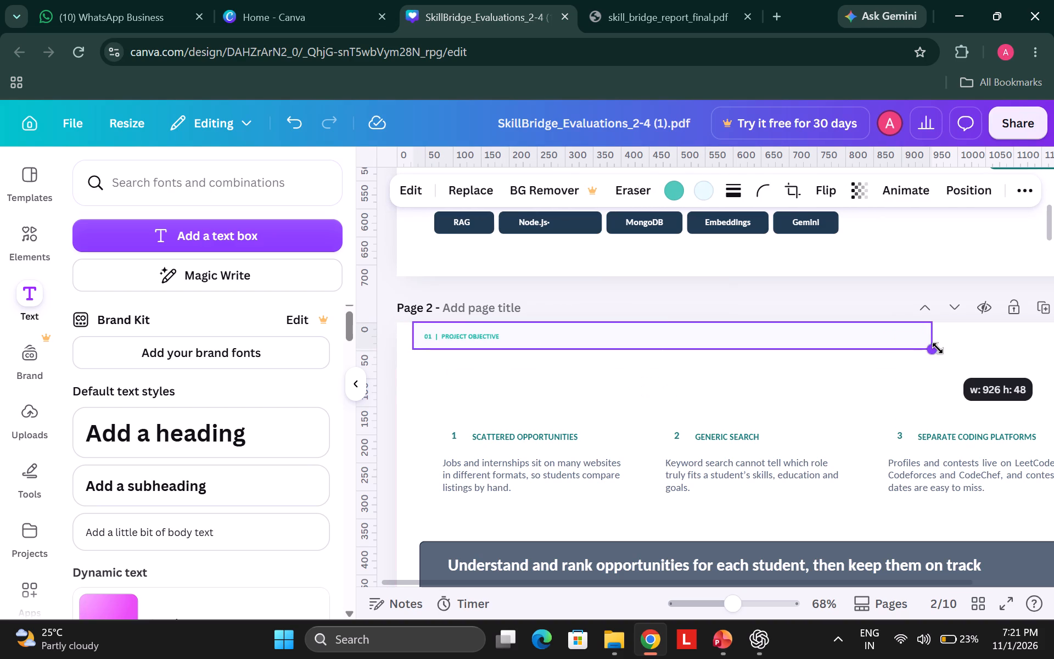
left_click_drag(938, 348, 960, 348)
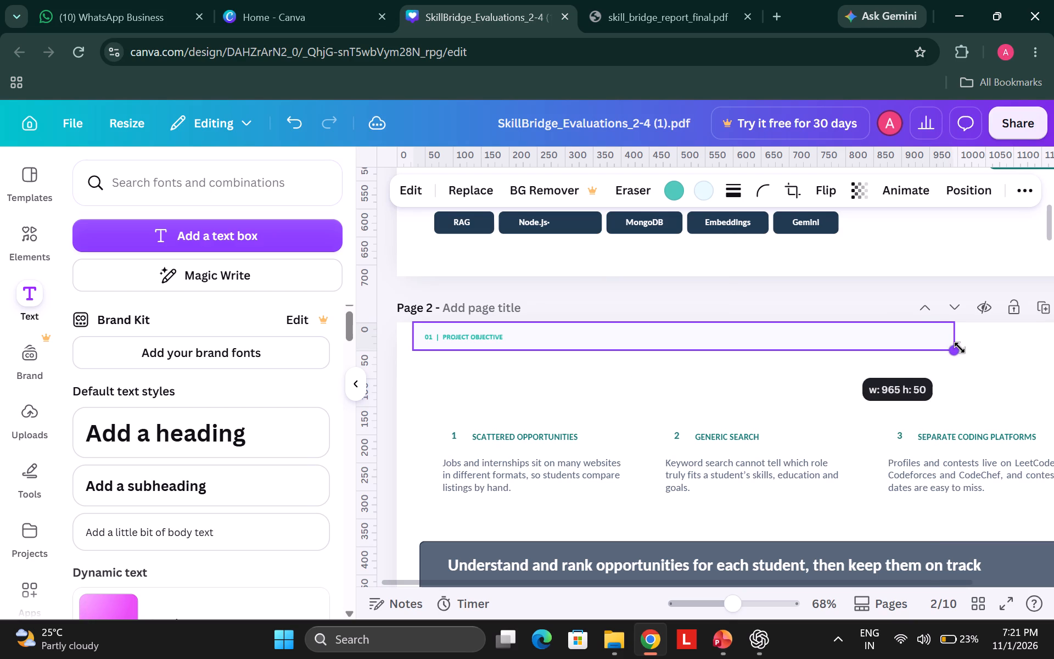
left_click_drag(960, 348, 928, 348)
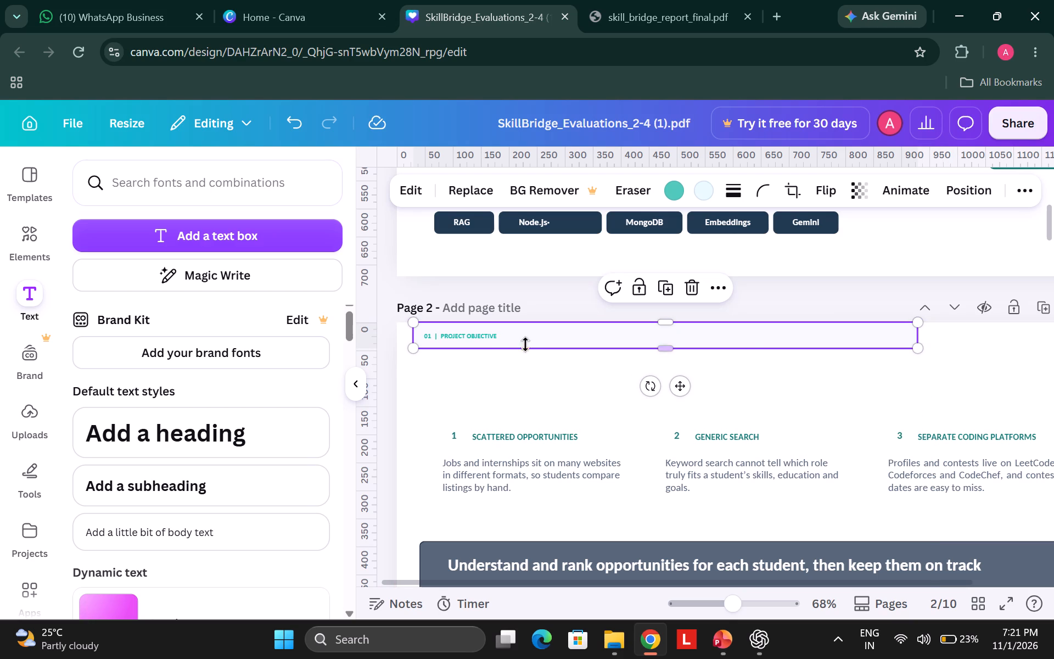
left_click_drag(490, 335, 510, 337)
left_click(532, 378)
Copy the heading "Why do we need SkillBridge?" from the PowerPoint slide and paste it onto page 2 in Canva.
scroll(532, 378, "up", 3)
scroll(532, 378, "down", 2)
scroll(532, 378, "up", 2)
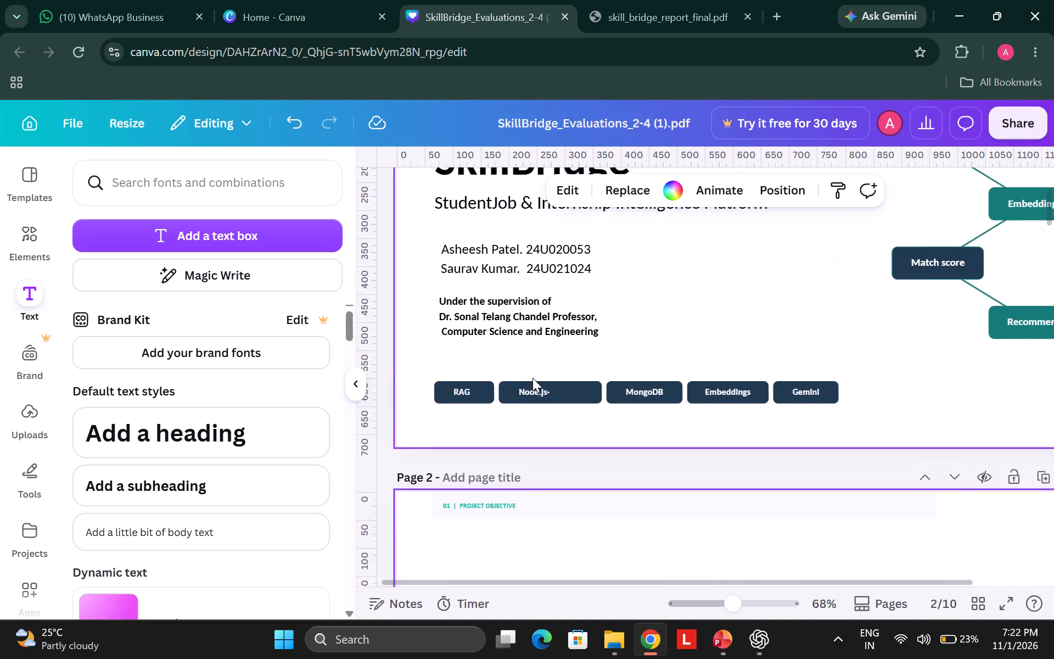
scroll(532, 378, "right", 1)
scroll(532, 378, "down", 1)
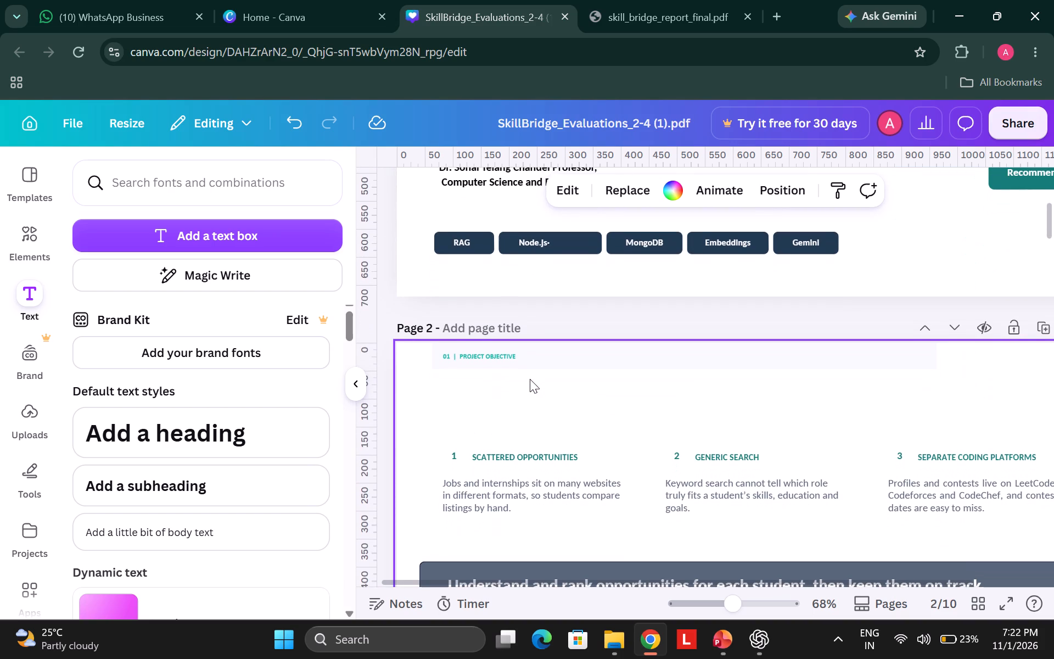
left_click(494, 418)
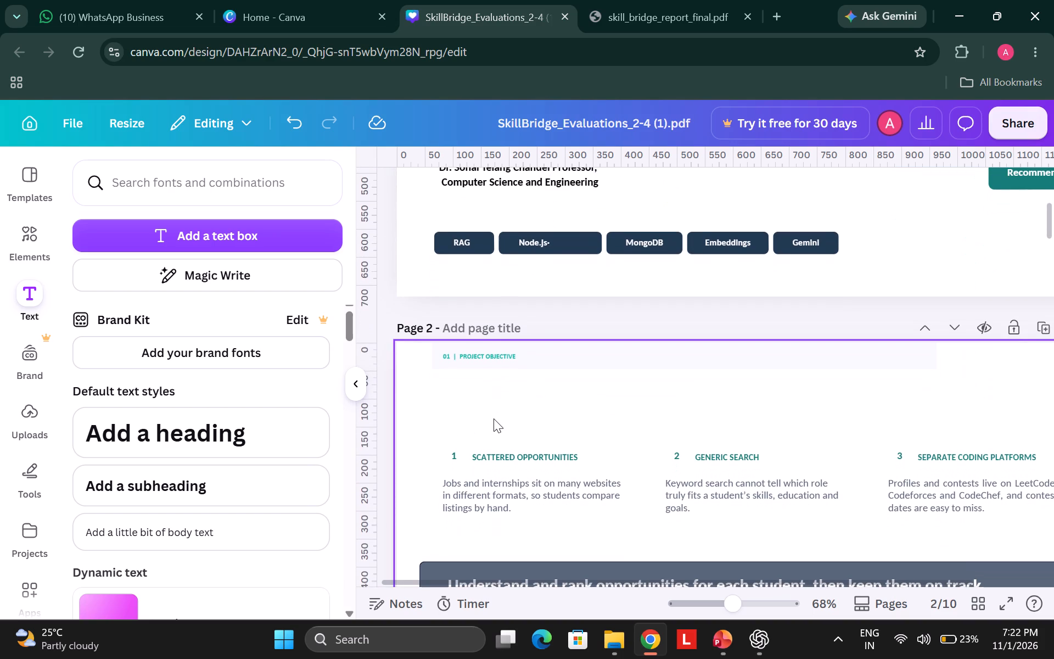
left_click(724, 634)
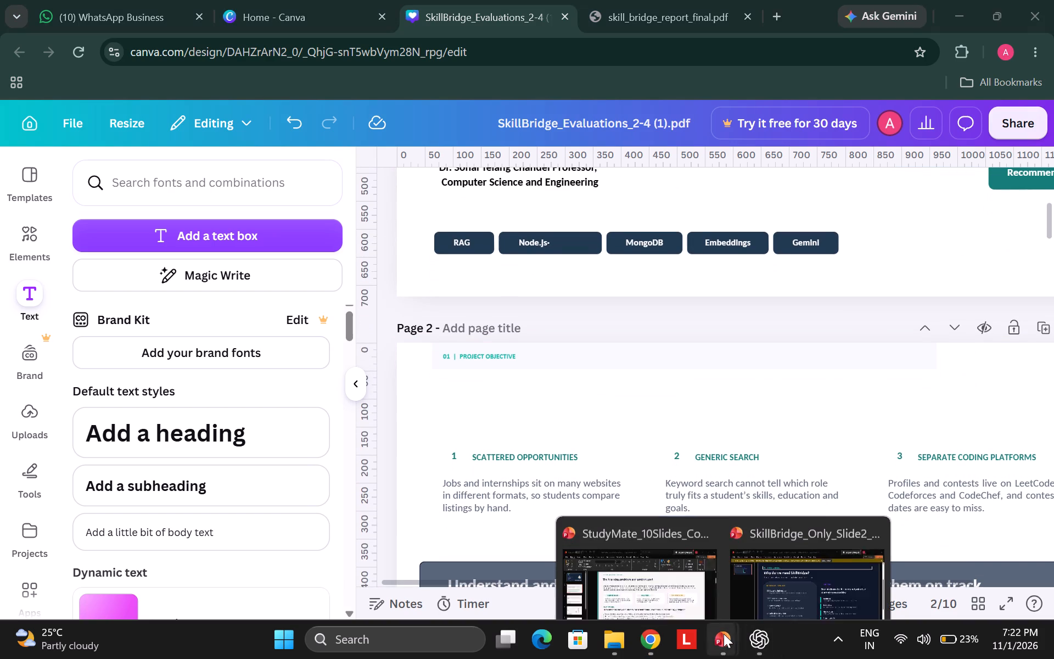
left_click(777, 555)
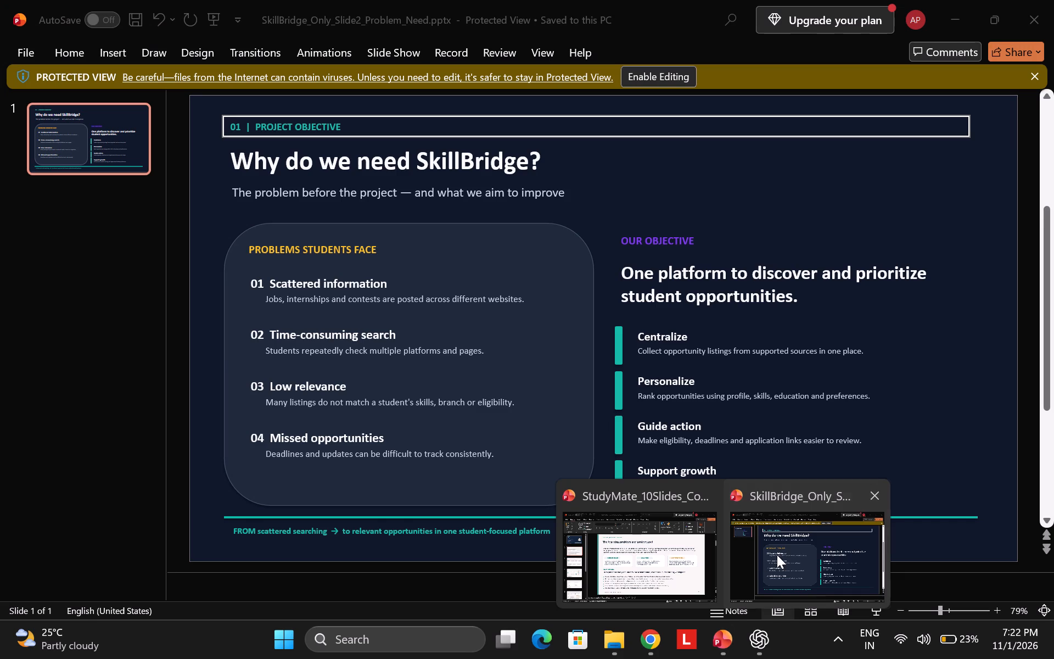
left_click(462, 159)
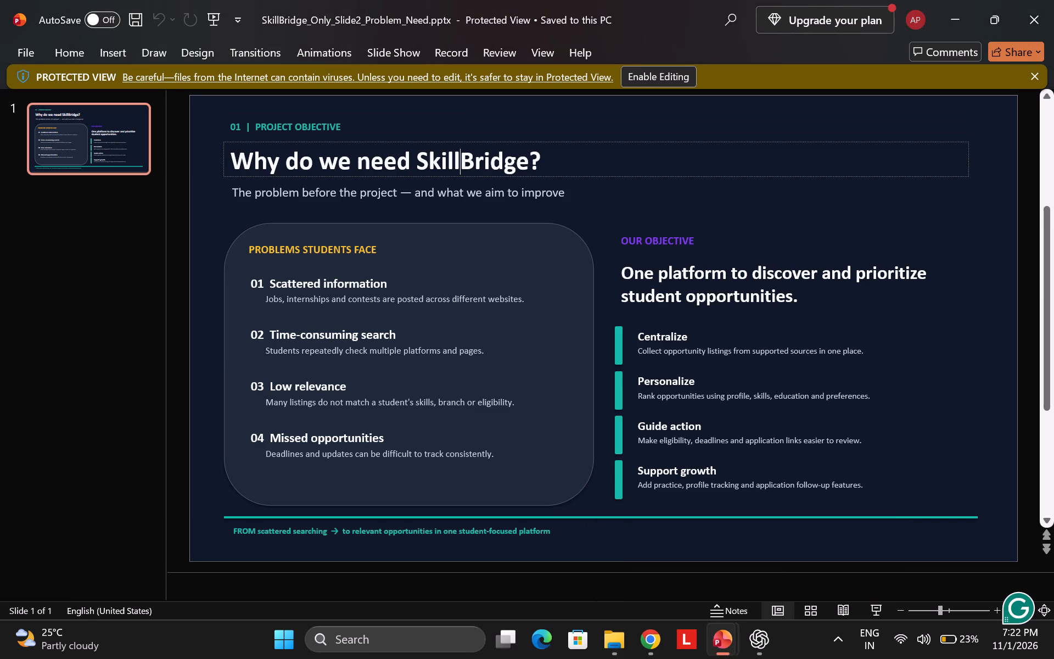
left_click(592, 157)
key("ctrl+a")
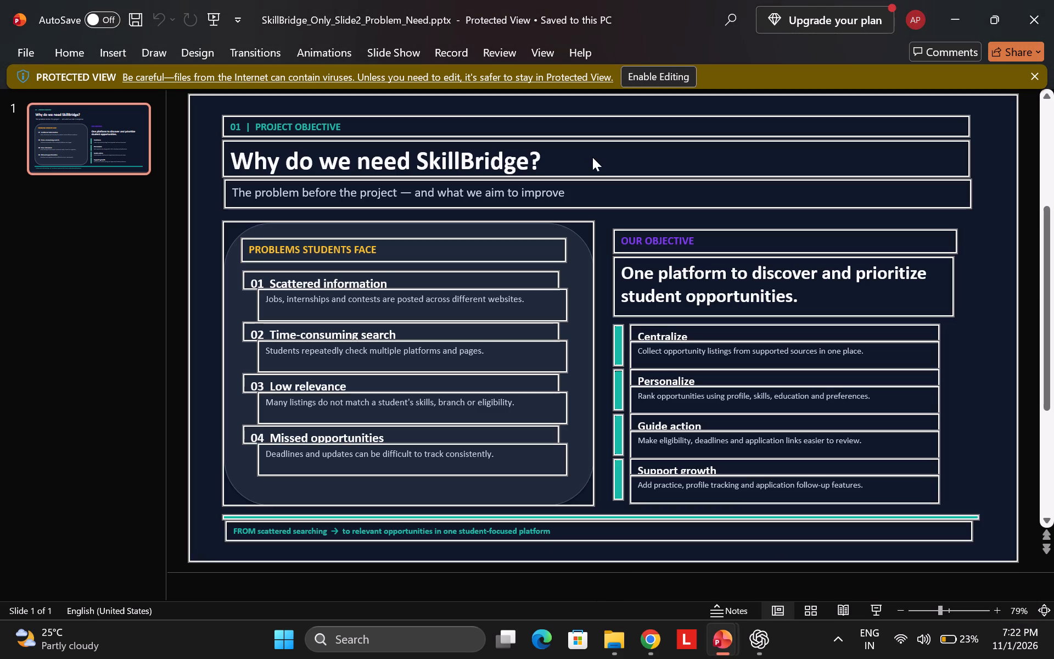
left_click(536, 161)
key("ctrl+a")
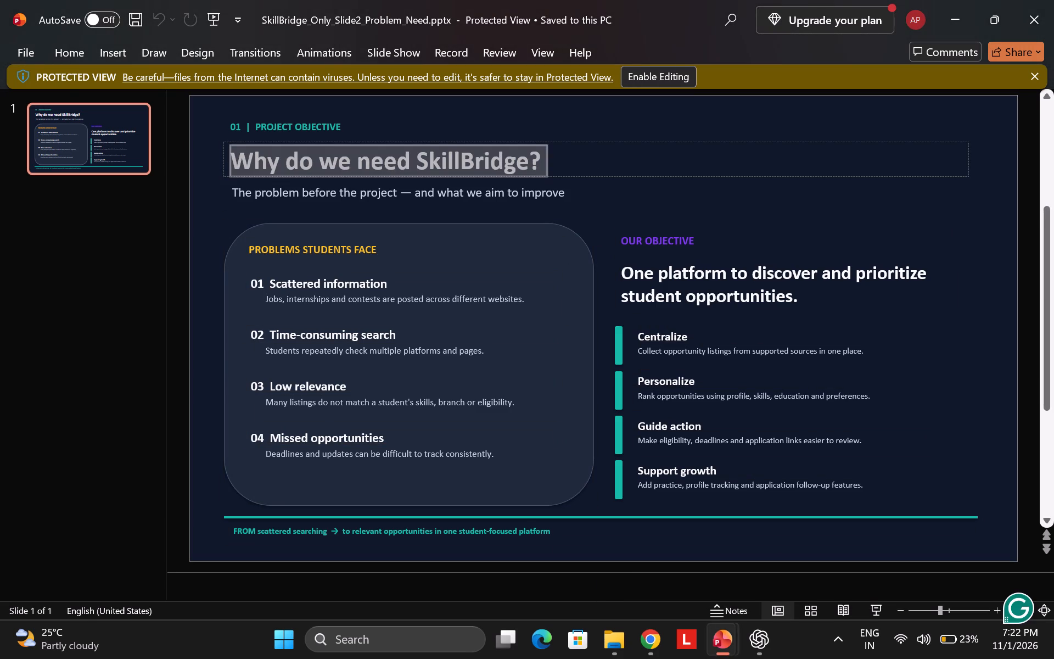
key("ctrl+c")
left_click(657, 645)
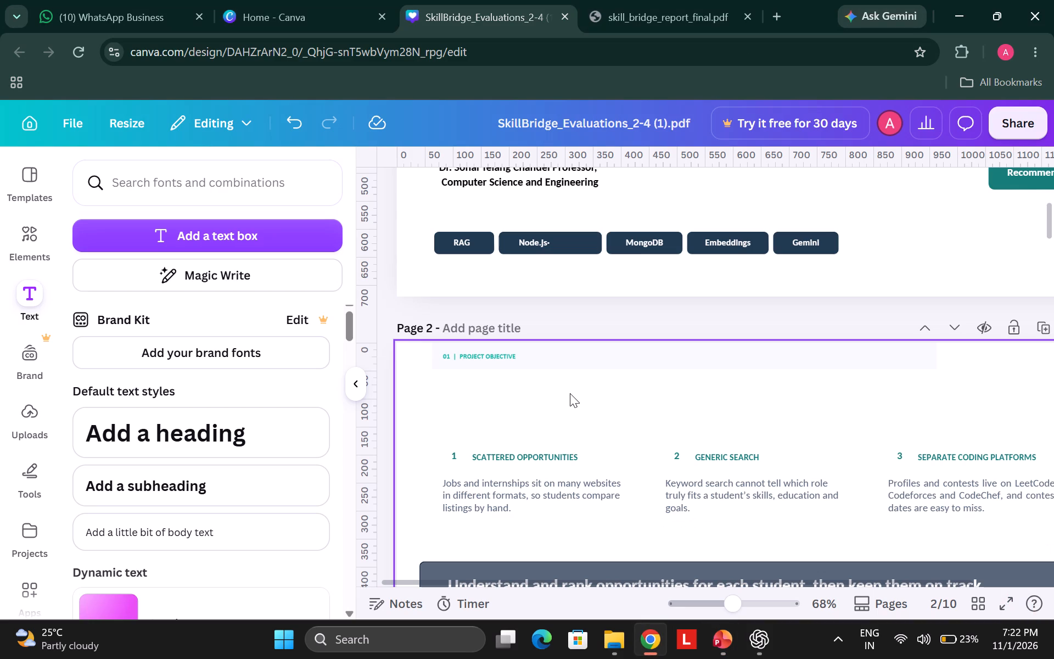
key("ctrl+v")
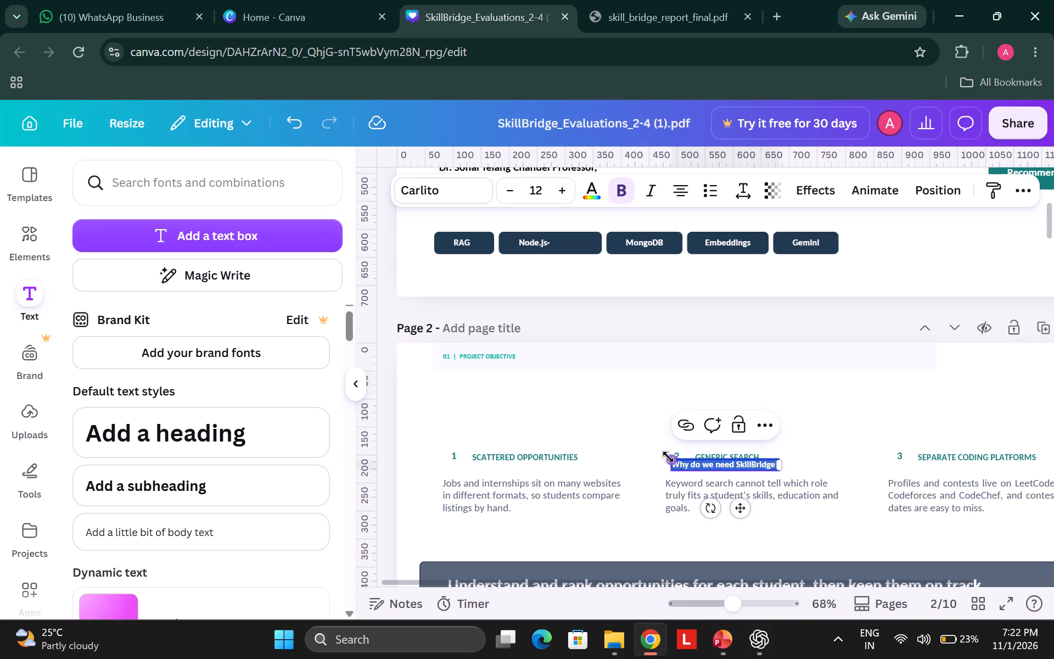
Enlarge the "Why do we need SkillBridge?" heading to about size 21.7 and place it just beneath the "01 | PROJECT OBJECTIVE" line.
left_click_drag(669, 458, 585, 417)
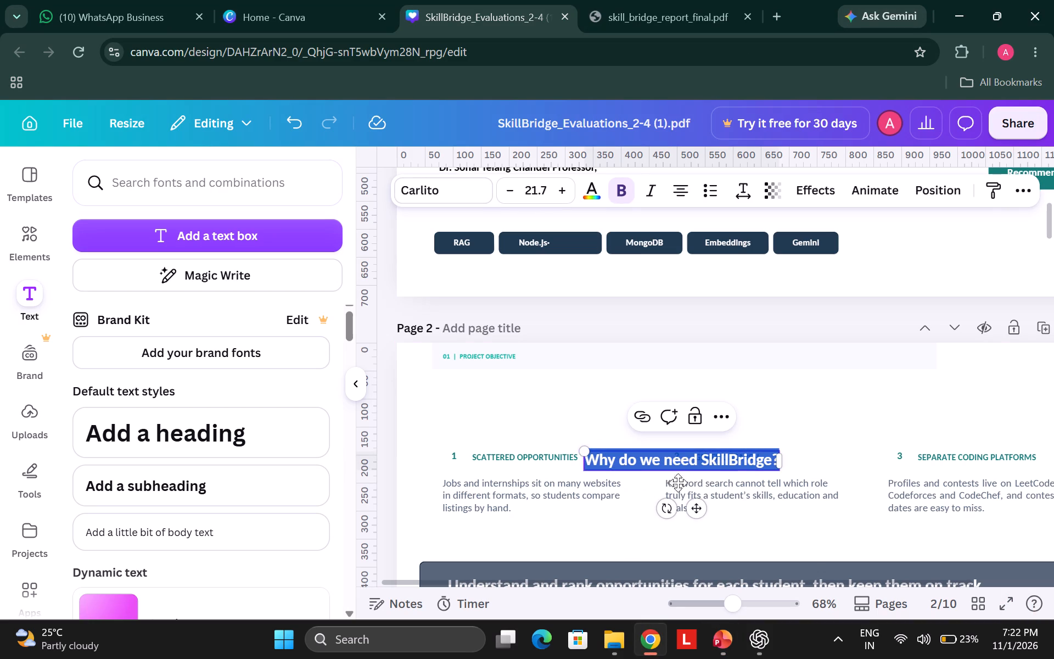
left_click_drag(693, 507, 543, 431)
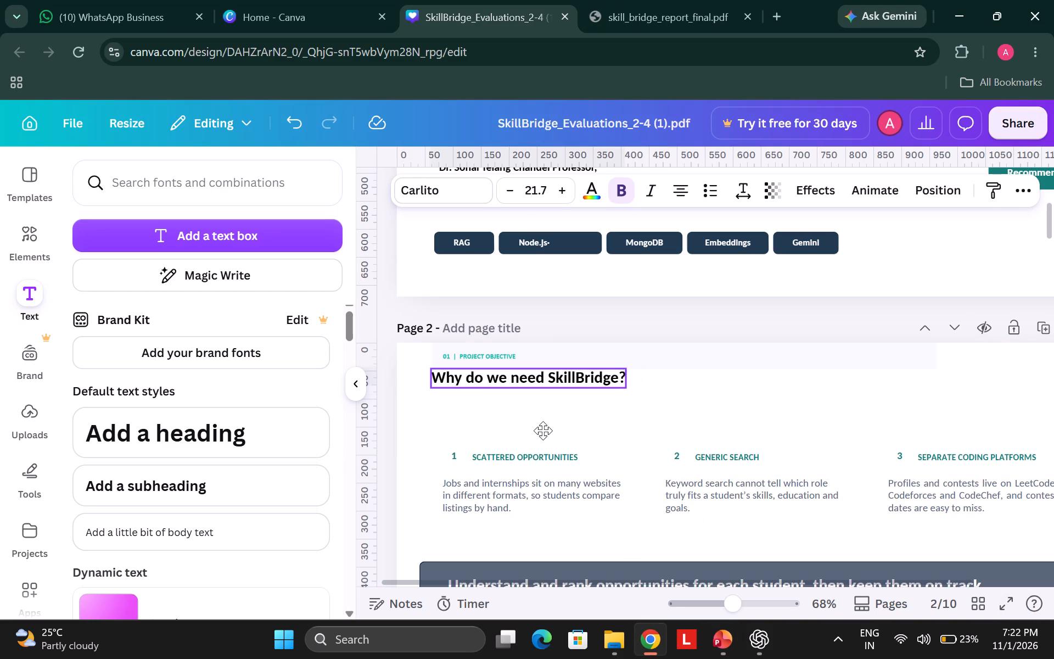
Nudge the "Why do we need SkillBridge?" heading slightly down and right, aligning it beneath the "01 | PROJECT OBJECTIVE" line.
left_click_drag(543, 431, 549, 433)
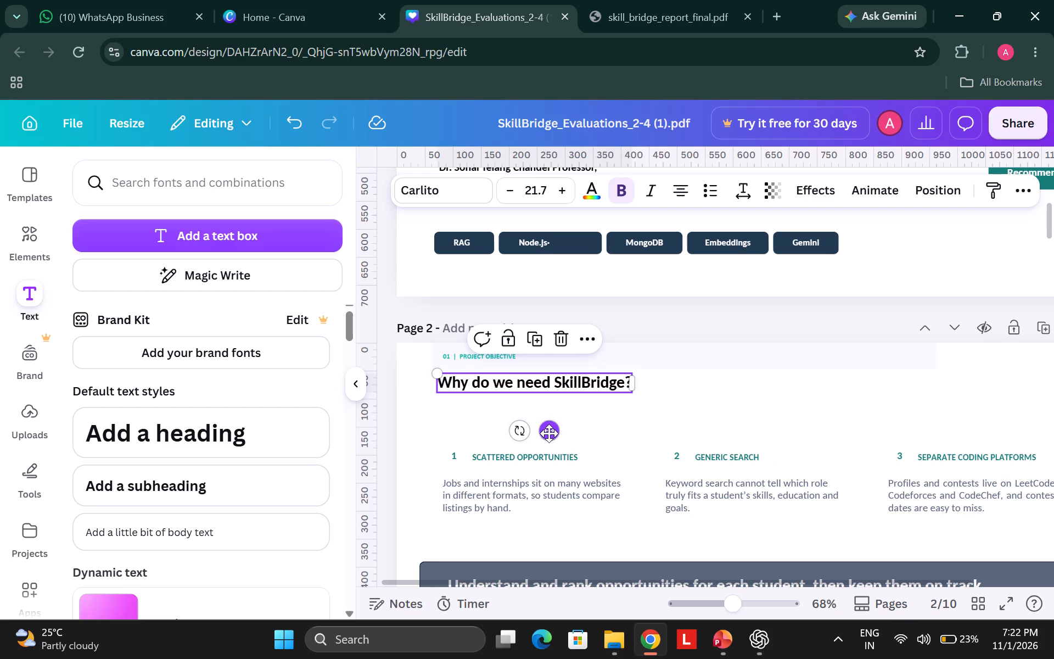
left_click(708, 418)
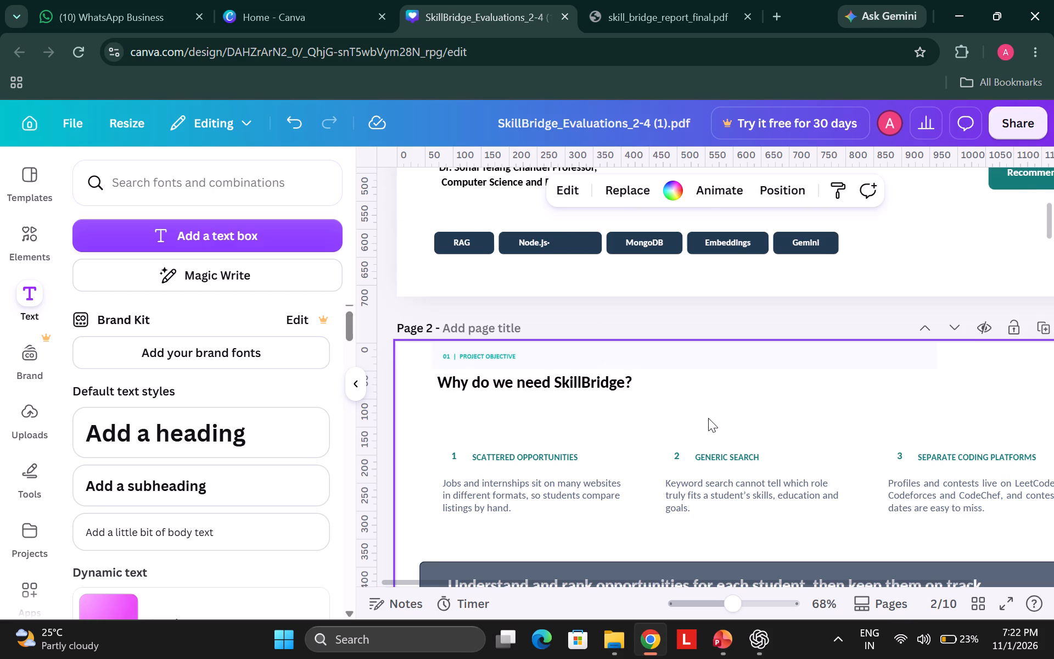
Delete the three numbered columns on page 2: Scattered Opportunities, Generic Search and Separate Coding Platforms, including their descriptions.
scroll(708, 418, "down", 2)
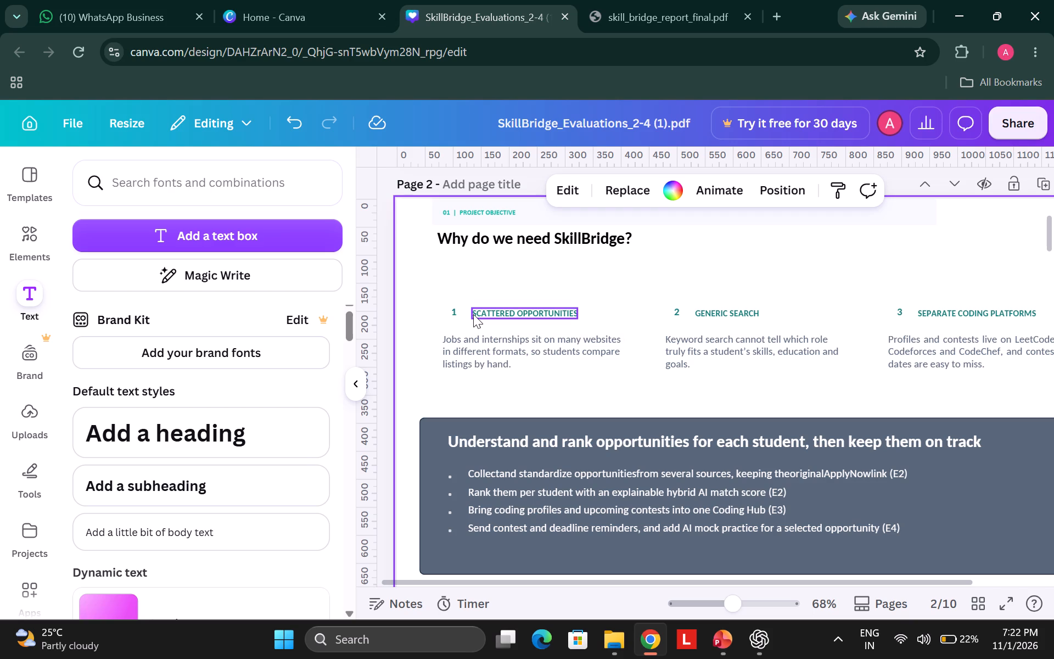
left_click_drag(435, 268, 1022, 372)
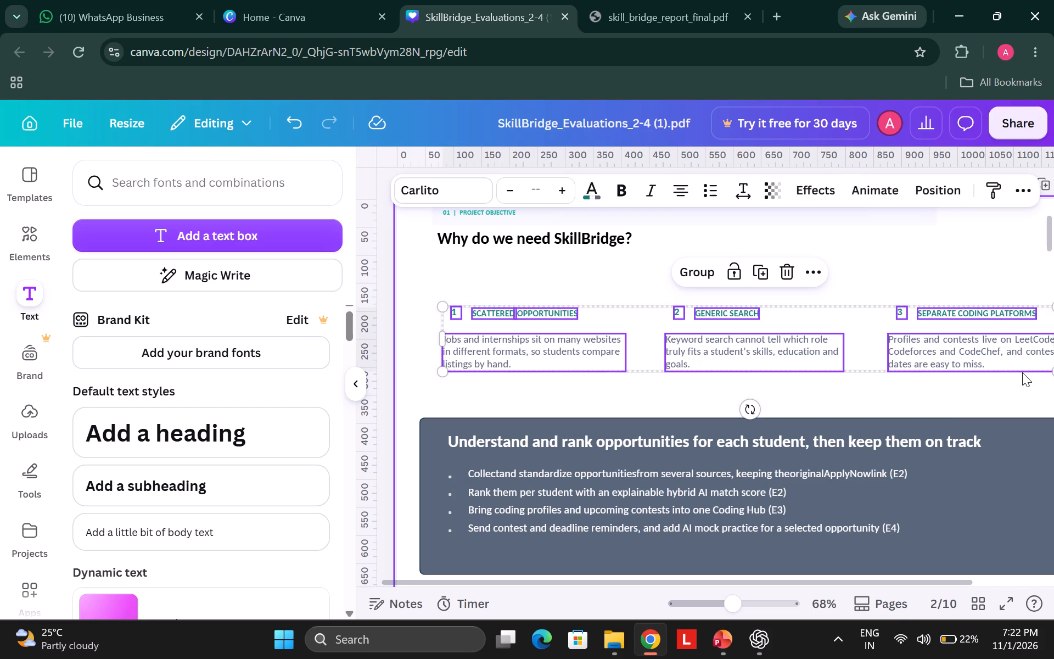
key("Delete")
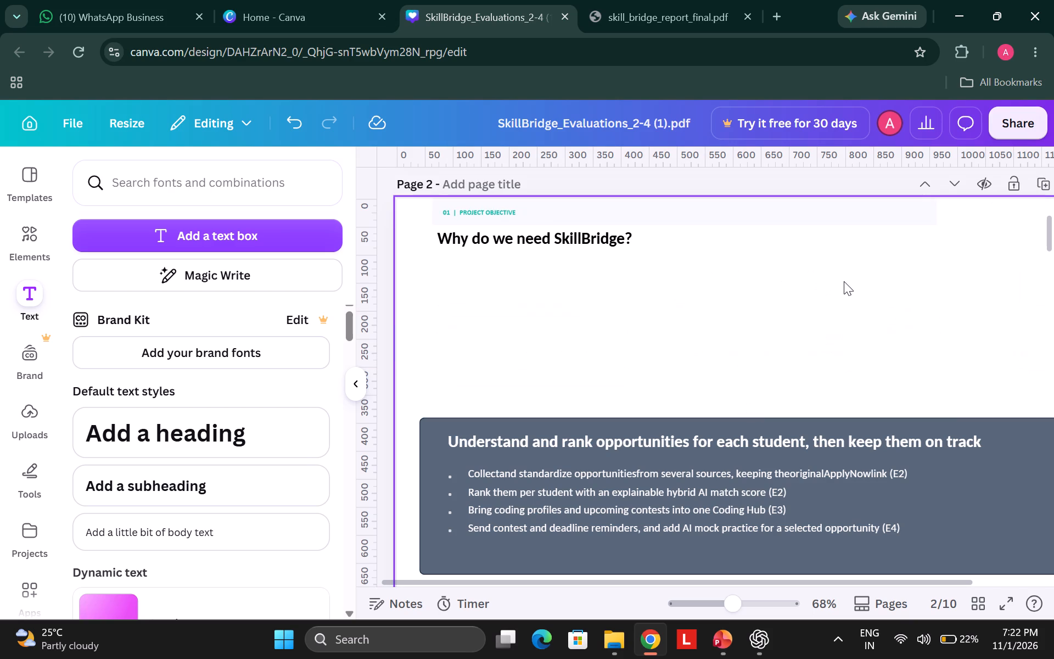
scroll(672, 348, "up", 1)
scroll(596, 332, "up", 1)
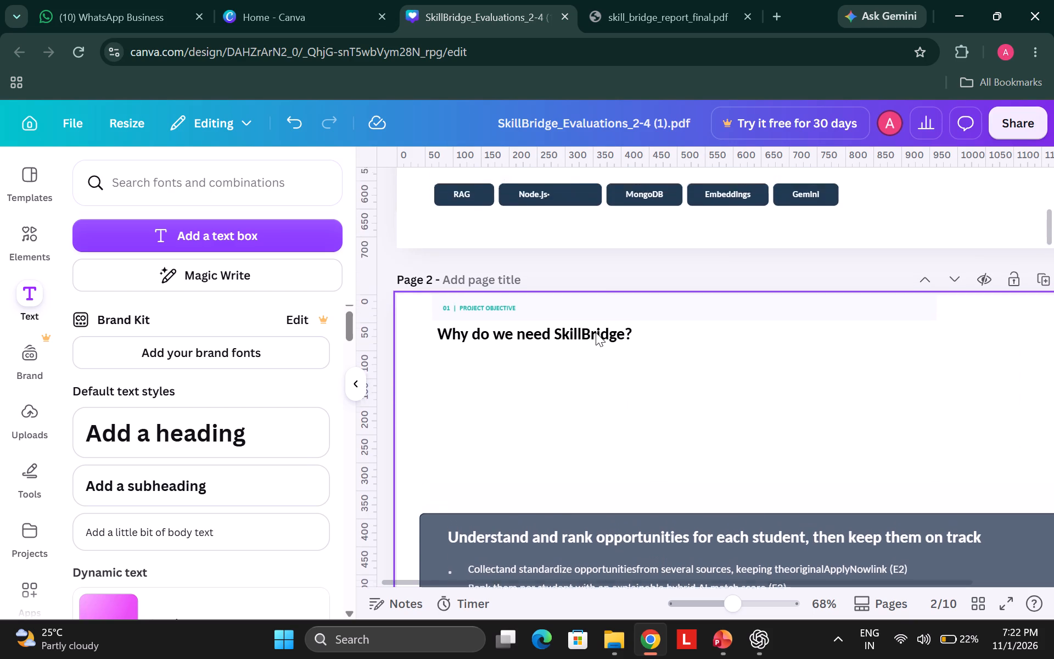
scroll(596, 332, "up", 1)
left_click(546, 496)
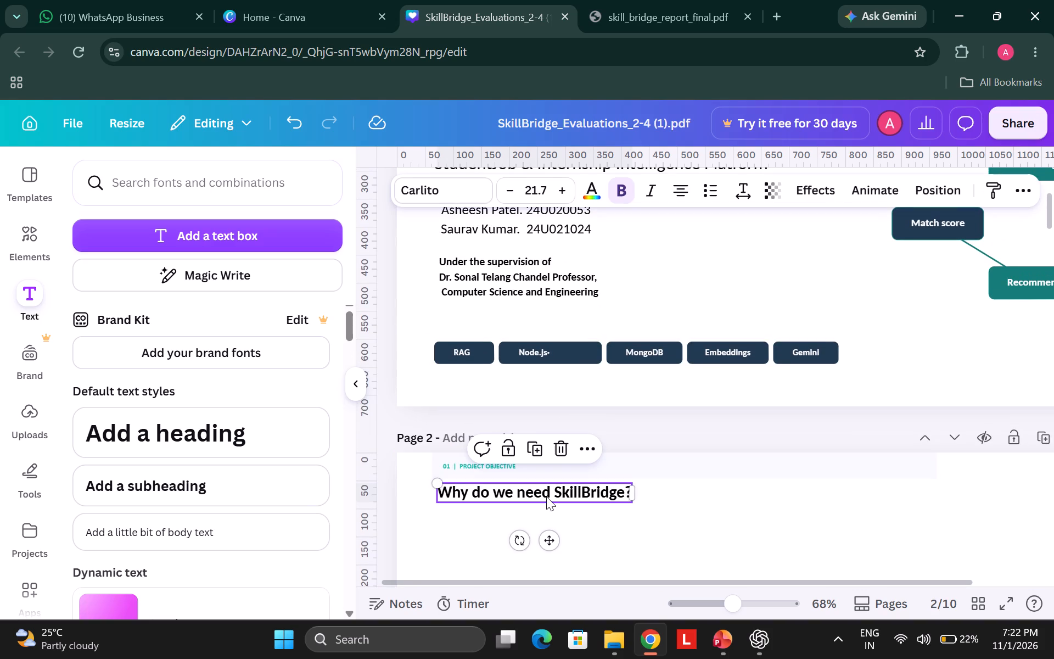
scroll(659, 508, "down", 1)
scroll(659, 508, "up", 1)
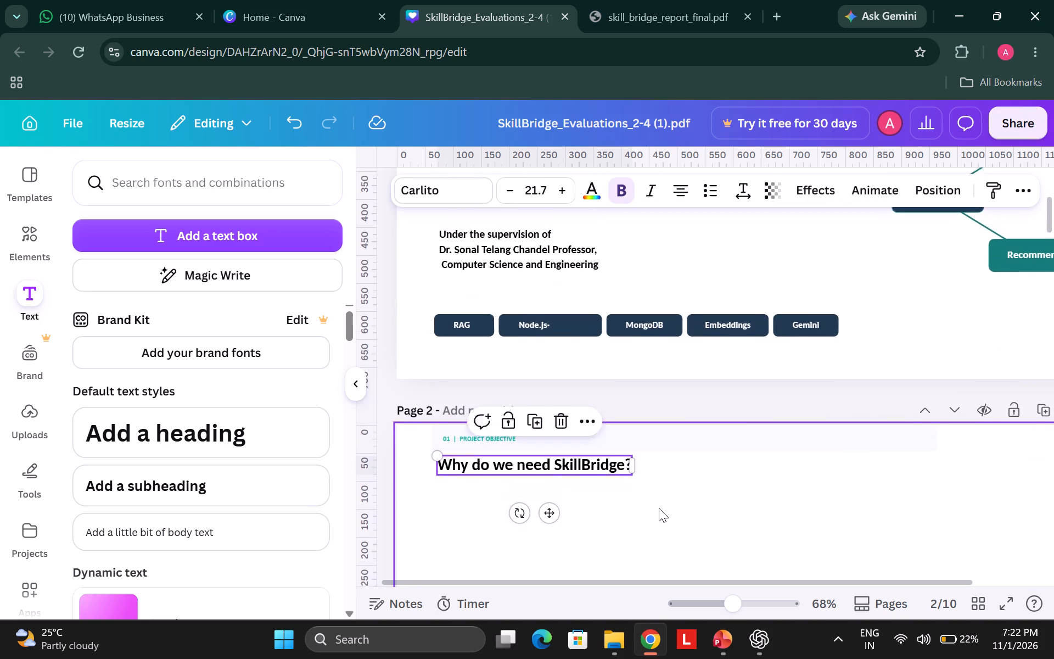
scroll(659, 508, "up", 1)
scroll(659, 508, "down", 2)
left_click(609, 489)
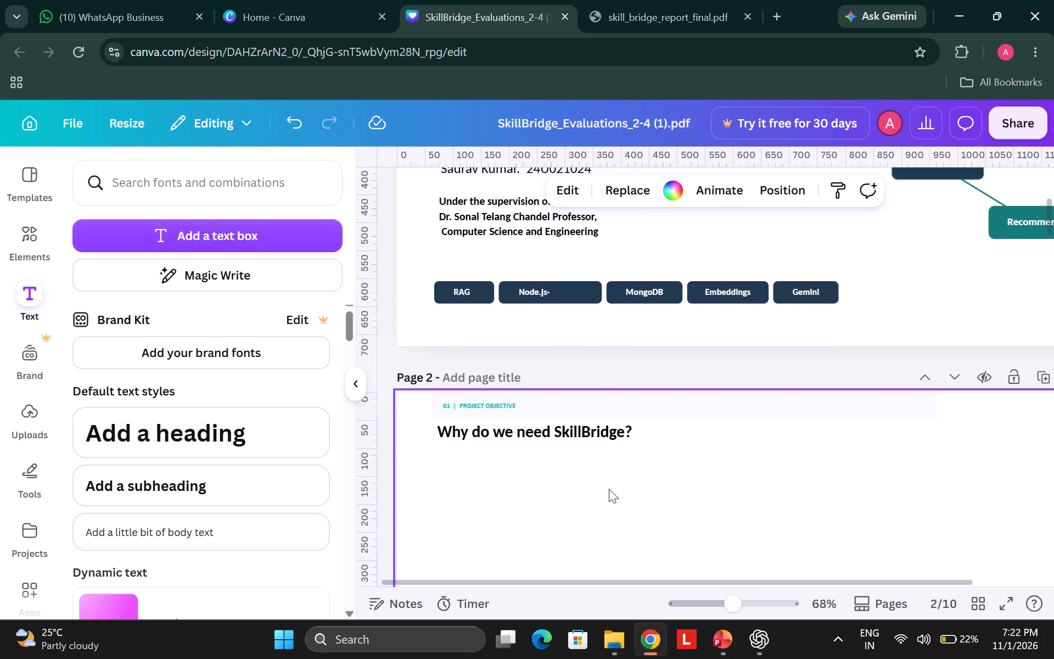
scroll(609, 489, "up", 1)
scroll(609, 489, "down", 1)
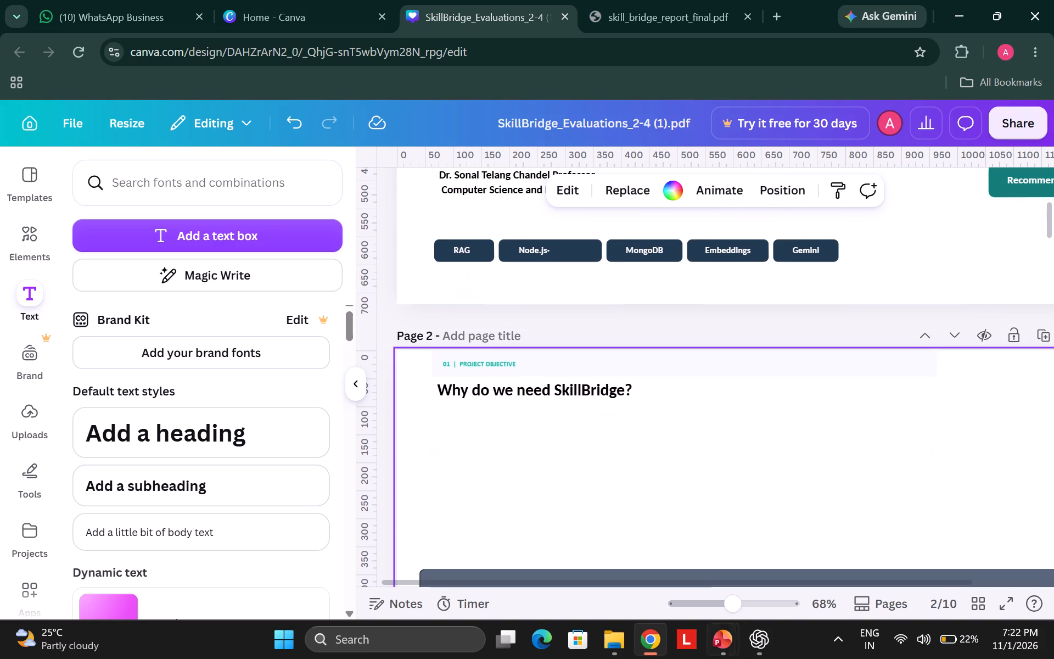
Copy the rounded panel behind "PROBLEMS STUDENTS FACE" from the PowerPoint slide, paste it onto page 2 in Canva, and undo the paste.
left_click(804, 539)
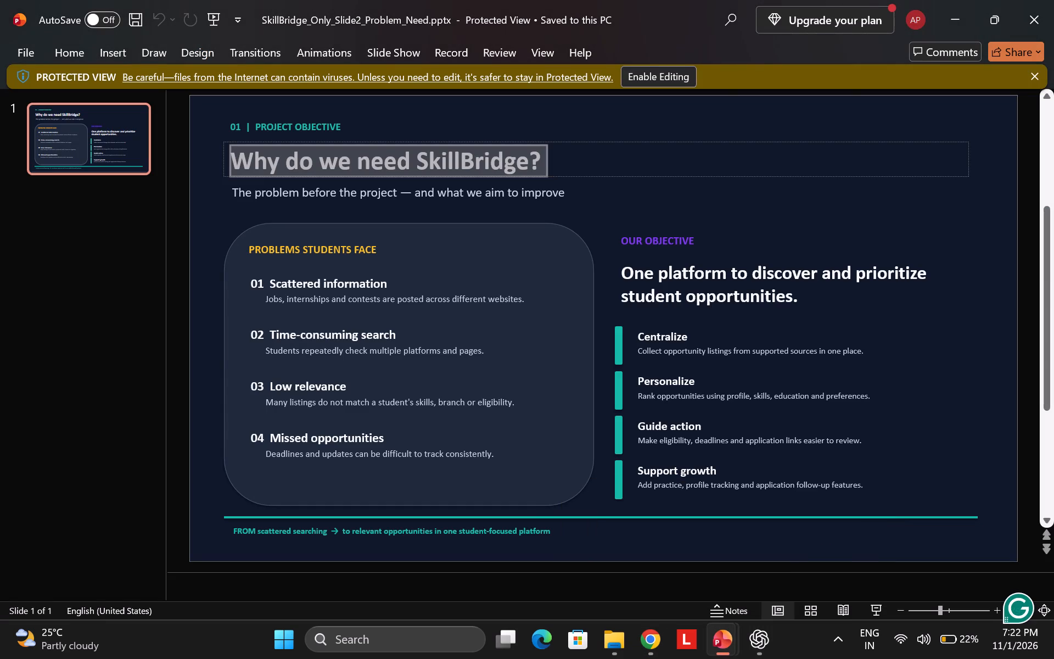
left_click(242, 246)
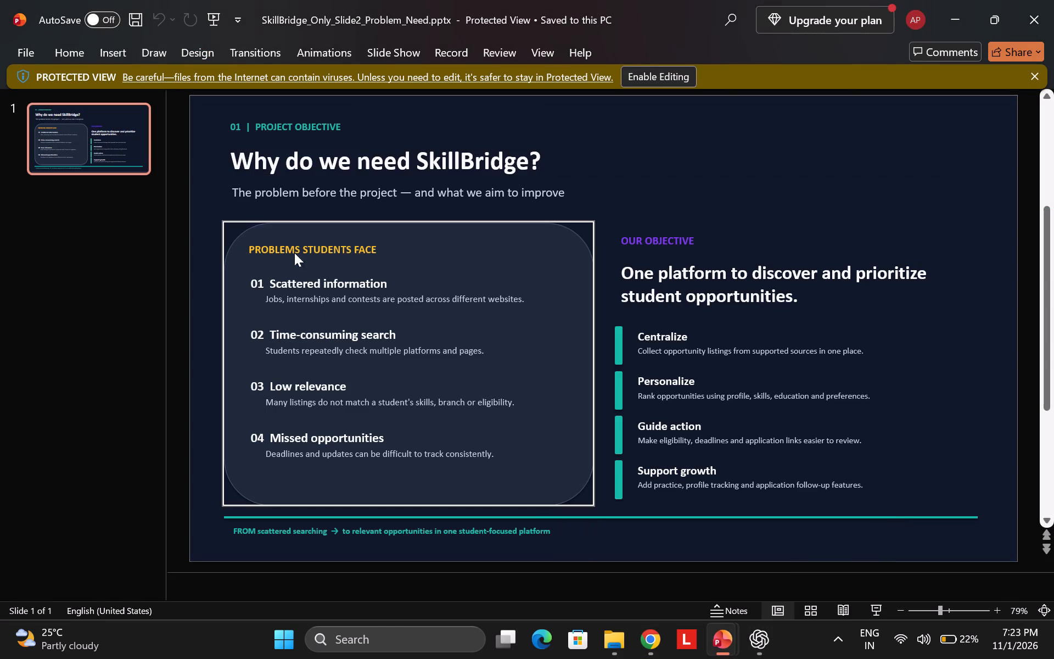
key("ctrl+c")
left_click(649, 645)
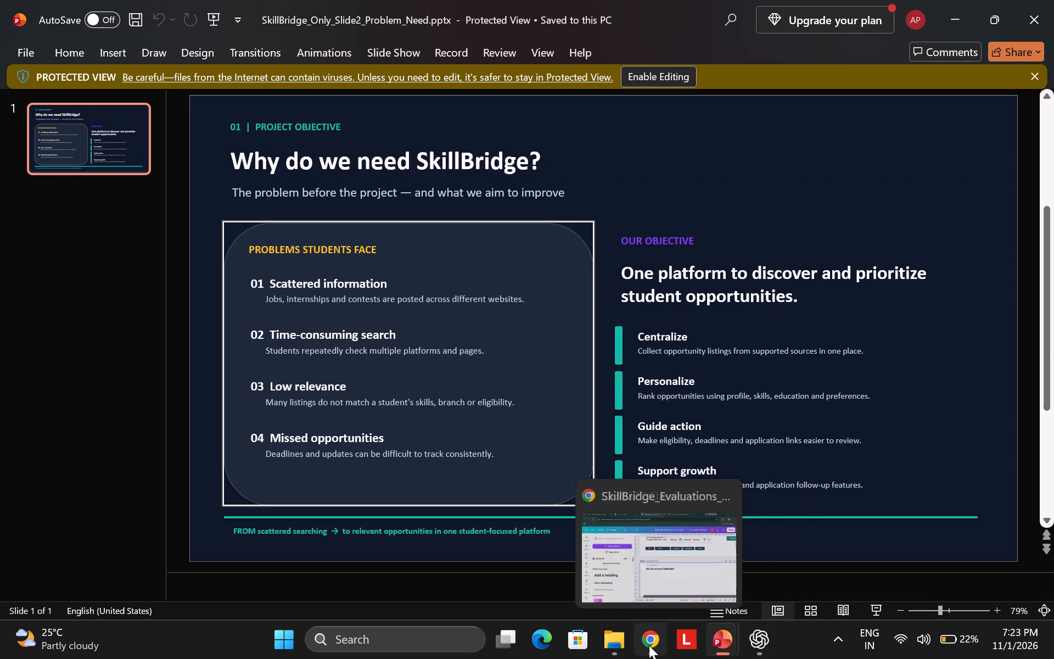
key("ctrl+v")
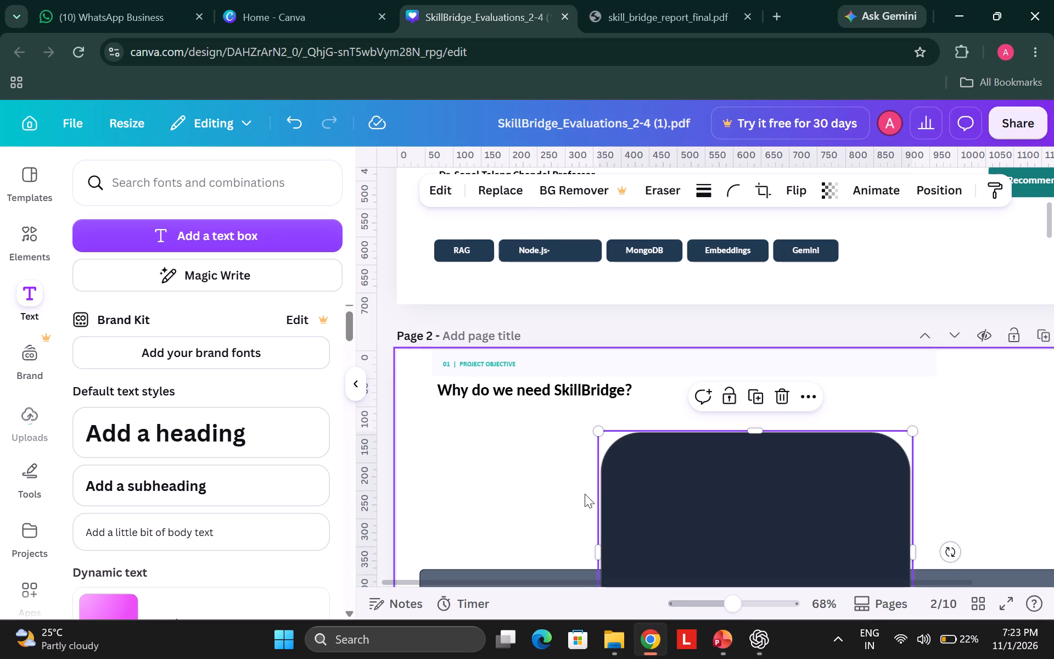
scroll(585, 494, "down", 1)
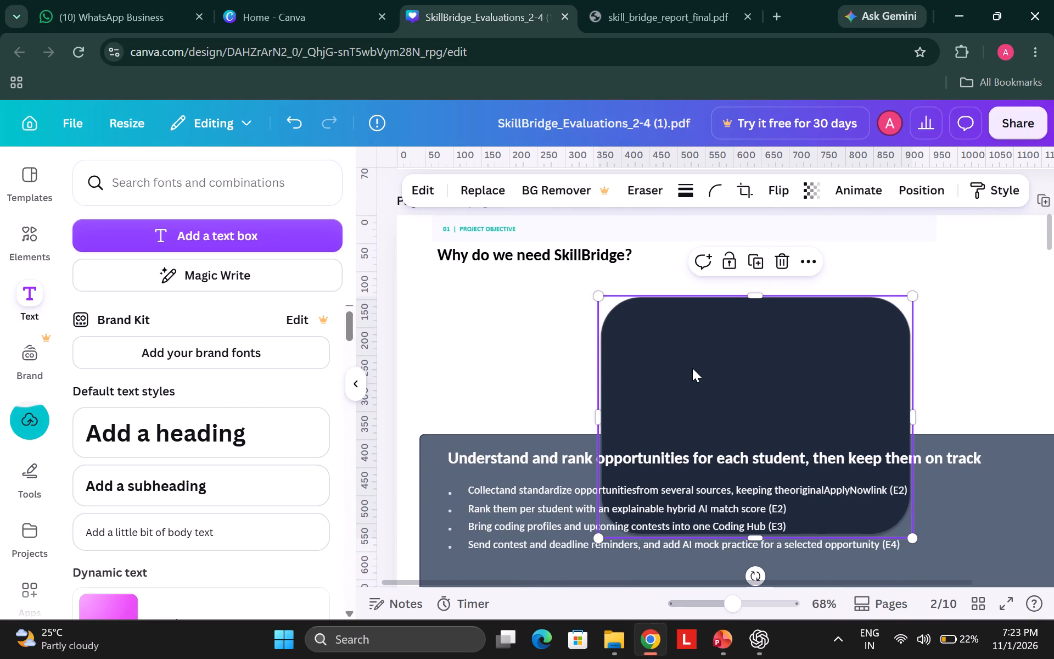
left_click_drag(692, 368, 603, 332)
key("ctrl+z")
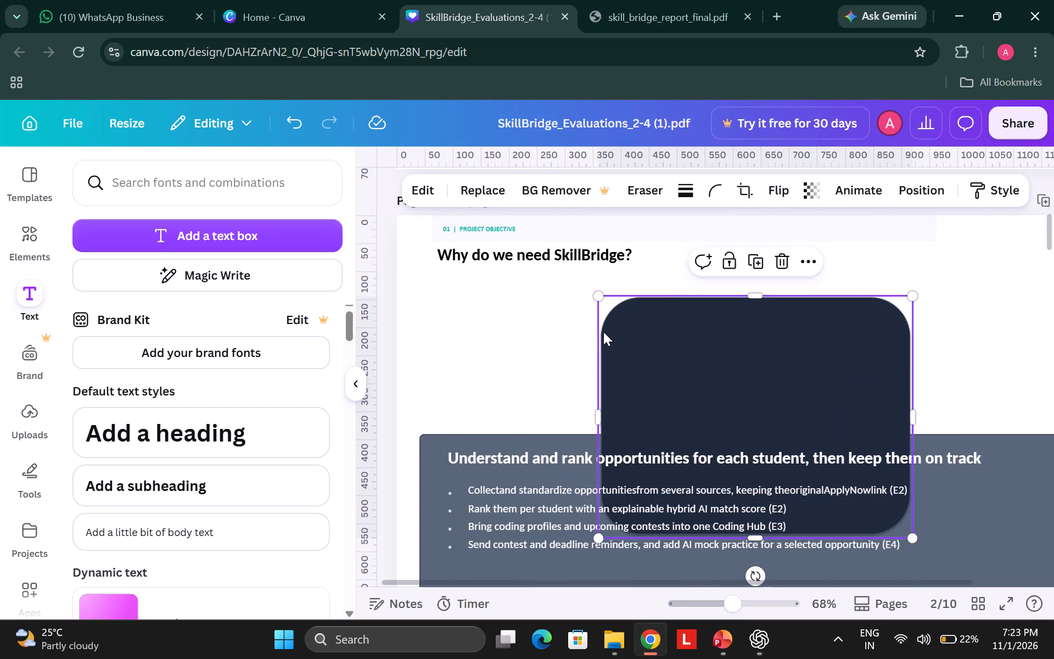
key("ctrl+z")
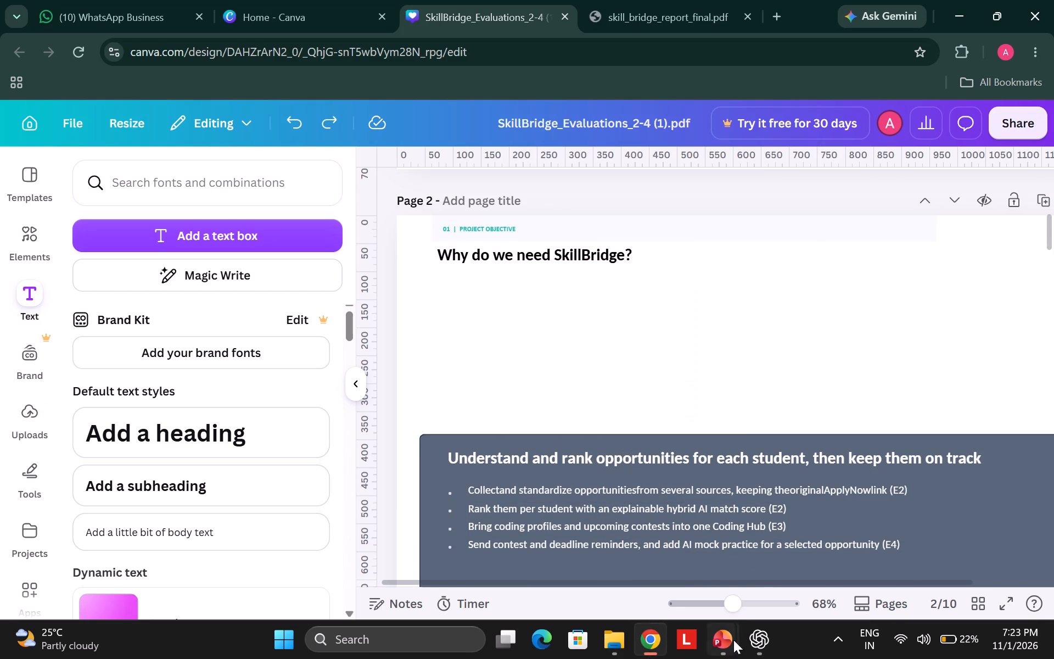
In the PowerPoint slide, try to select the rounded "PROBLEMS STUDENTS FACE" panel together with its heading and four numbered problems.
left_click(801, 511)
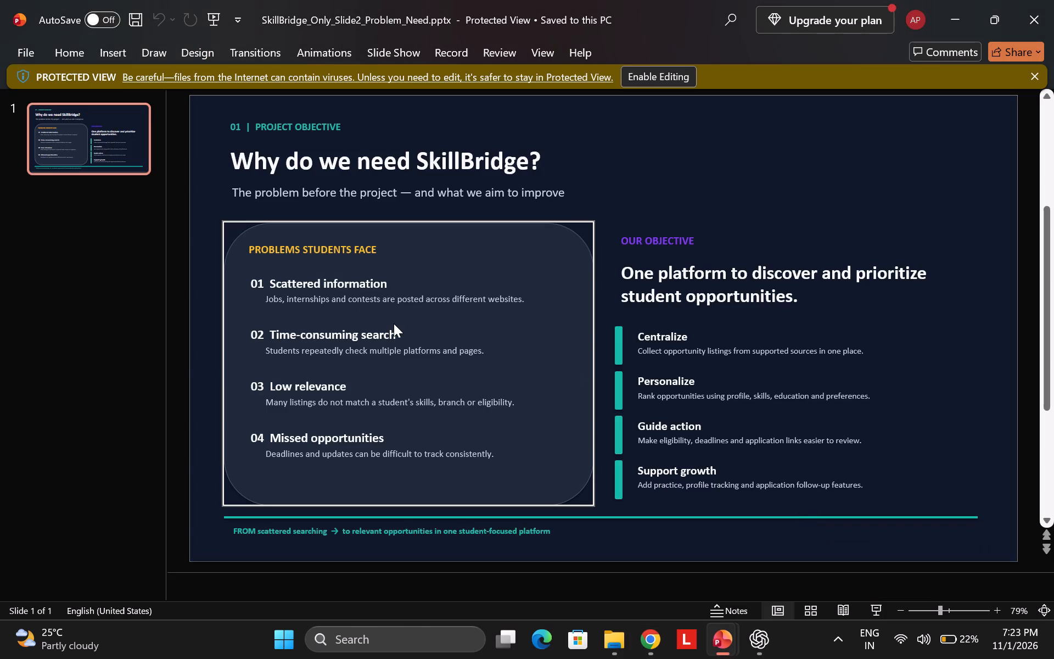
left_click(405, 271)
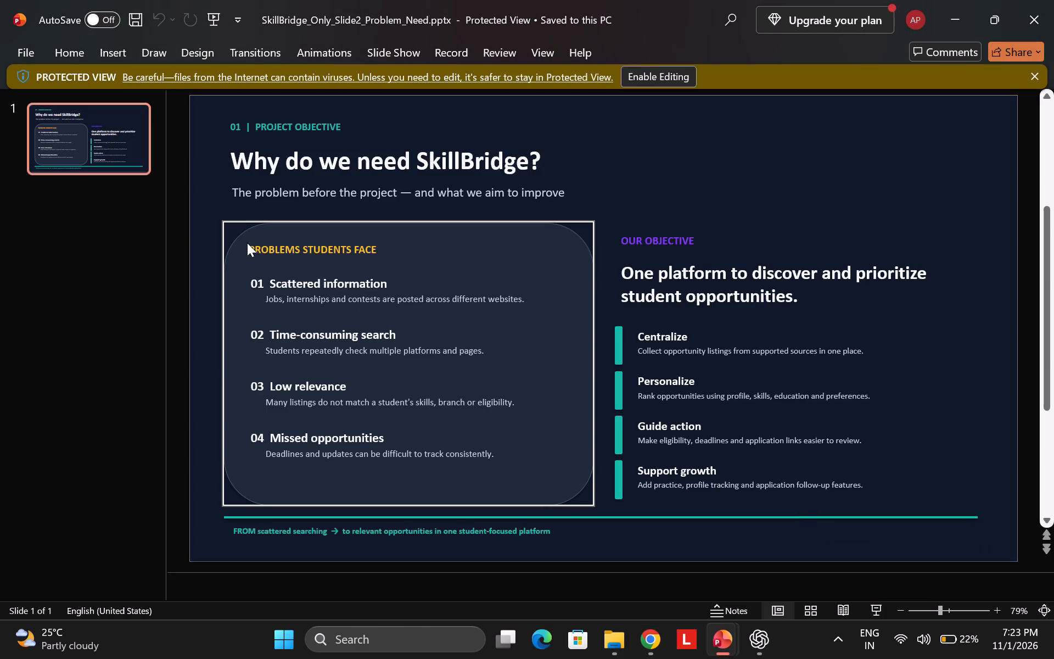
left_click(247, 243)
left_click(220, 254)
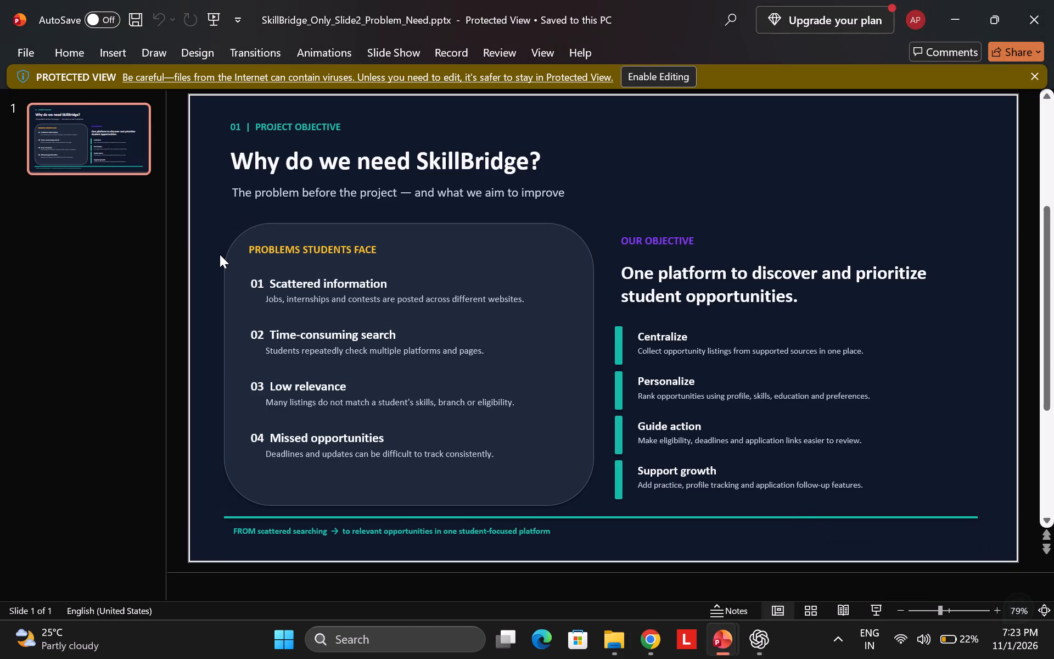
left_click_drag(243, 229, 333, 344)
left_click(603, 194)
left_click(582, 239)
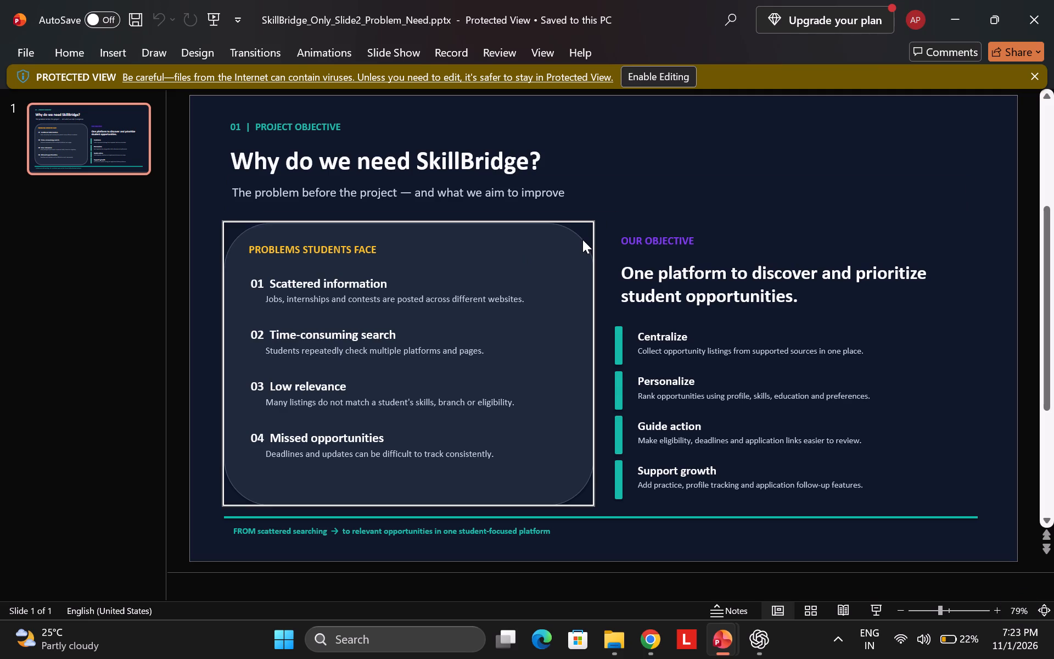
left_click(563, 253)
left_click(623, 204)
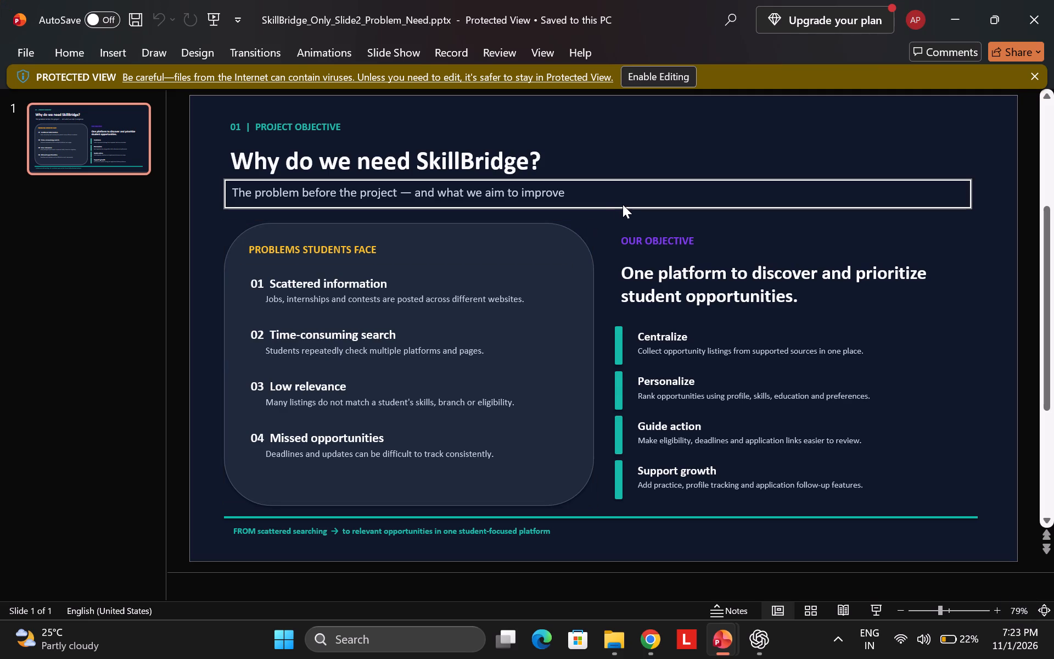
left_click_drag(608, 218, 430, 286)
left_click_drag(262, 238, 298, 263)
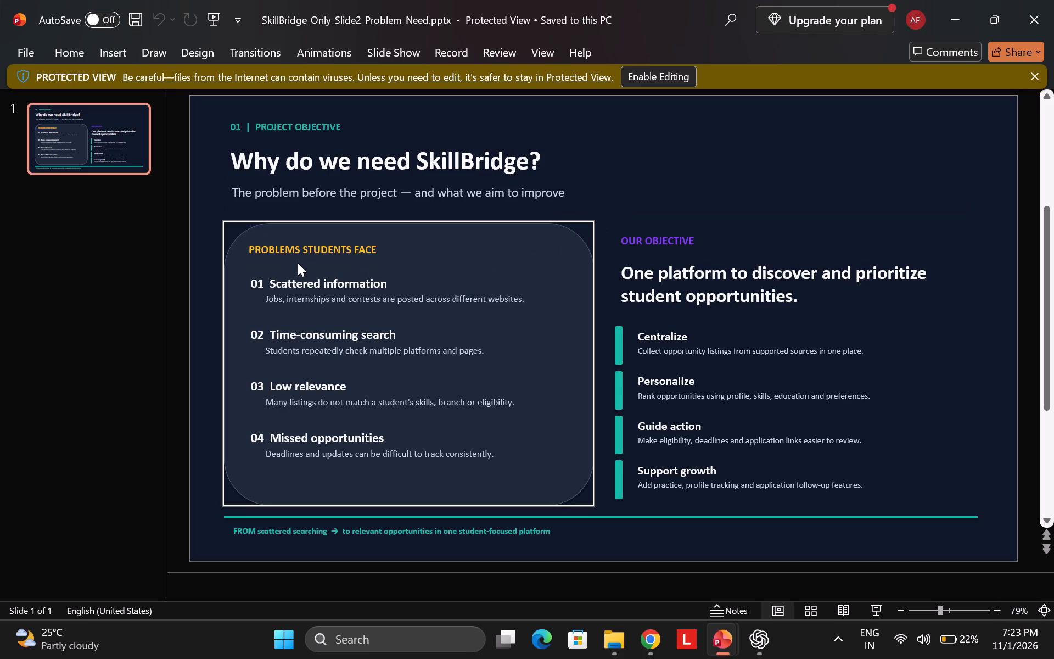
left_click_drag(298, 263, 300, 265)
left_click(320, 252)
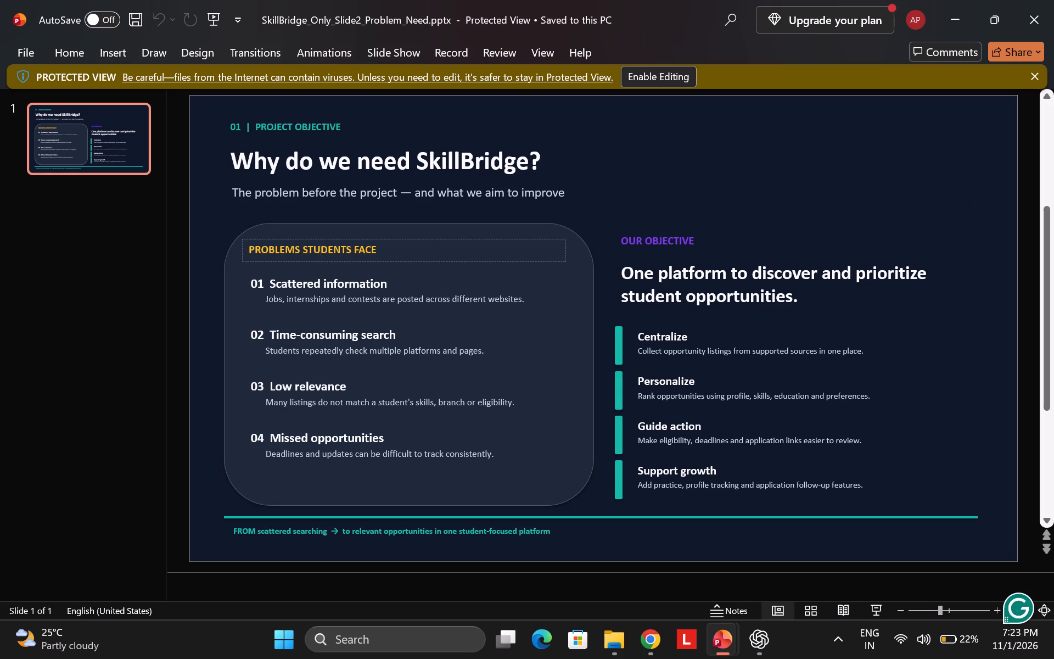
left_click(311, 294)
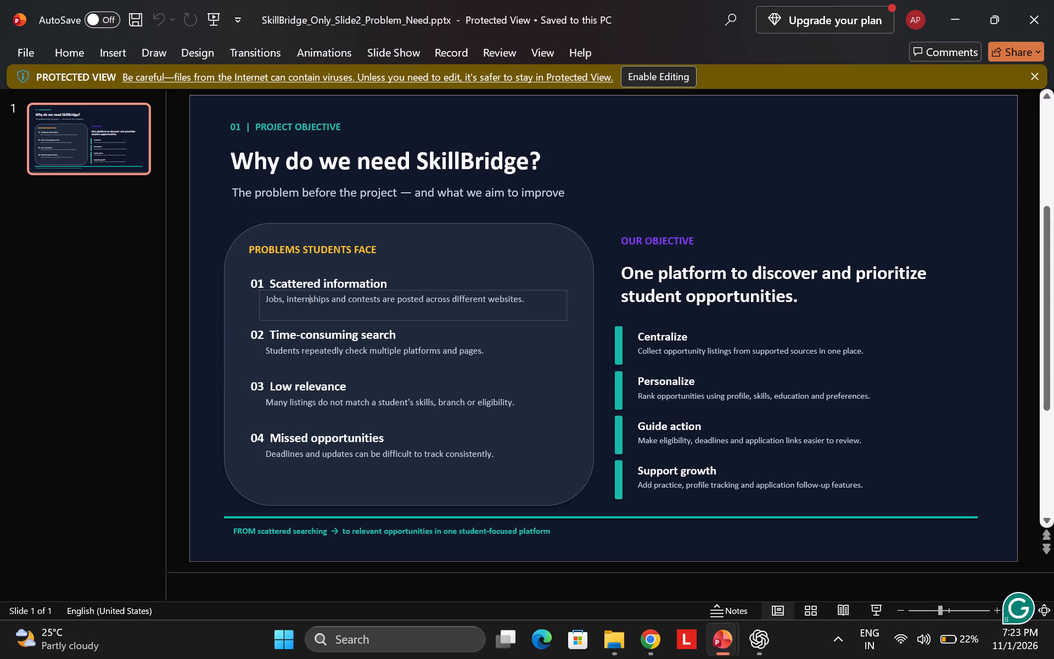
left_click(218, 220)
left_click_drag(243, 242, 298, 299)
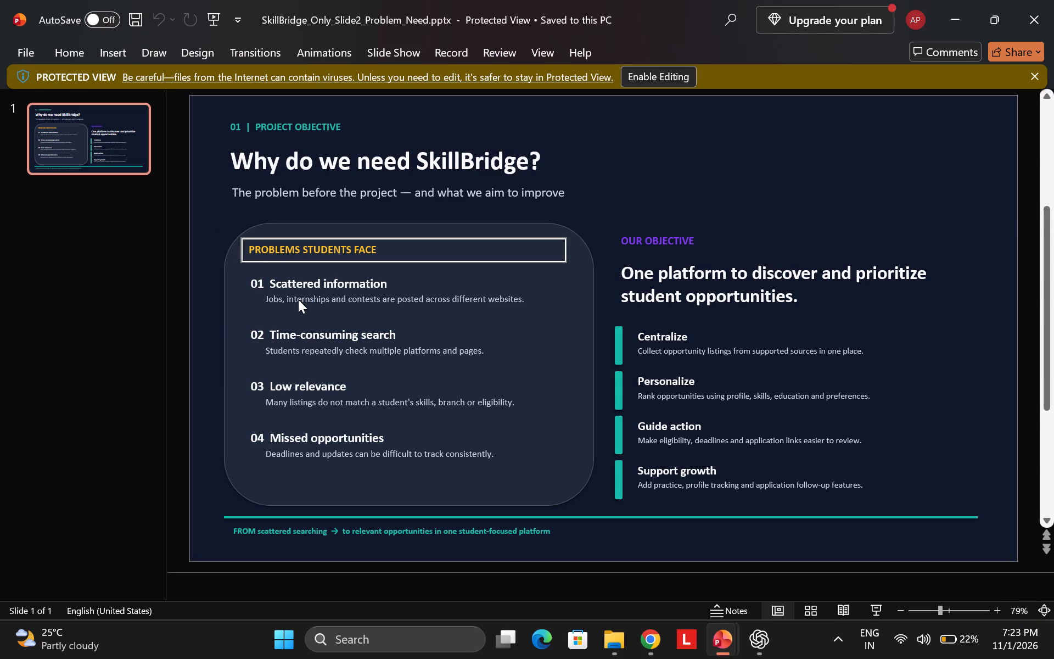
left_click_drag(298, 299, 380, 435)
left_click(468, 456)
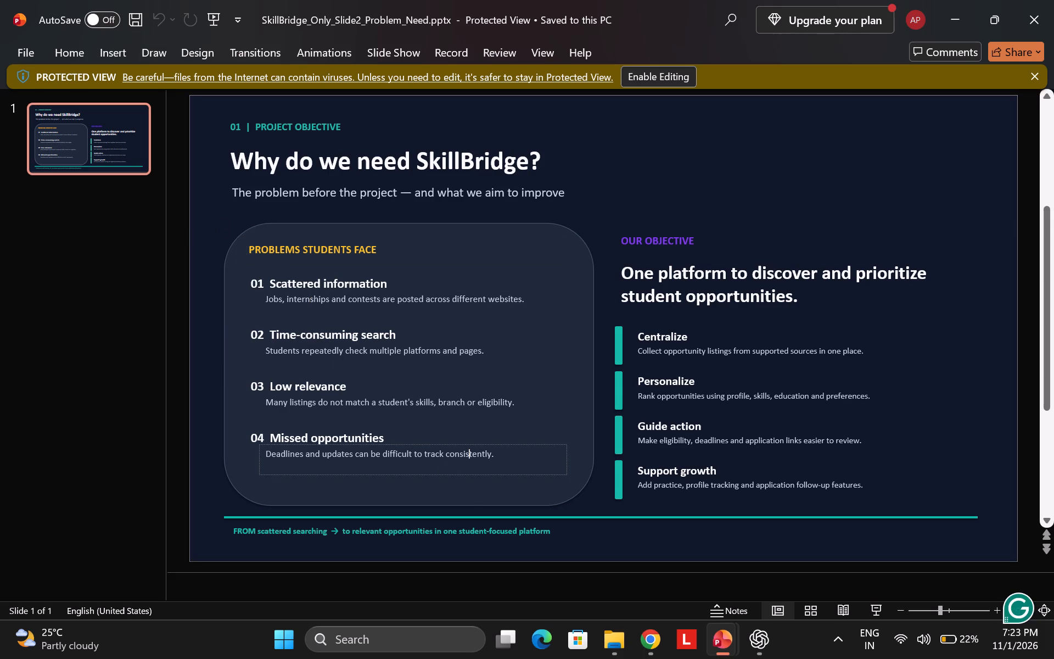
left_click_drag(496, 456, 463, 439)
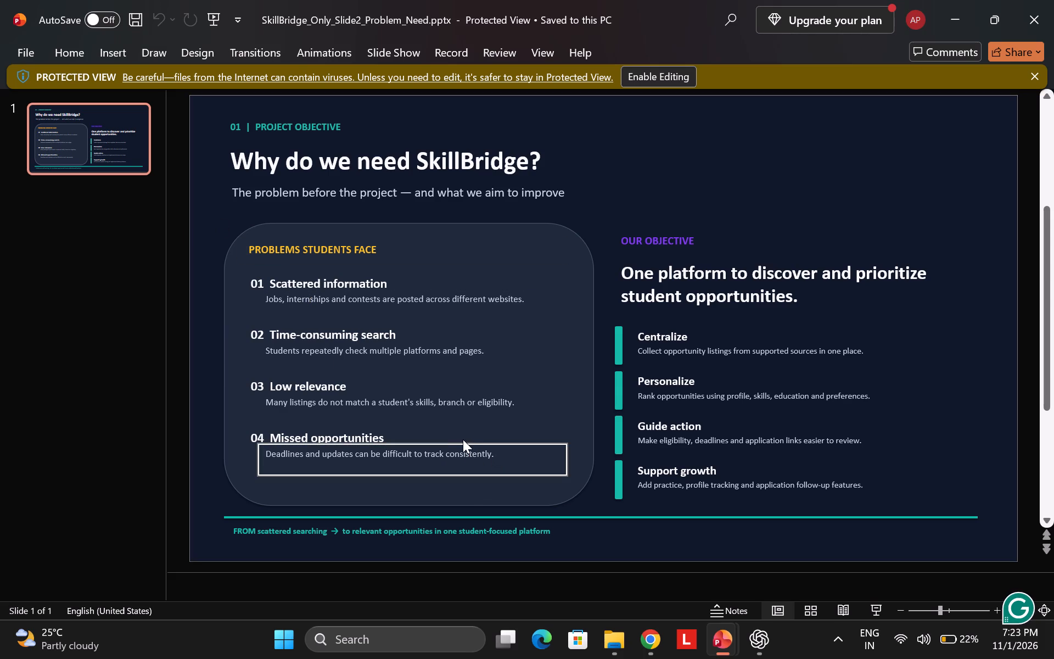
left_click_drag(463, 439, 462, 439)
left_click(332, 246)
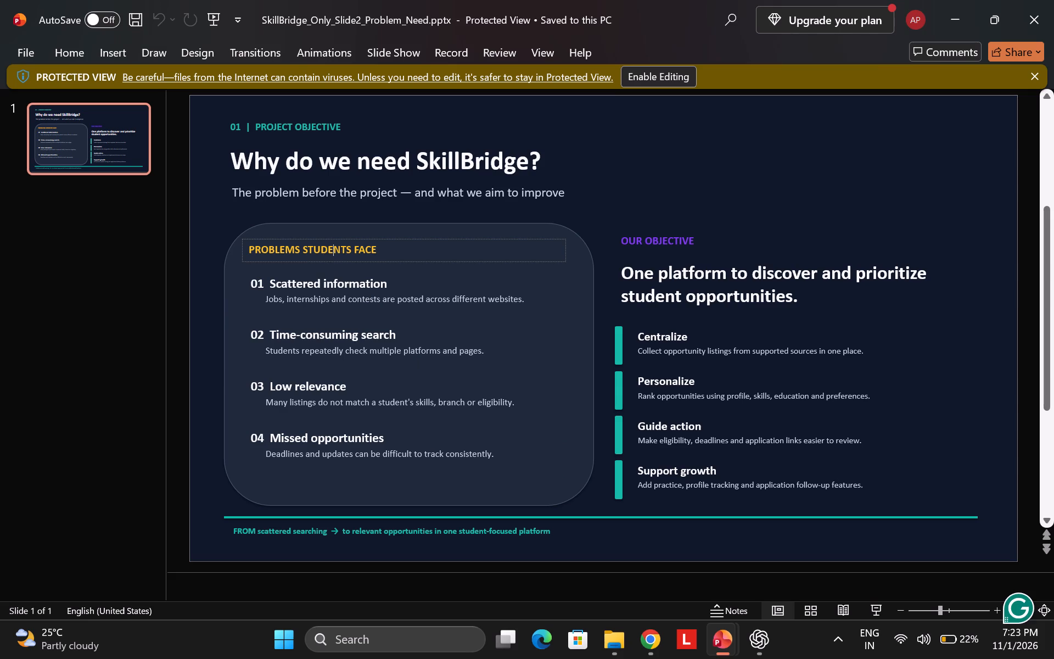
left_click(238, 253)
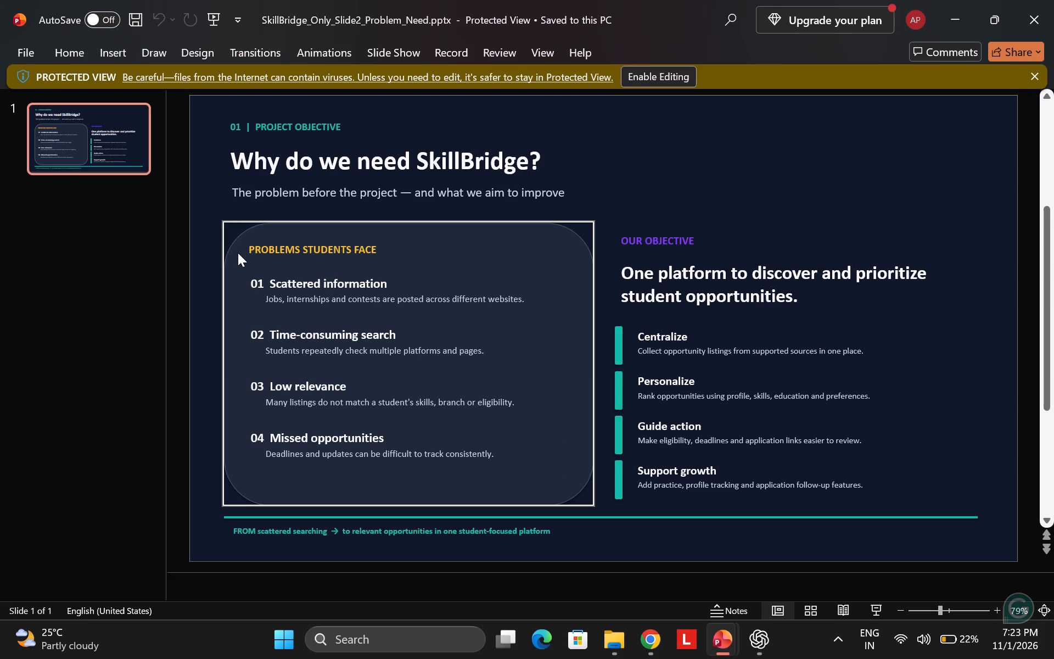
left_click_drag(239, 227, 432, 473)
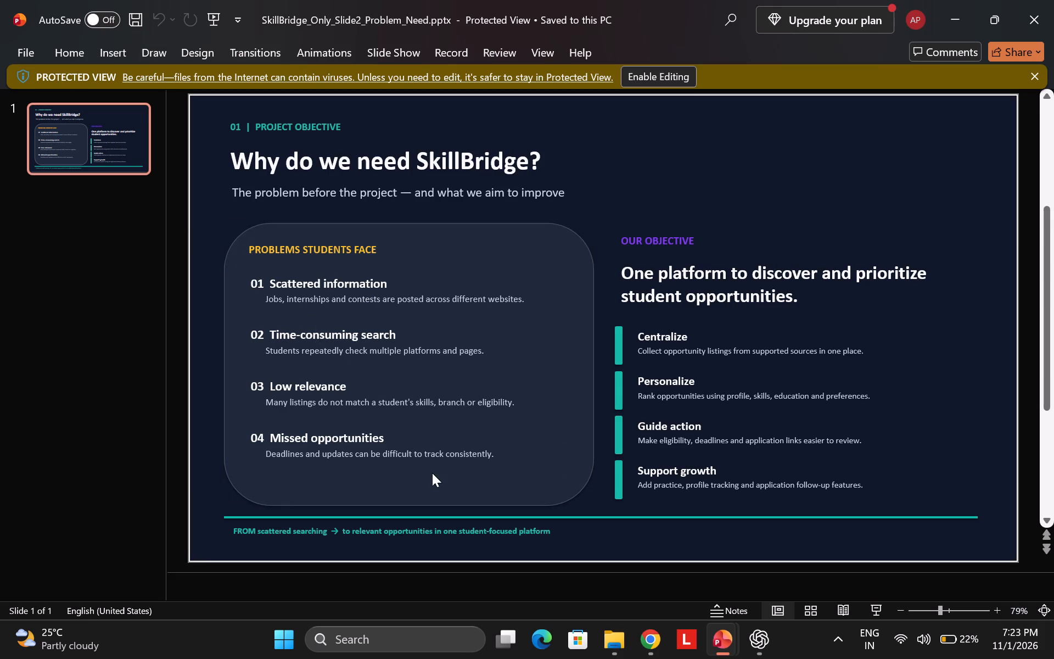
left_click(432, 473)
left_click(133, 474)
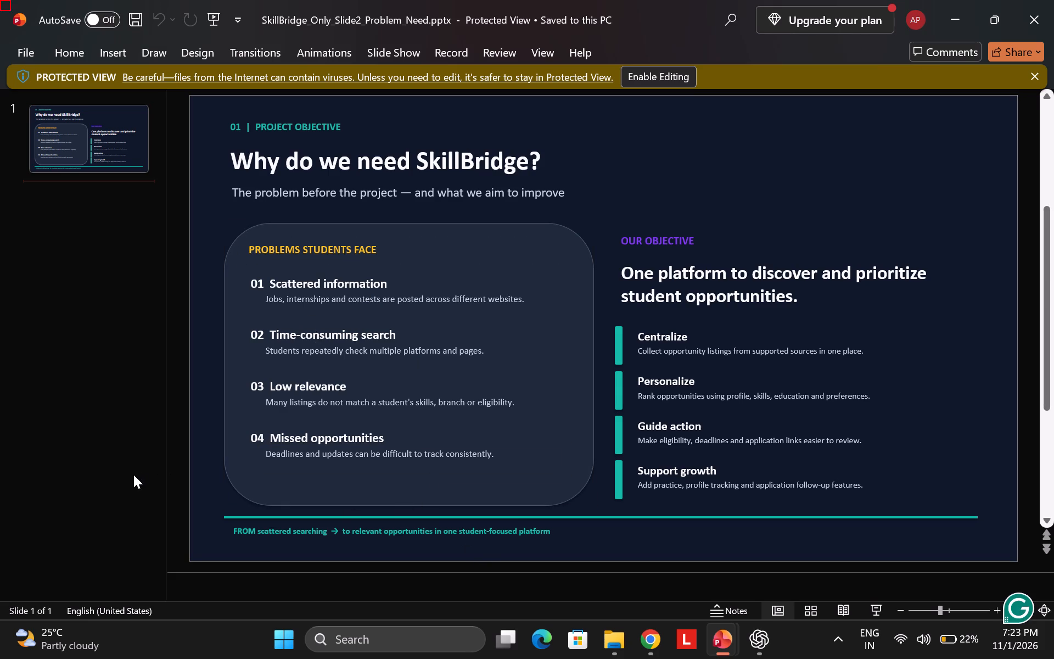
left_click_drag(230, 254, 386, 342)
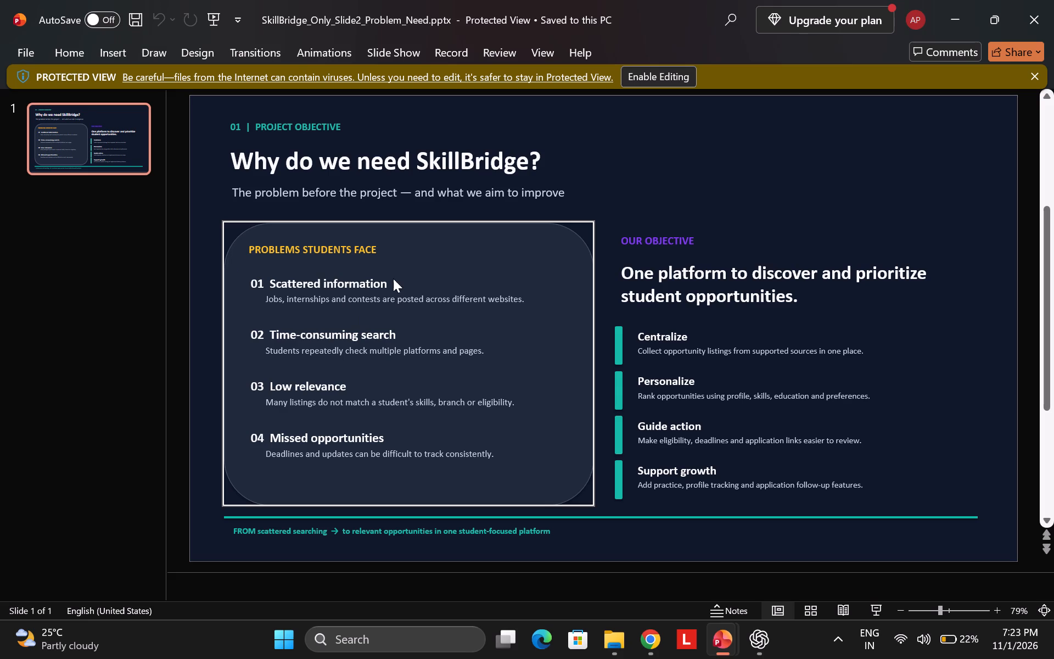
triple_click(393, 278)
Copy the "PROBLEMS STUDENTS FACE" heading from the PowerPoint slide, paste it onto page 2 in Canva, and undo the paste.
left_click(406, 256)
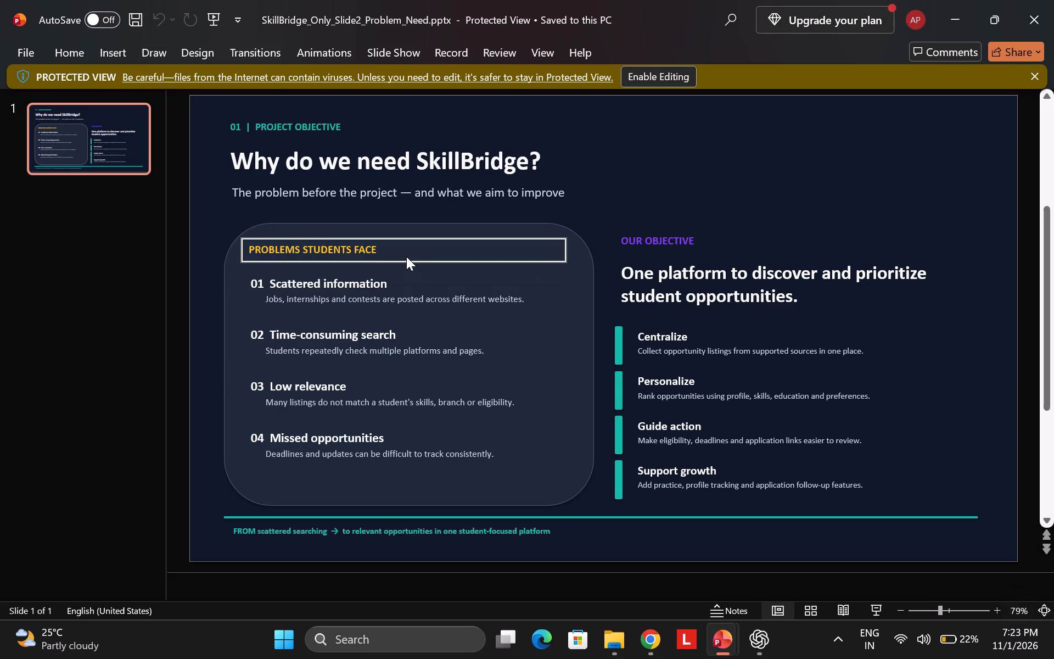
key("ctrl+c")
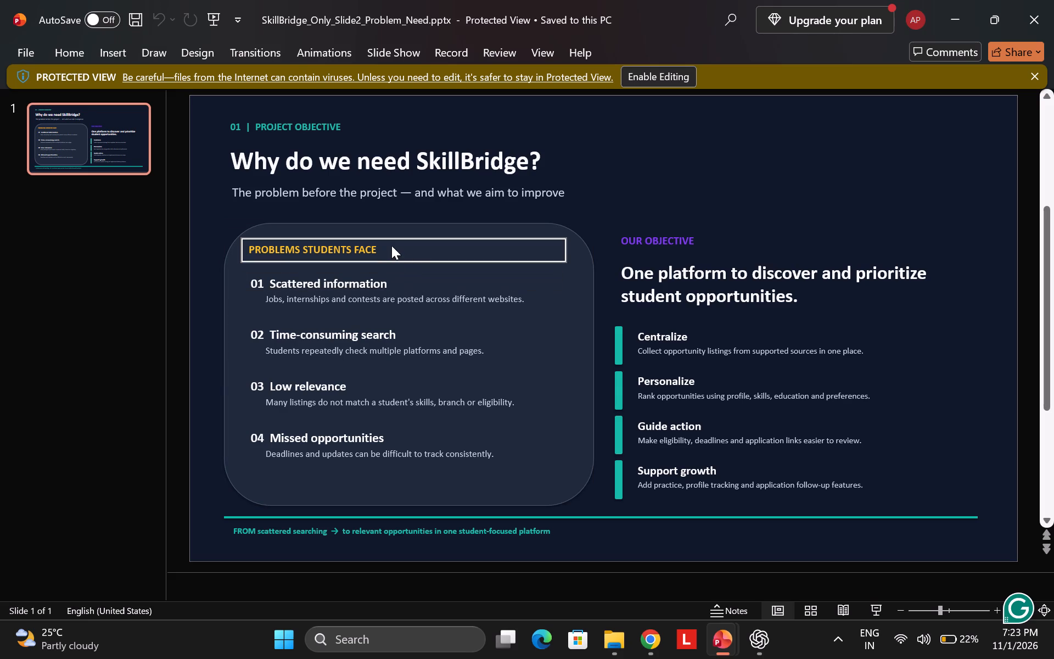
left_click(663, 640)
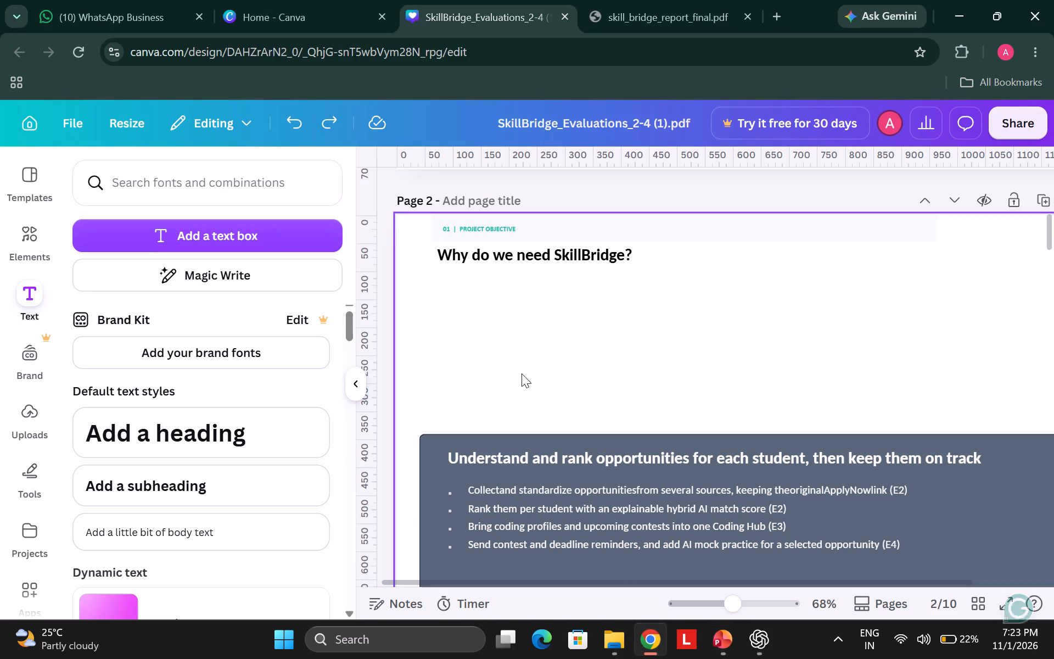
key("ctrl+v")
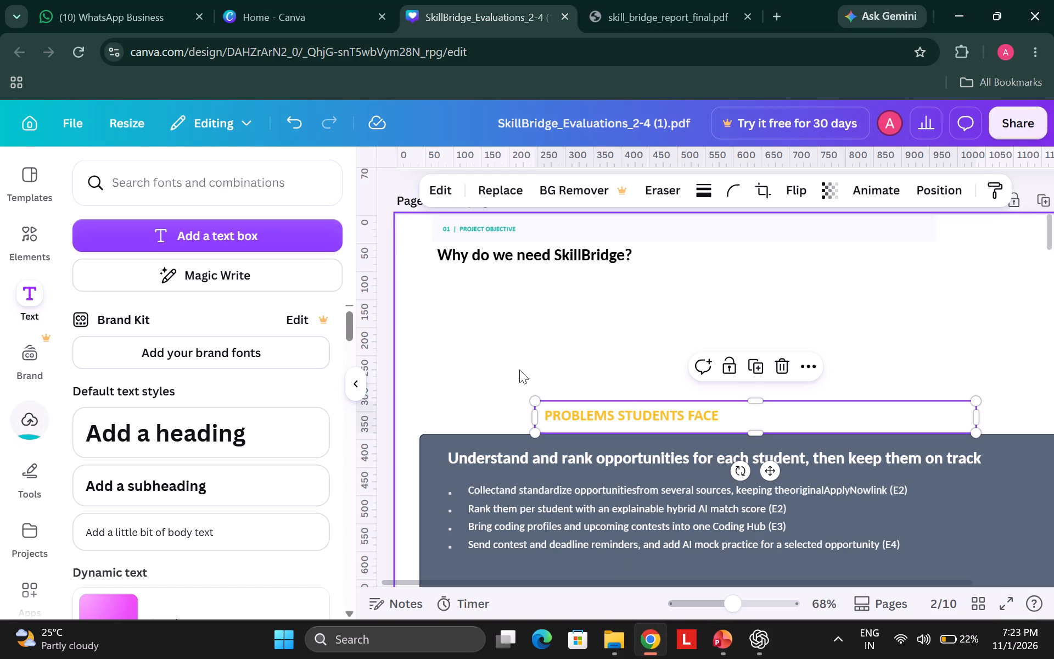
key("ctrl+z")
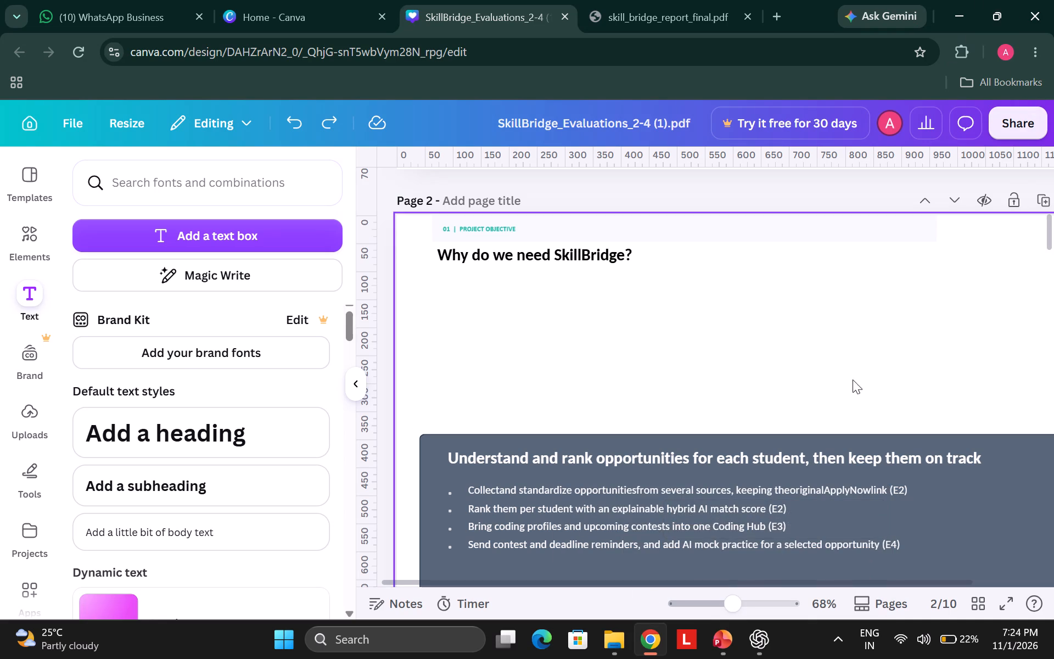
Return to PowerPoint and close the SkillBridge_Only_Slide2_Problem_Need.pptx presentation.
left_click(792, 538)
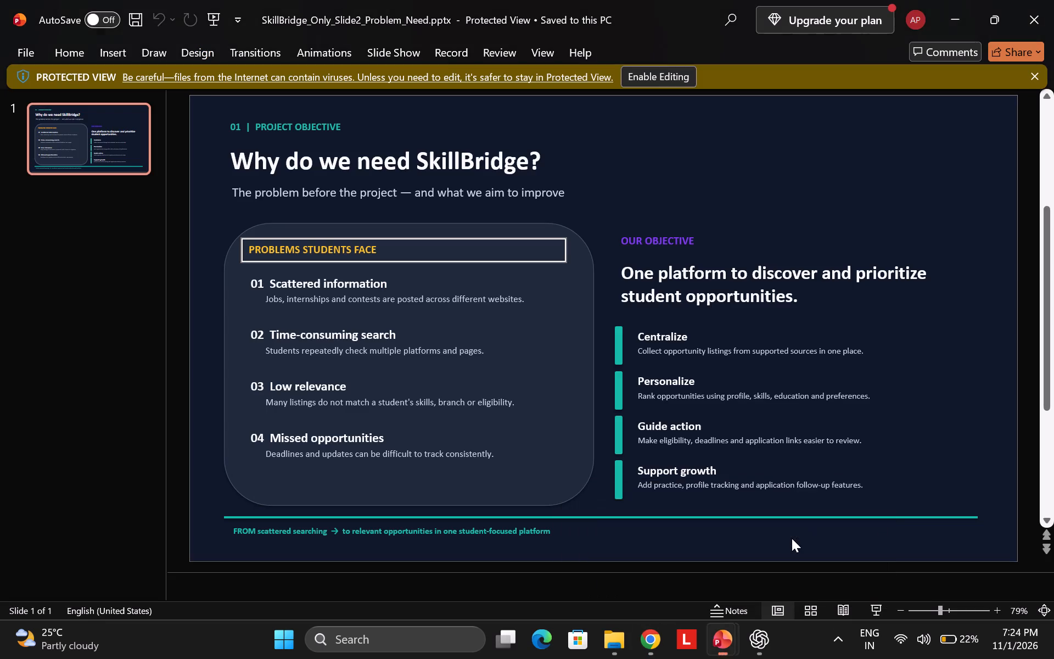
left_click(1043, 0)
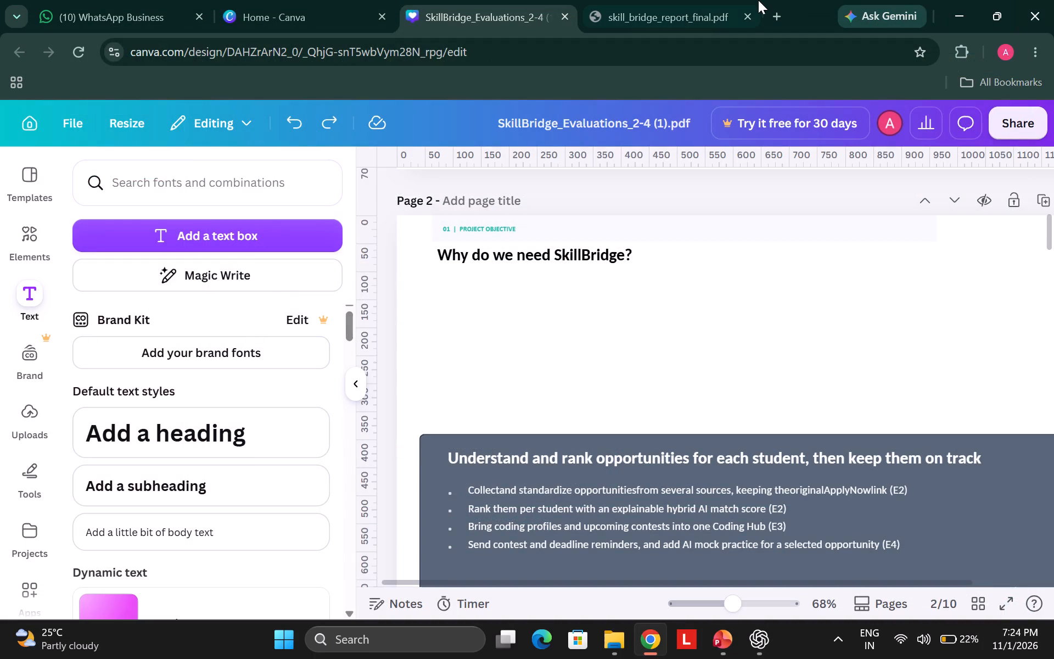
Upload SkillBridge_Only_Slide2_Problem_Need.pptx from Downloads to Canva through the home page and dismiss the upload notice.
left_click(322, 6)
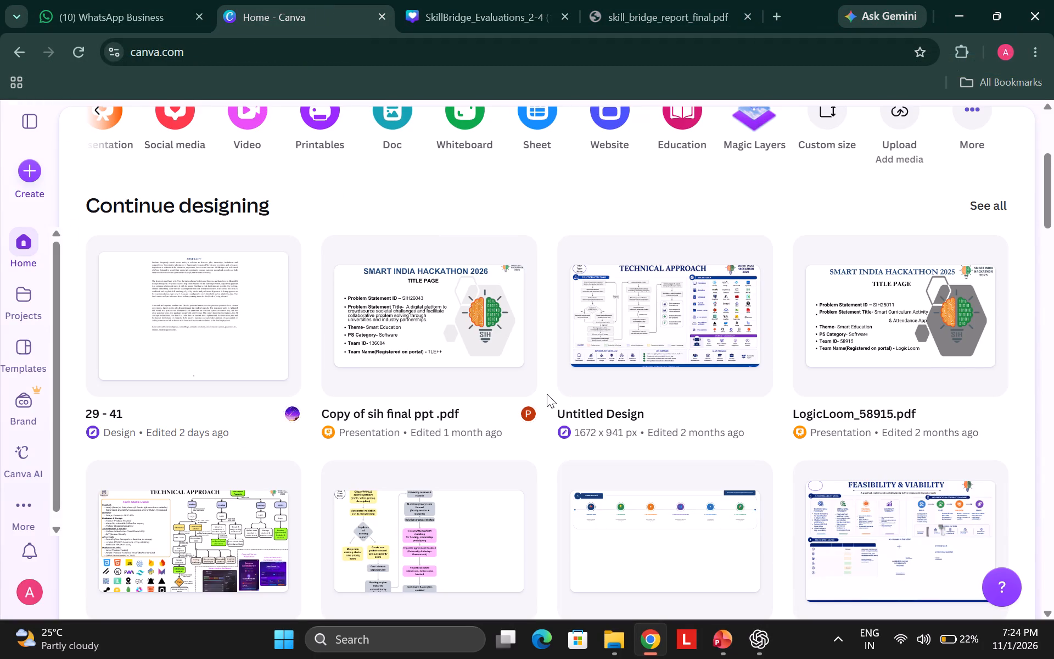
scroll(547, 394, "up", 1)
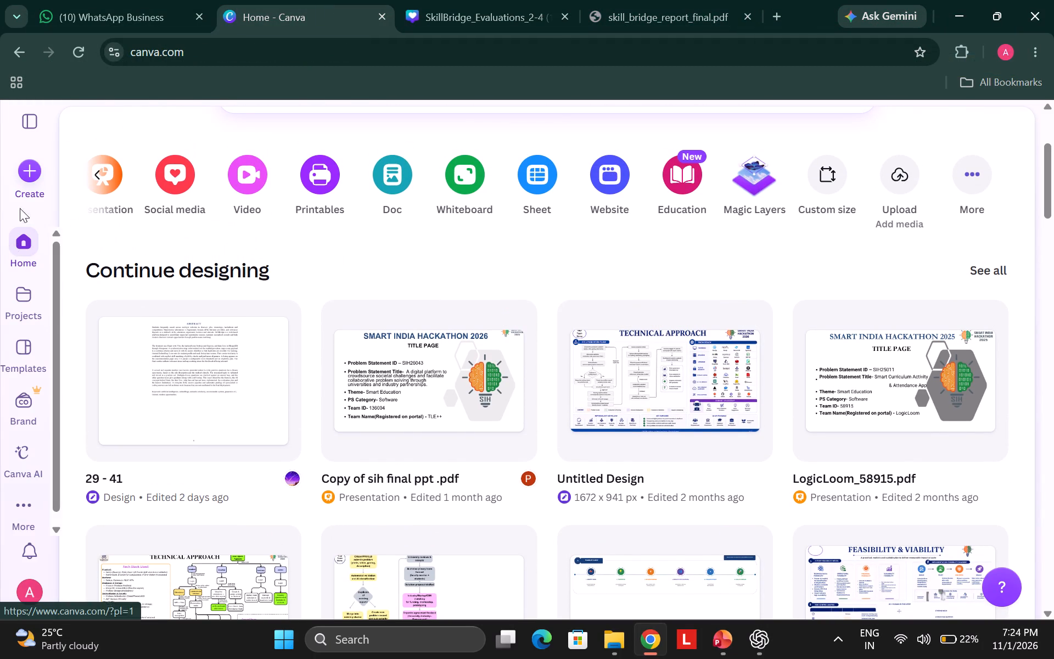
left_click(905, 183)
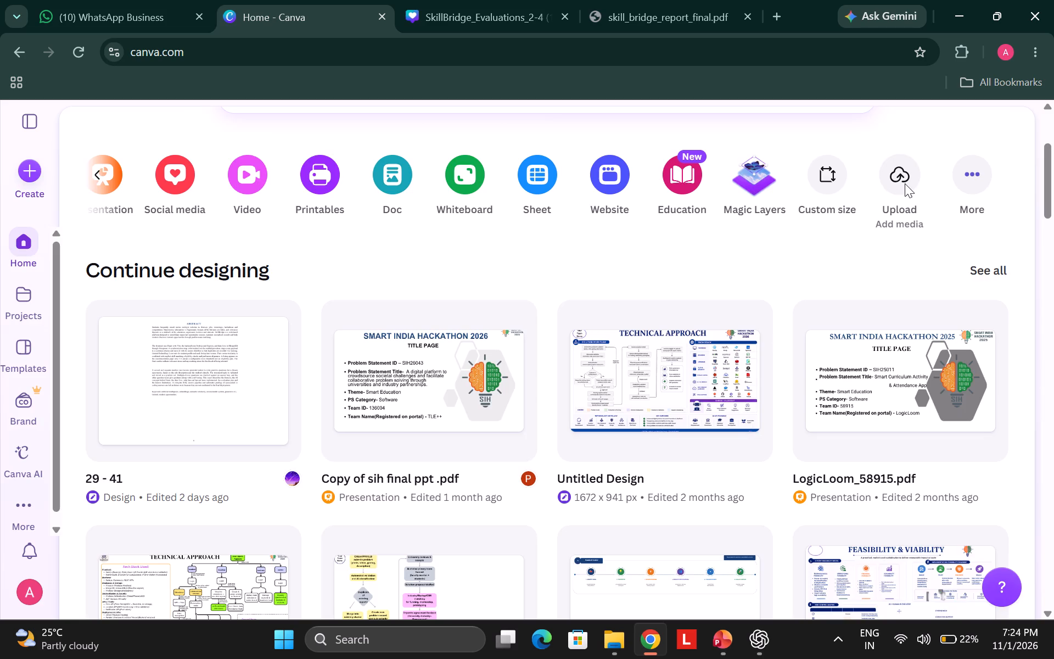
left_click(587, 454)
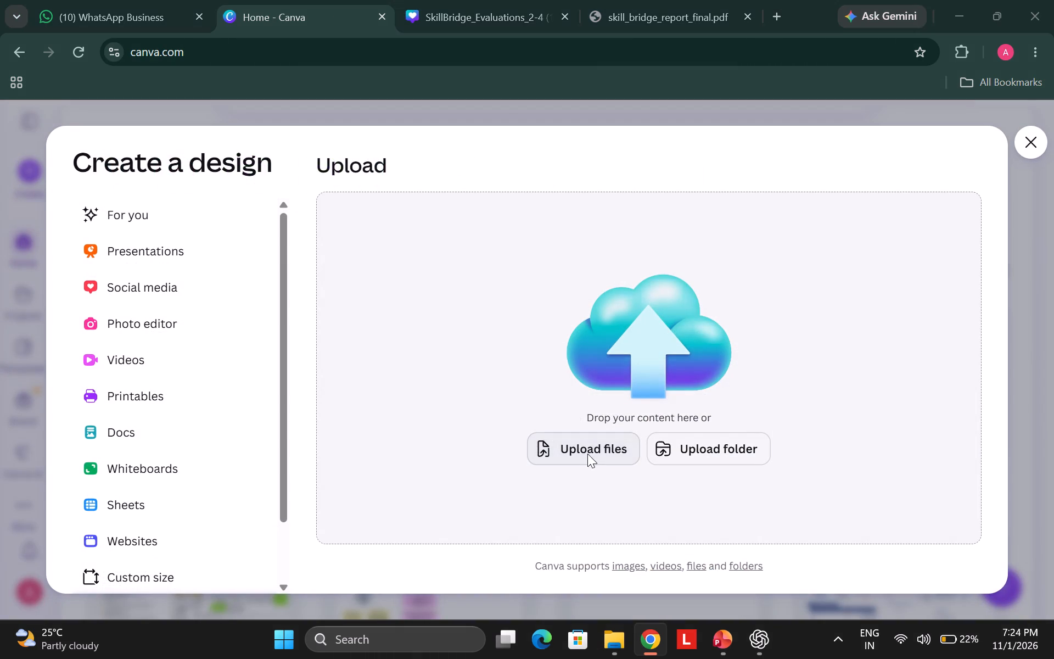
left_click(370, 300)
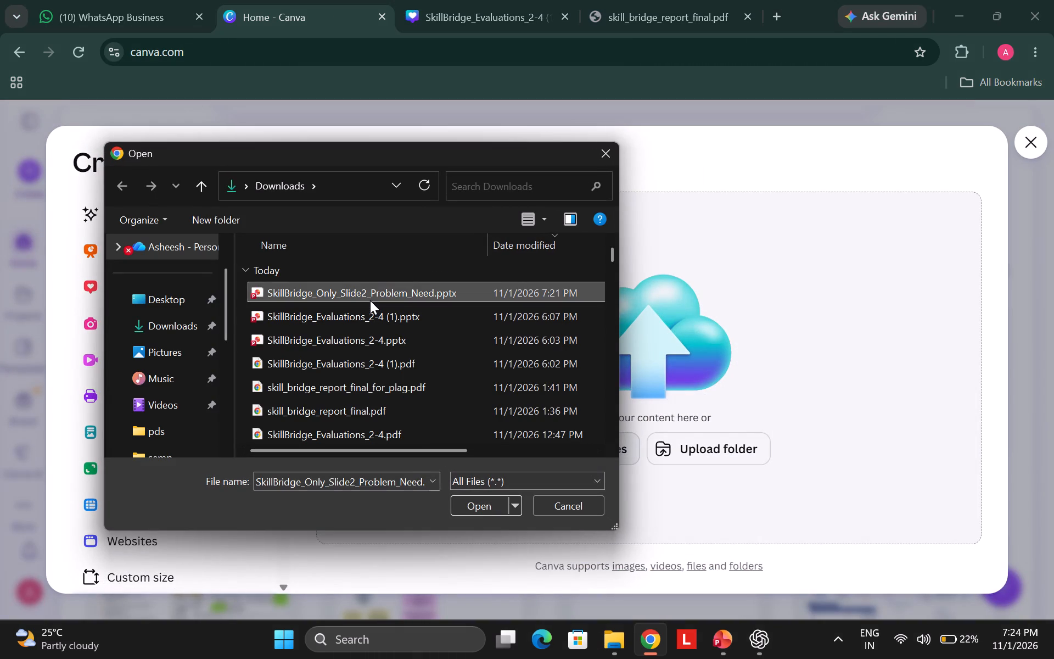
left_click(469, 506)
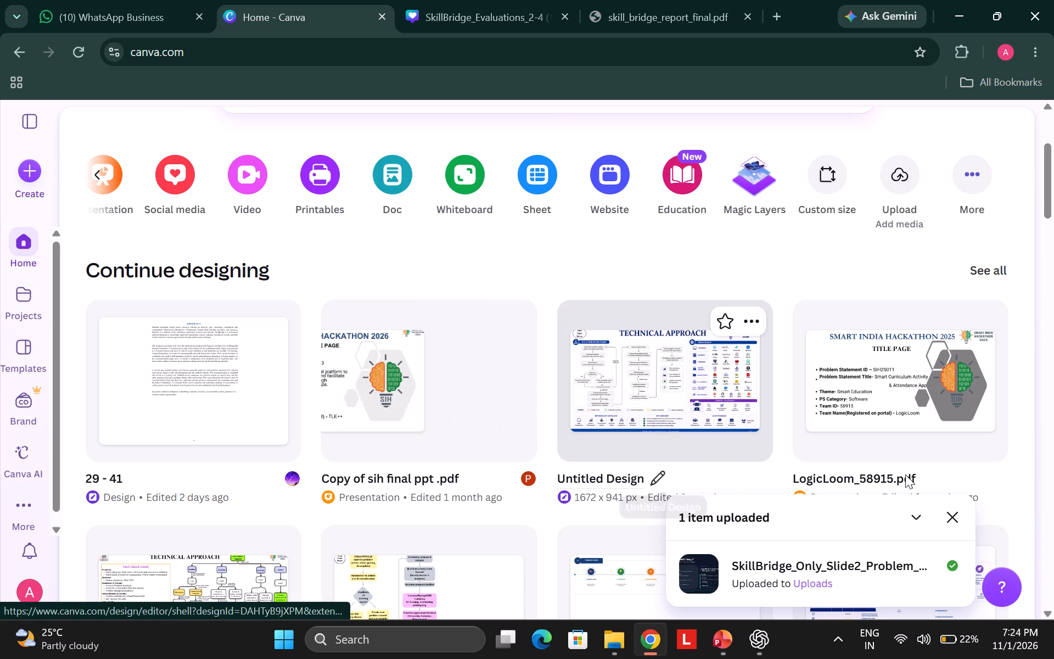
left_click(955, 518)
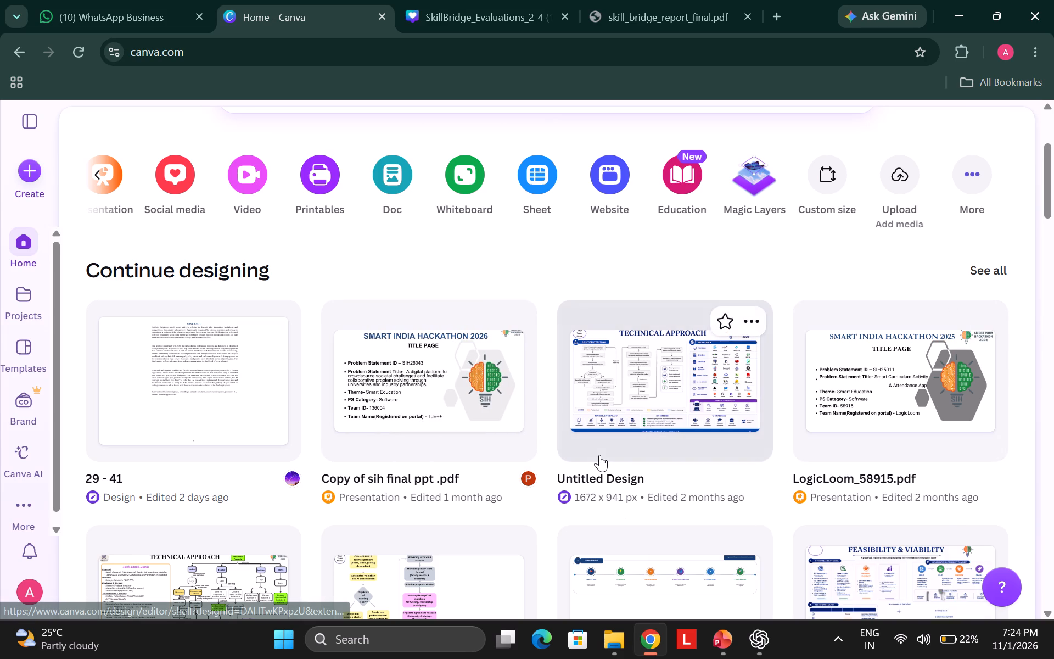
Look through the recent designs on the Canva home page for the uploaded SkillBridge_Only_Slide2_Problem_Need presentation.
scroll(599, 455, "down", 2)
scroll(599, 455, "up", 1)
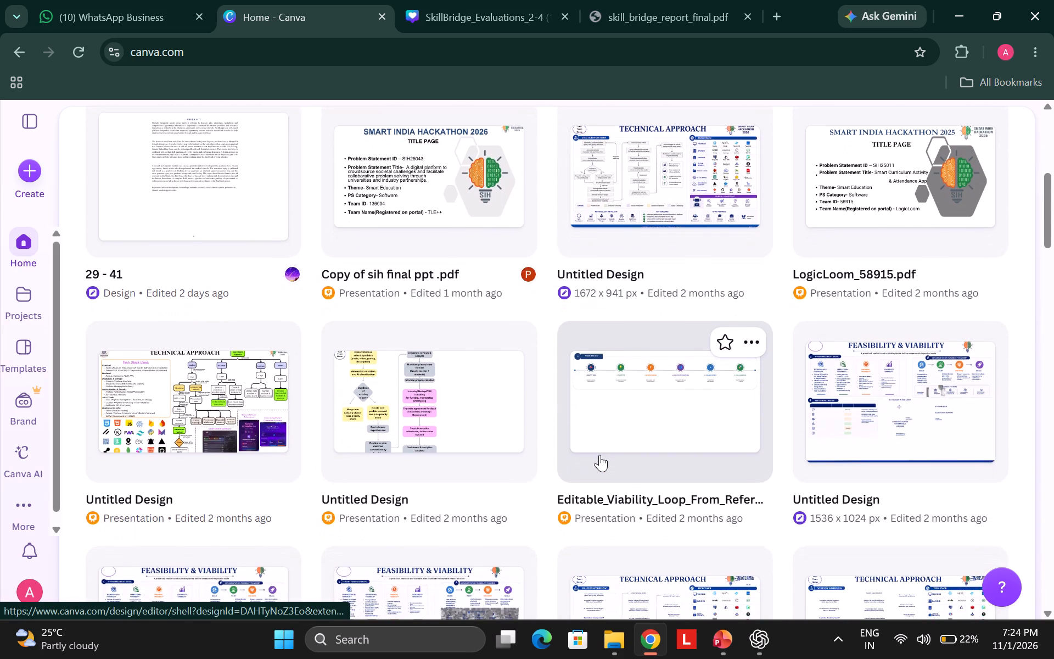
scroll(599, 455, "up", 1)
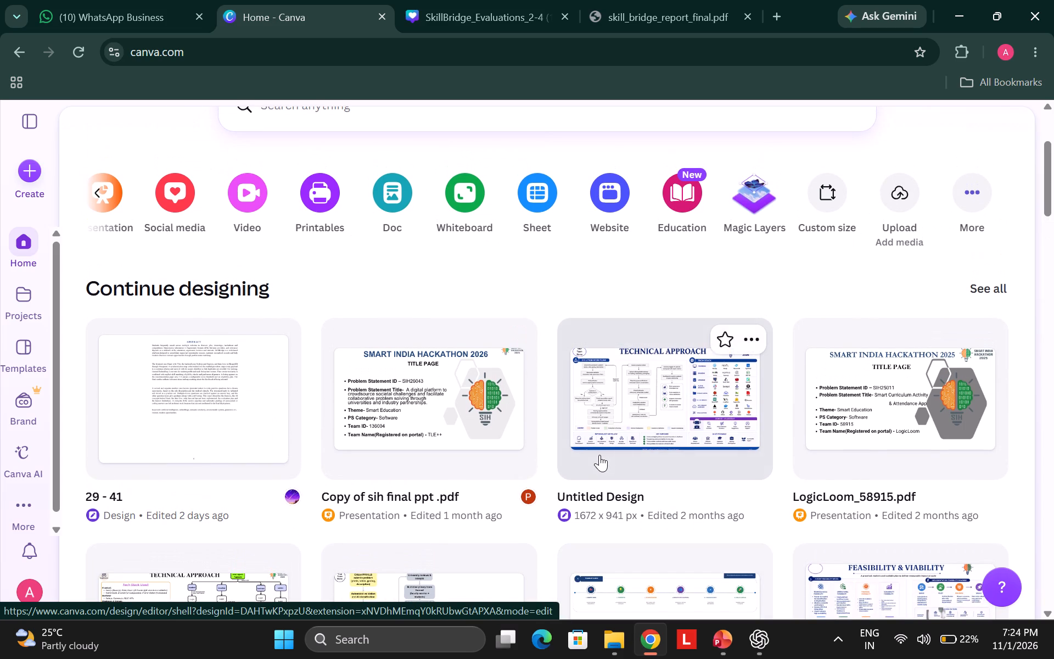
scroll(389, 474, "down", 4)
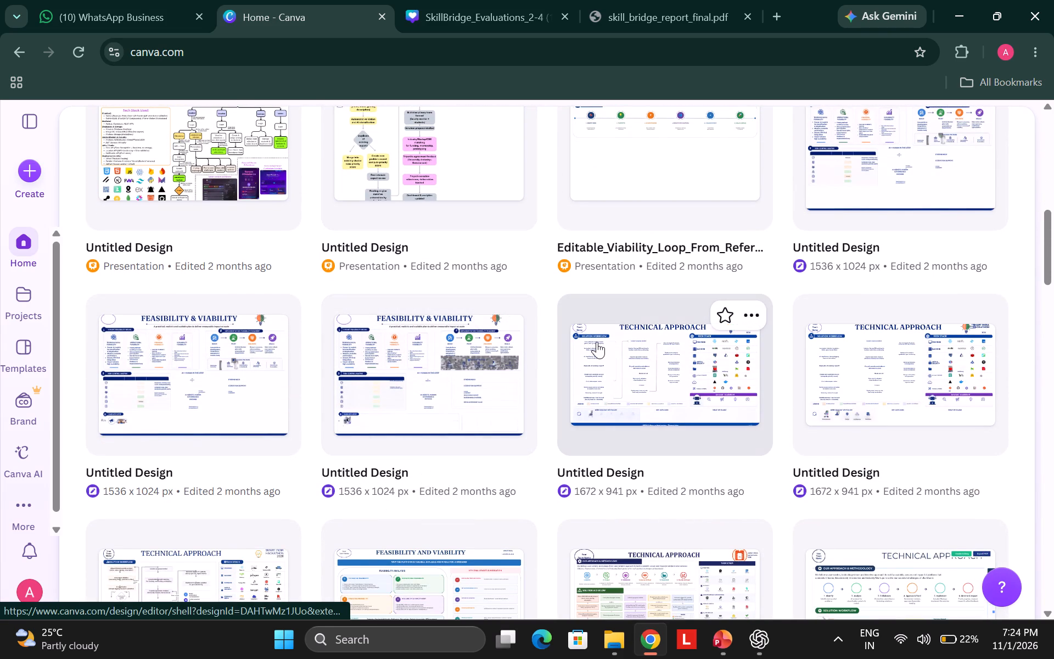
scroll(441, 364, "down", 3)
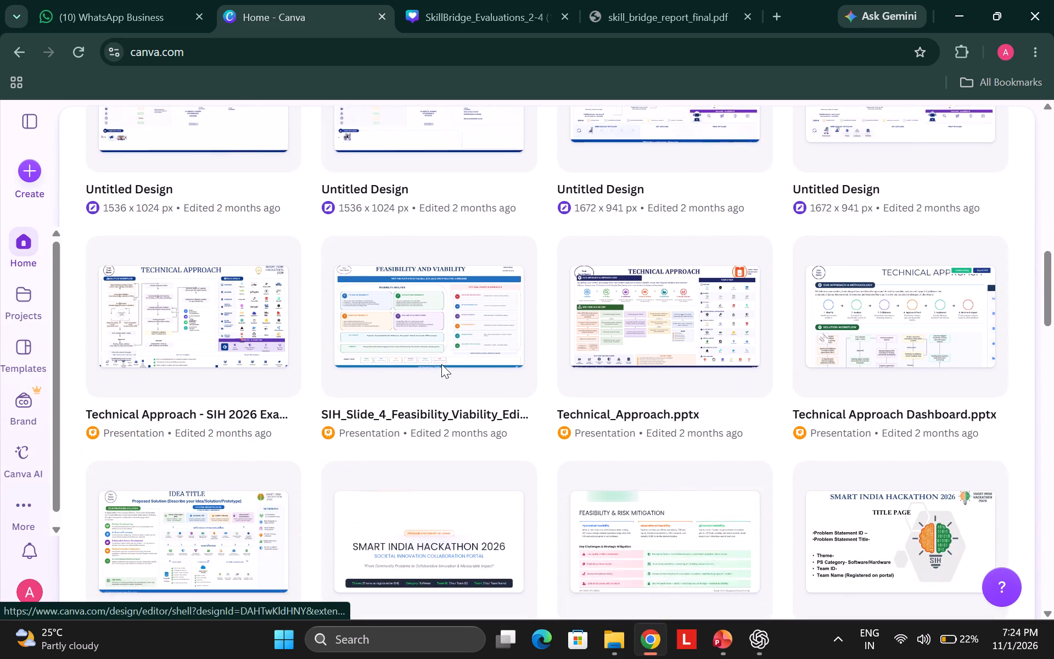
scroll(441, 364, "down", 3)
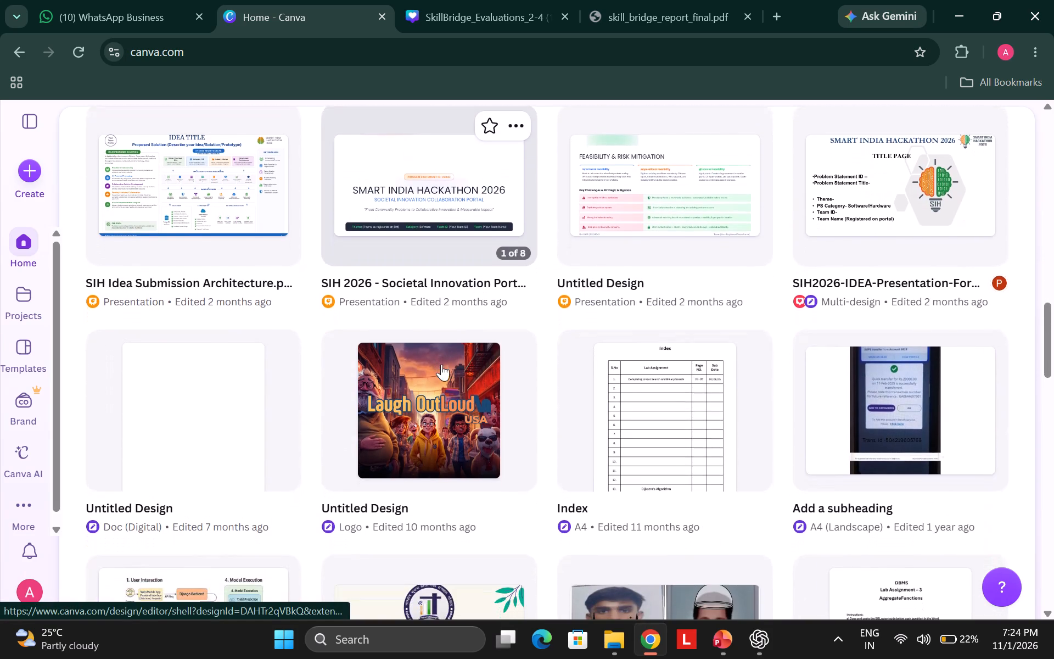
scroll(441, 364, "down", 4)
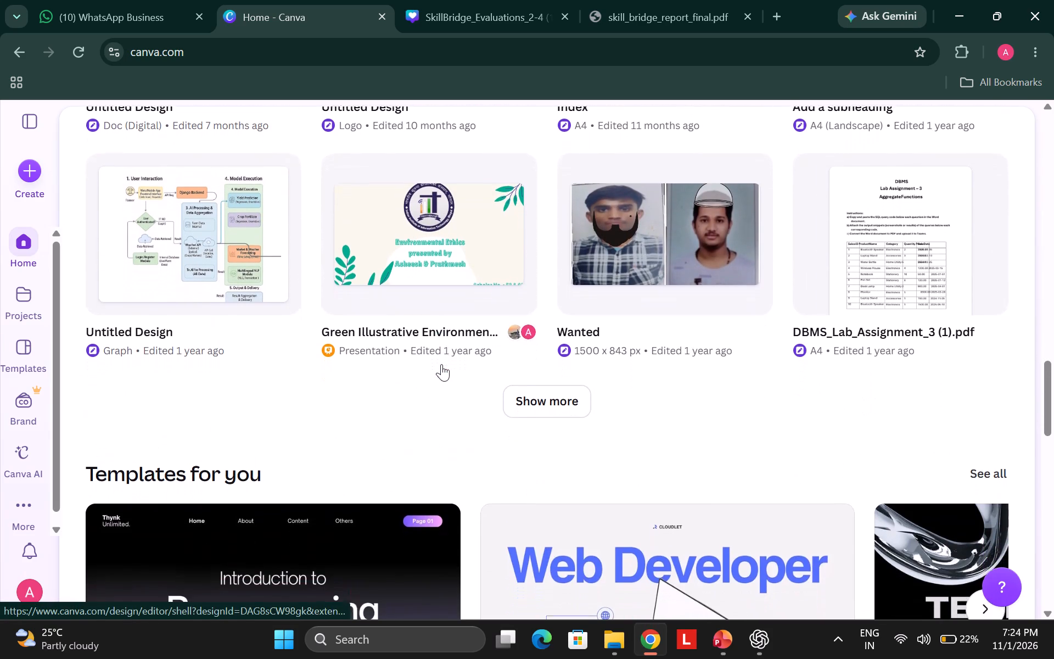
left_click(567, 392)
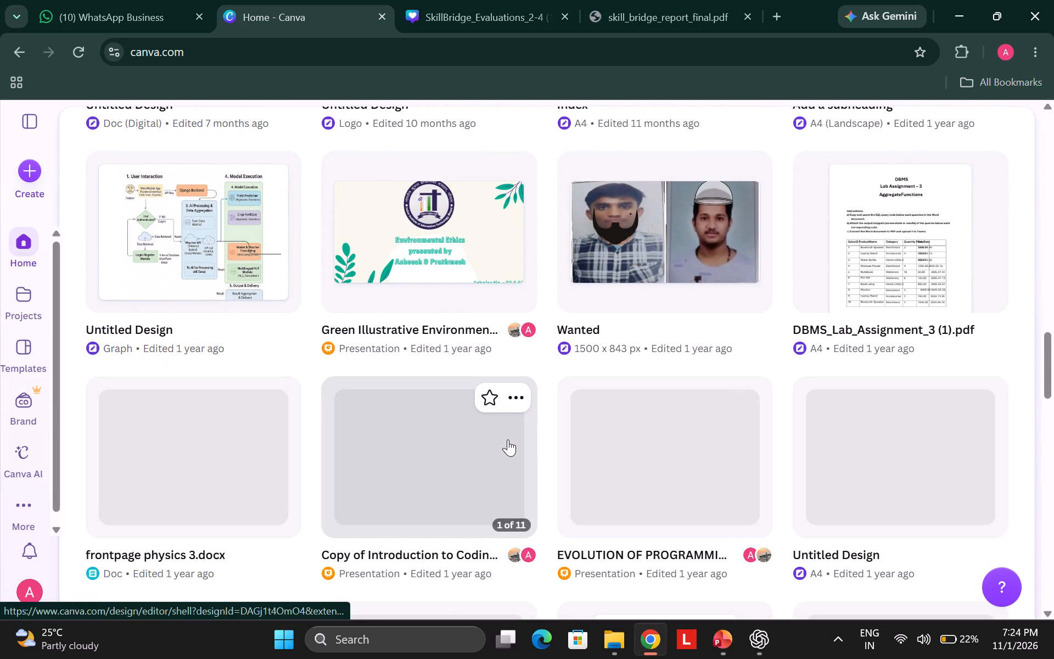
scroll(508, 439, "down", 3)
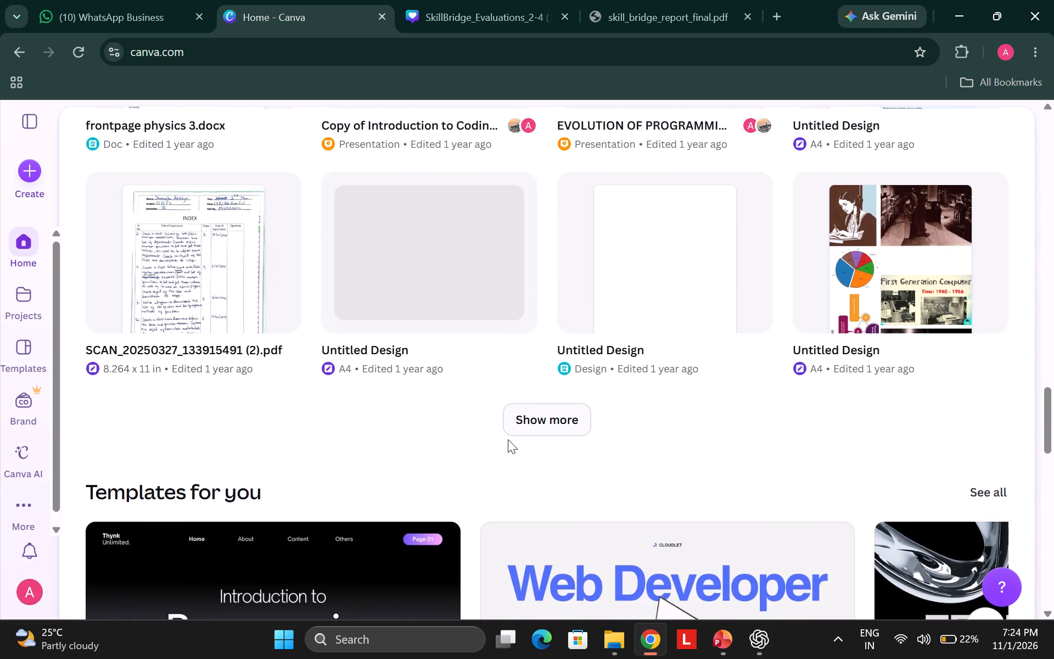
scroll(508, 439, "up", 6)
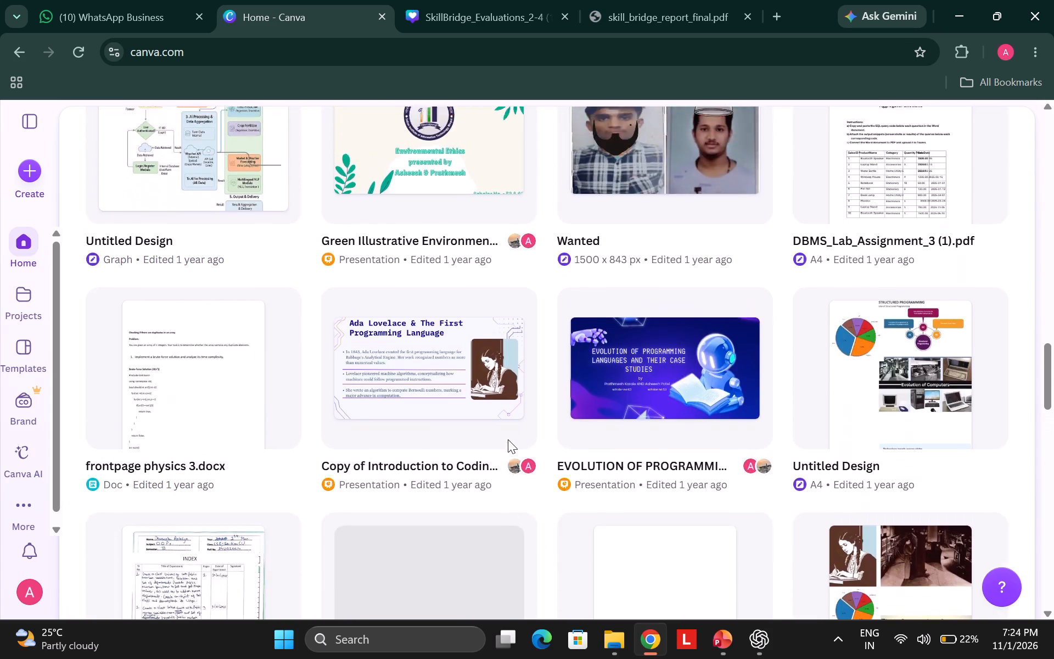
scroll(508, 439, "up", 3)
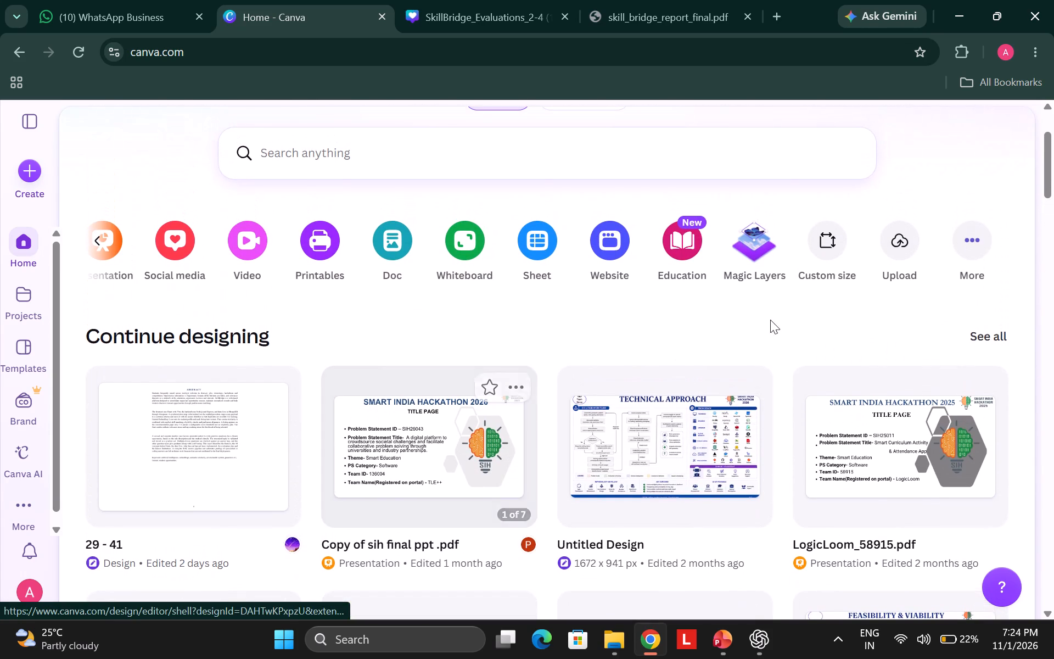
Upload SkillBridge_Only_Slide2_Problem_Need.pptx from Downloads to Canva again and go to the Uploads folder.
left_click(902, 242)
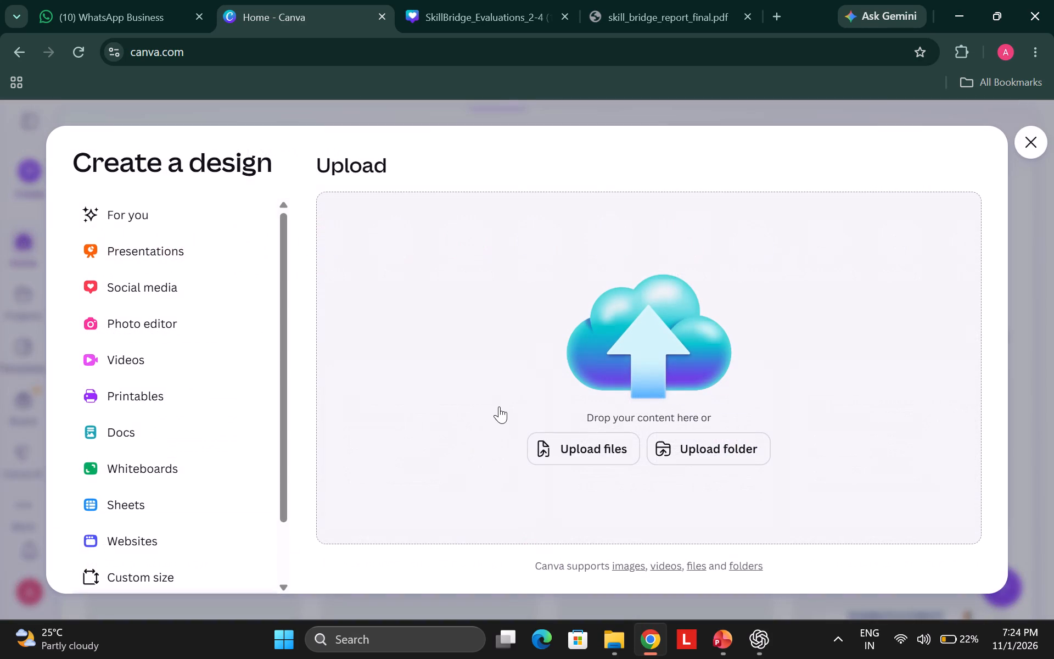
left_click(571, 445)
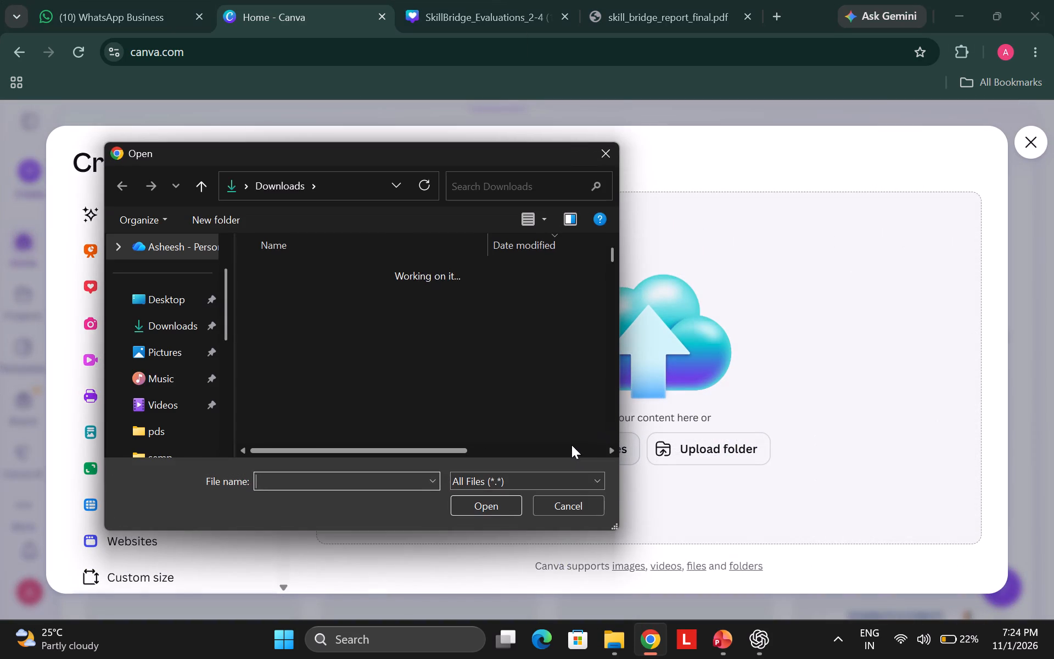
left_click(336, 288)
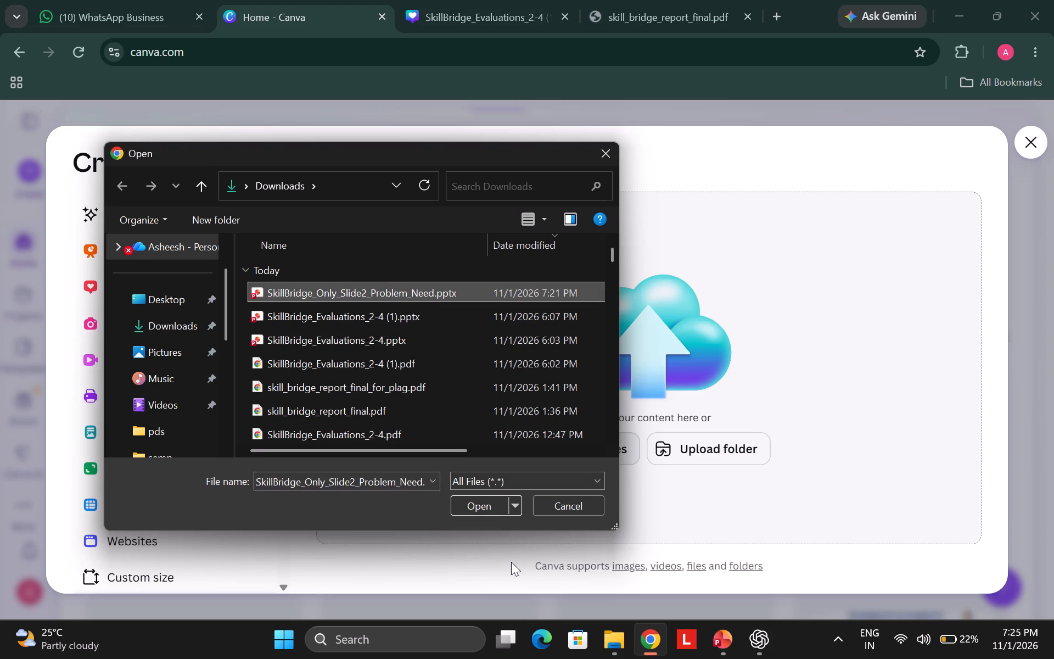
left_click(483, 506)
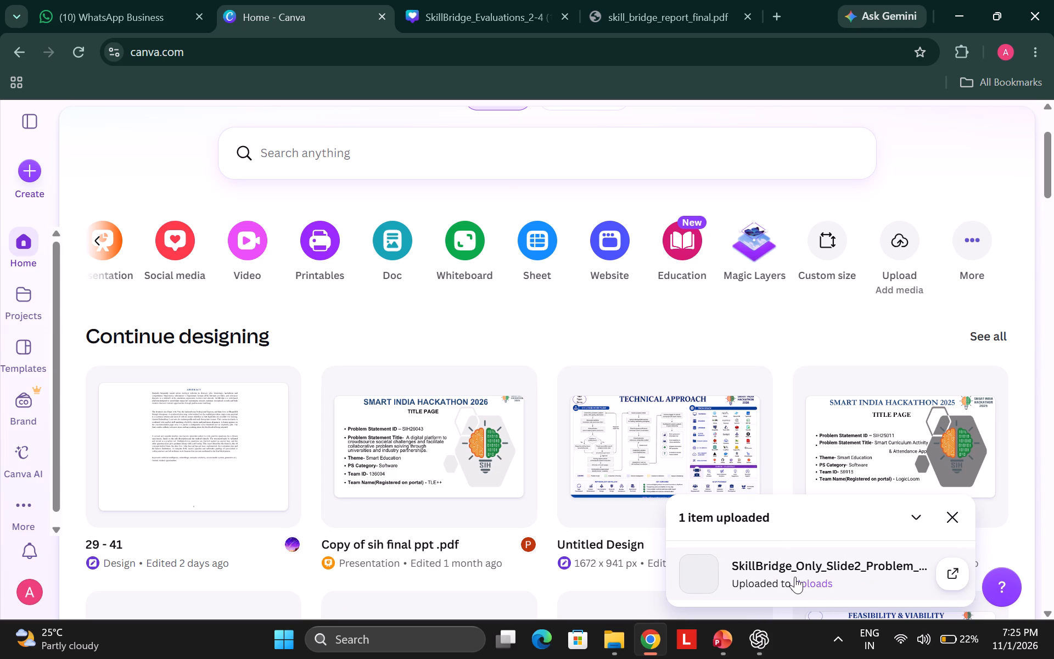
left_click(810, 585)
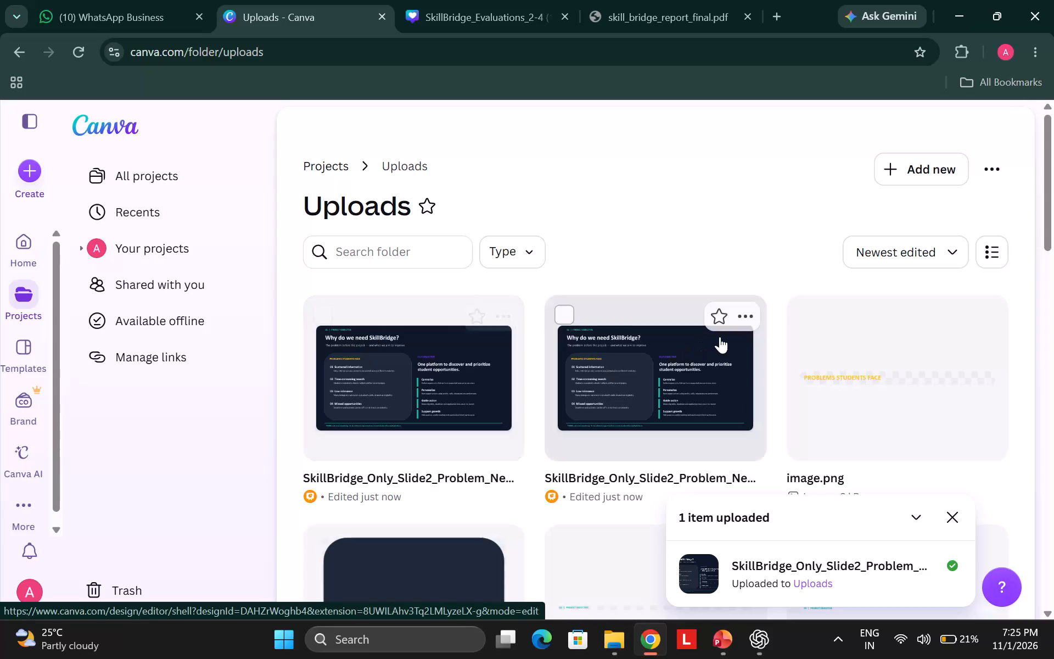
Move the second, duplicate SkillBridge_Only_Slide2_Problem_Need presentation in Uploads to Trash.
left_click(749, 315)
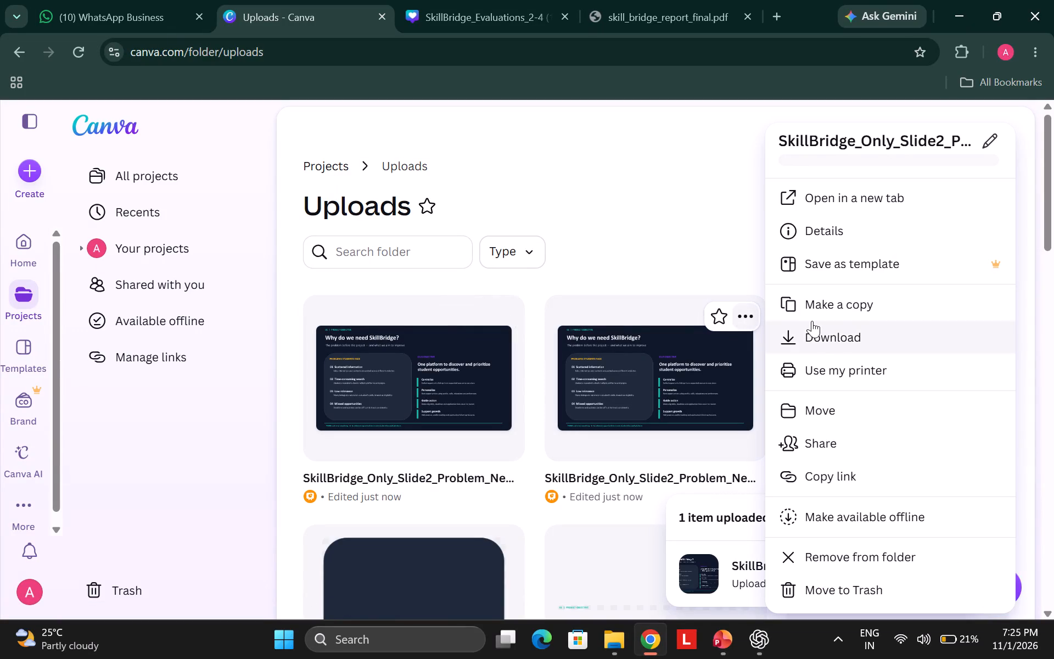
left_click(838, 588)
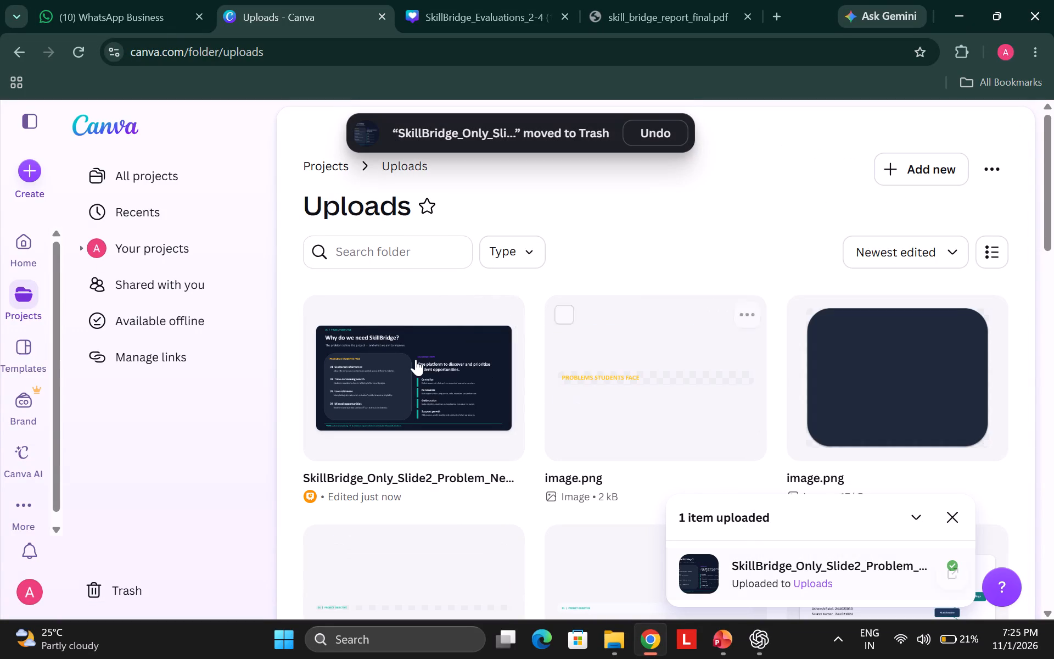
Open the remaining SkillBridge_Only_Slide2_Problem_Need presentation and move its dark background rectangle off the slide.
left_click(409, 372)
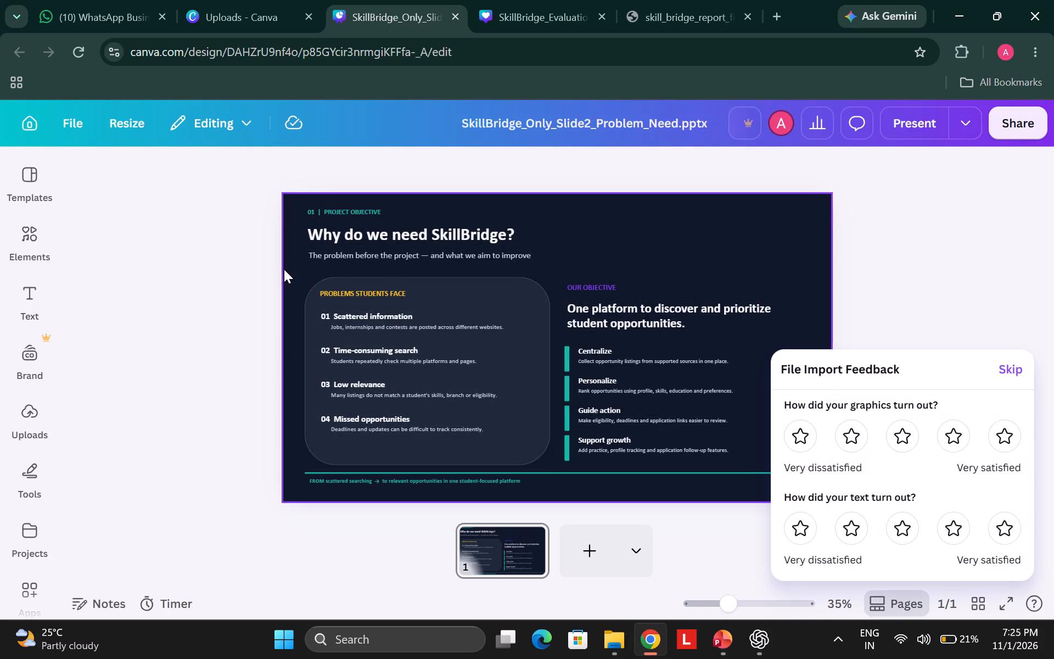
left_click_drag(306, 269, 295, 273)
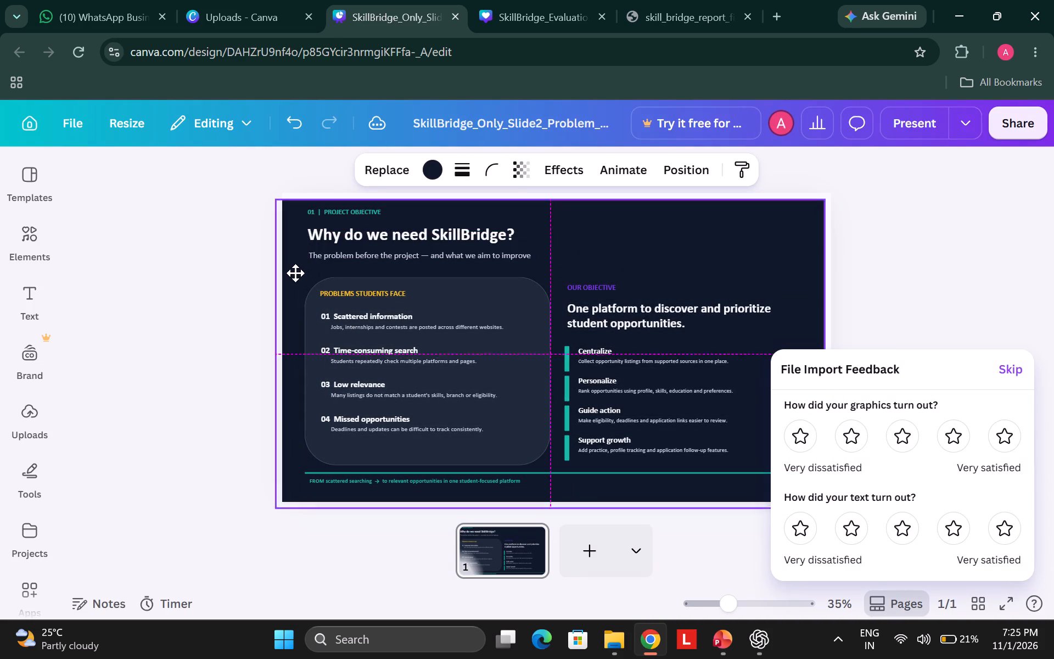
left_click_drag(295, 273, 835, 592)
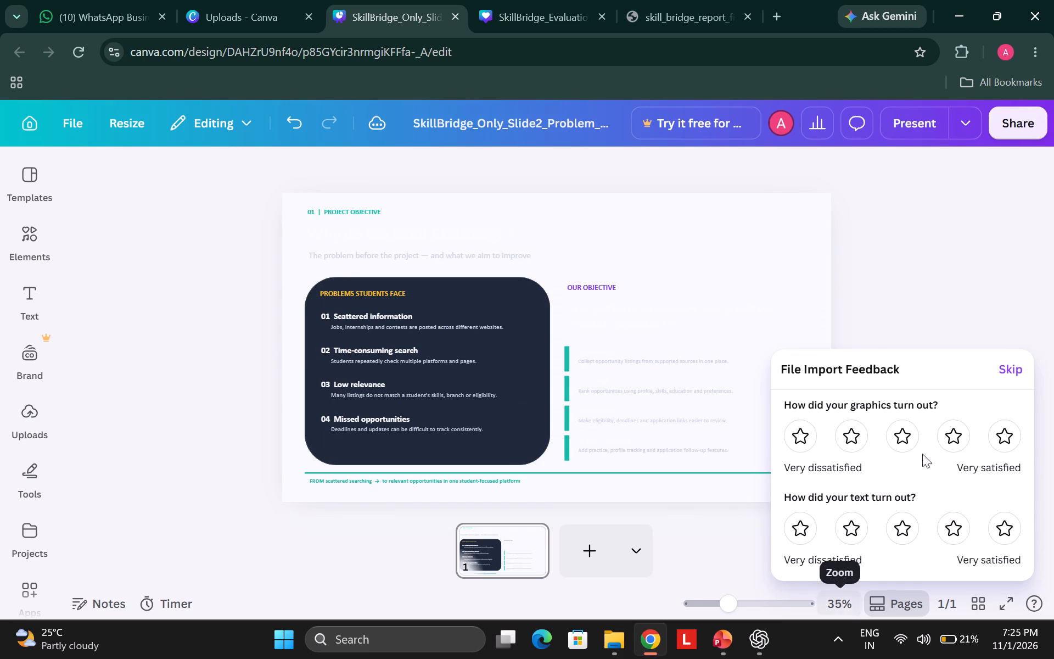
left_click(947, 269)
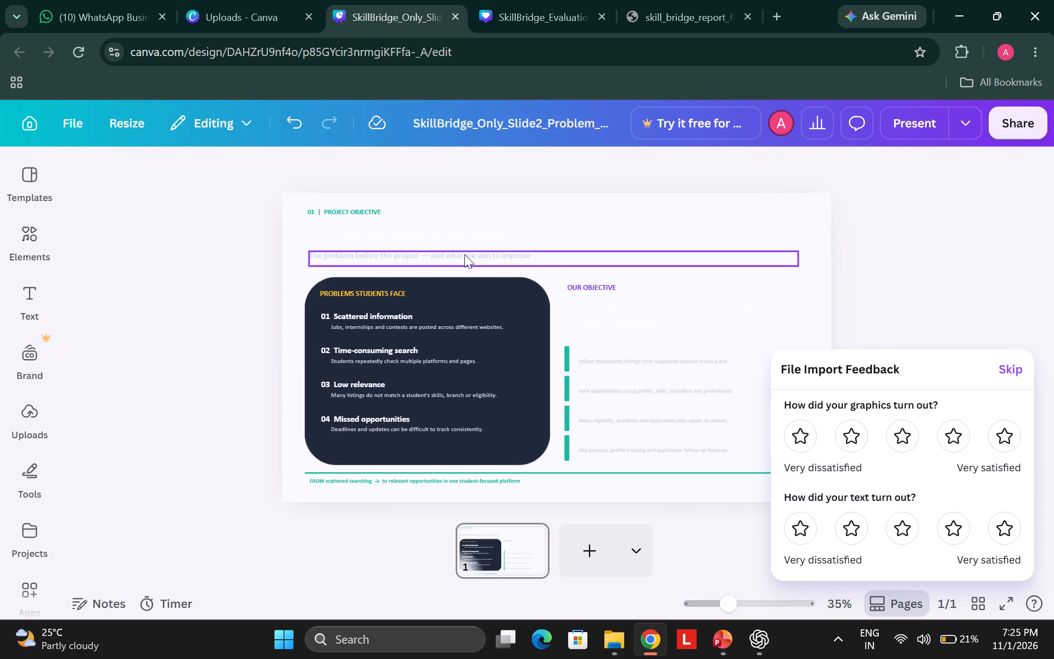
Copy the "PROBLEMS STUDENTS FACE" panel with its heading and four numbered problems onto page 2 of SkillBridge_Evaluations_2-4 (1).pdf.
left_click_drag(282, 271, 333, 306)
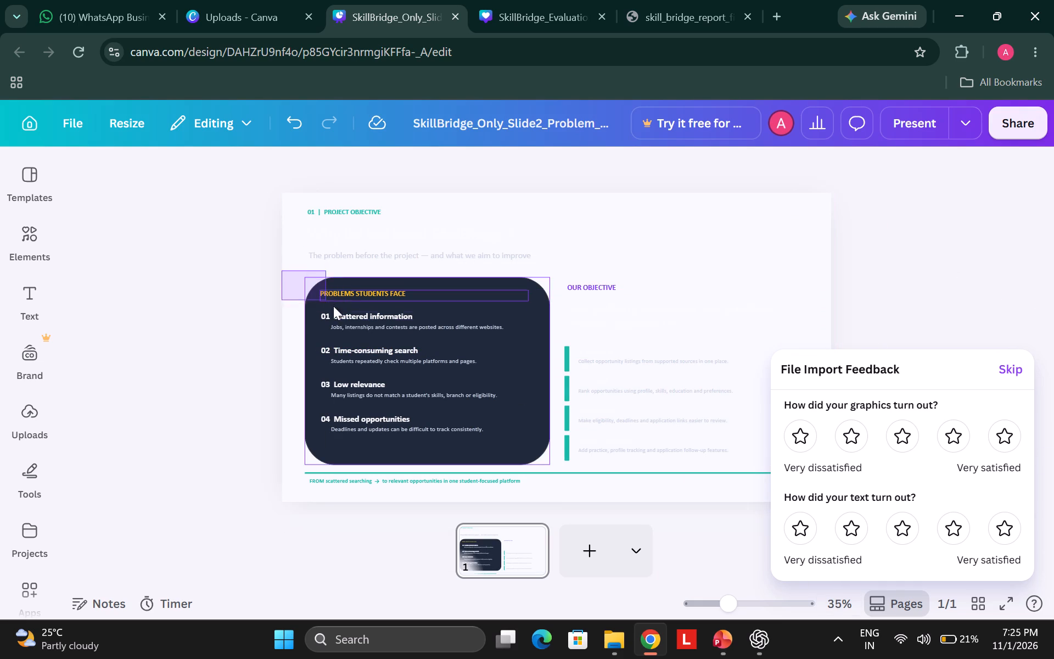
left_click_drag(333, 306, 545, 461)
key("ctrl+c")
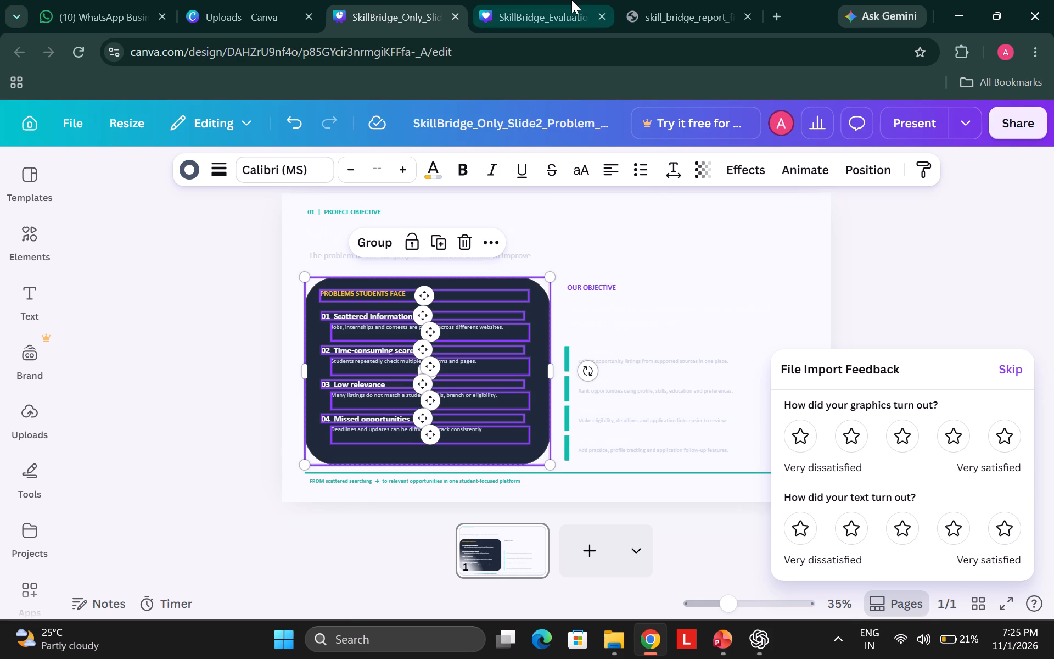
left_click(571, 0)
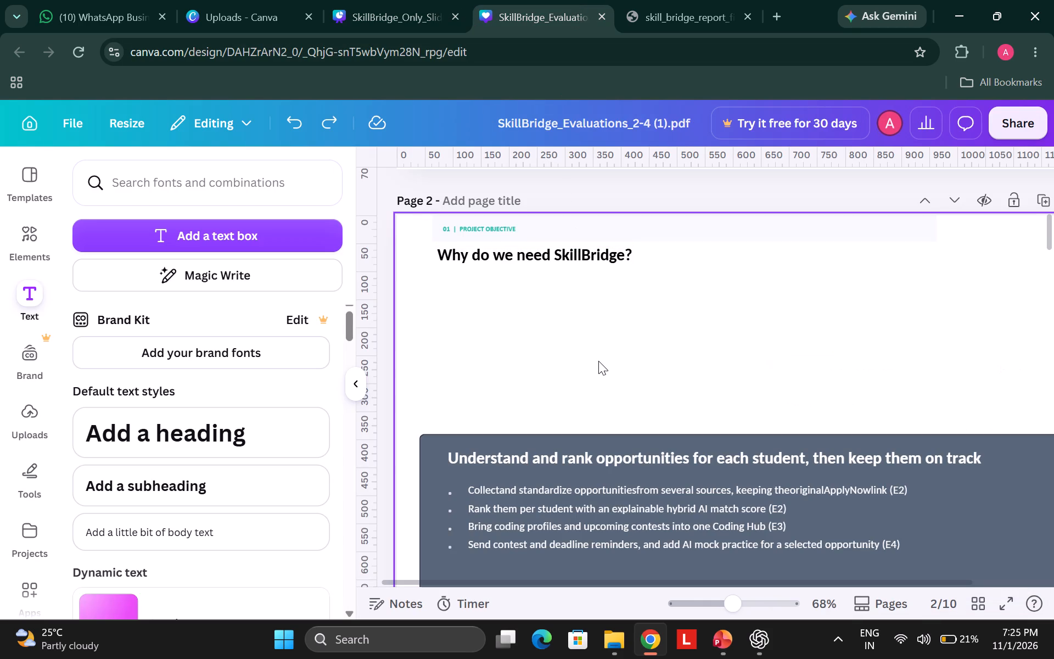
key("ctrl+v")
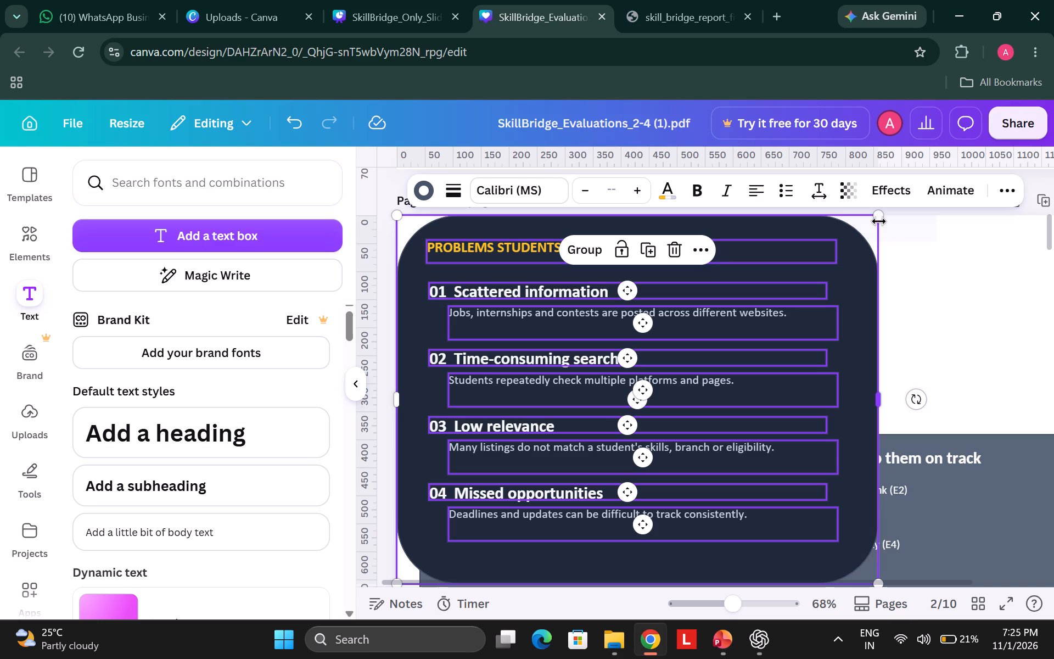
Scale the pasted problems panel and its text down proportionally so it sits below the "Why do we need SkillBridge?" title.
left_click_drag(879, 220, 770, 380)
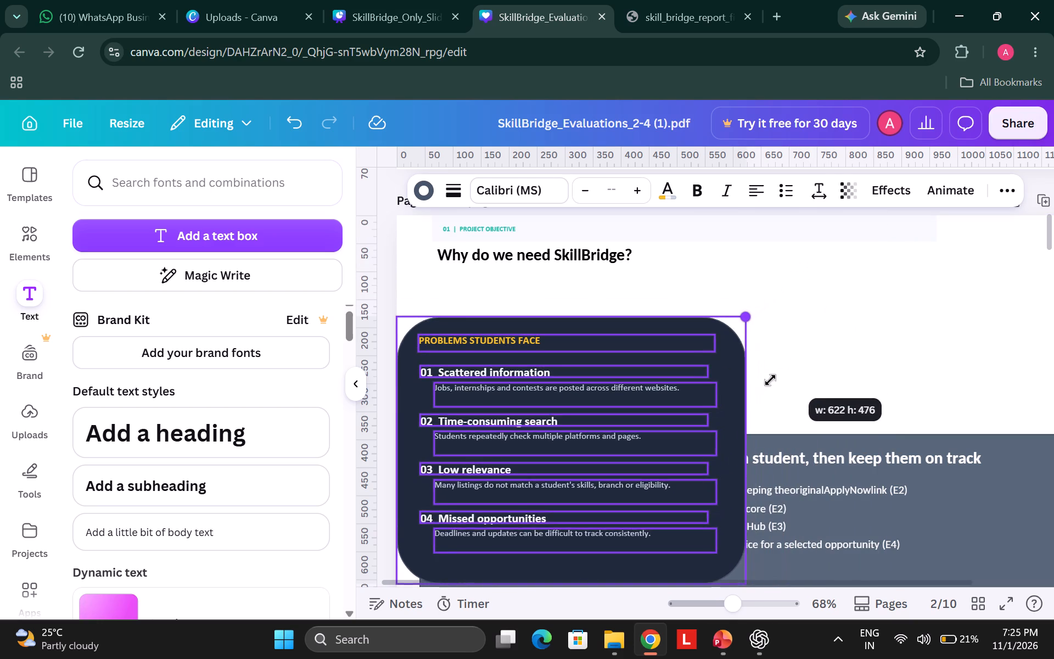
left_click_drag(770, 380, 753, 396)
left_click(806, 345)
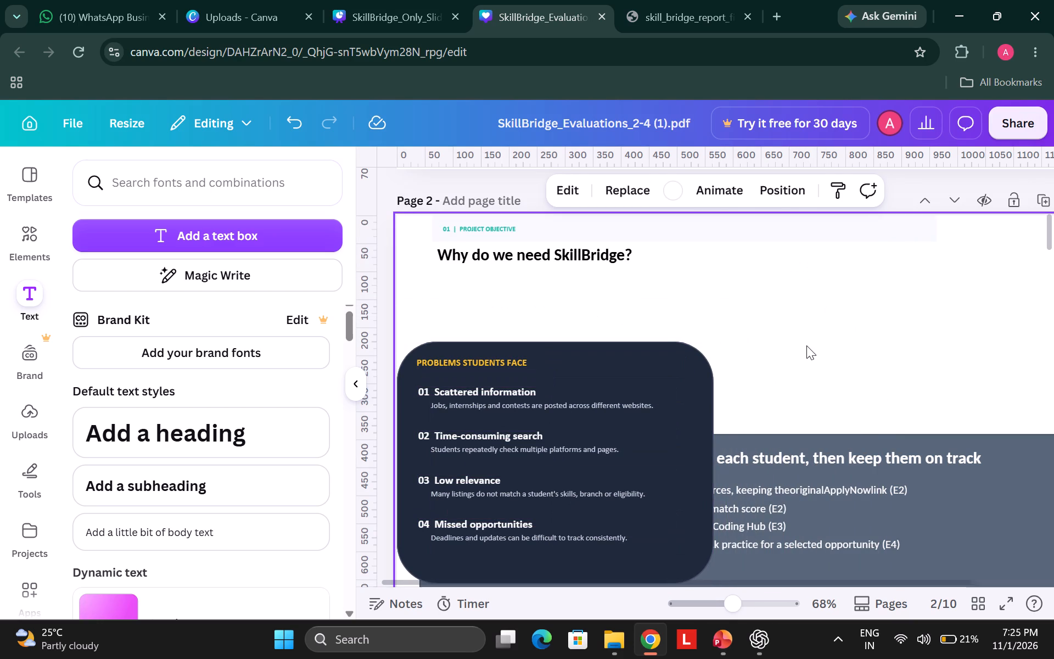
Reposition the "PROBLEMS STUDENTS FACE" heading inside the panel, roughly aligned with the start of the numbered problems.
left_click_drag(656, 372, 722, 326)
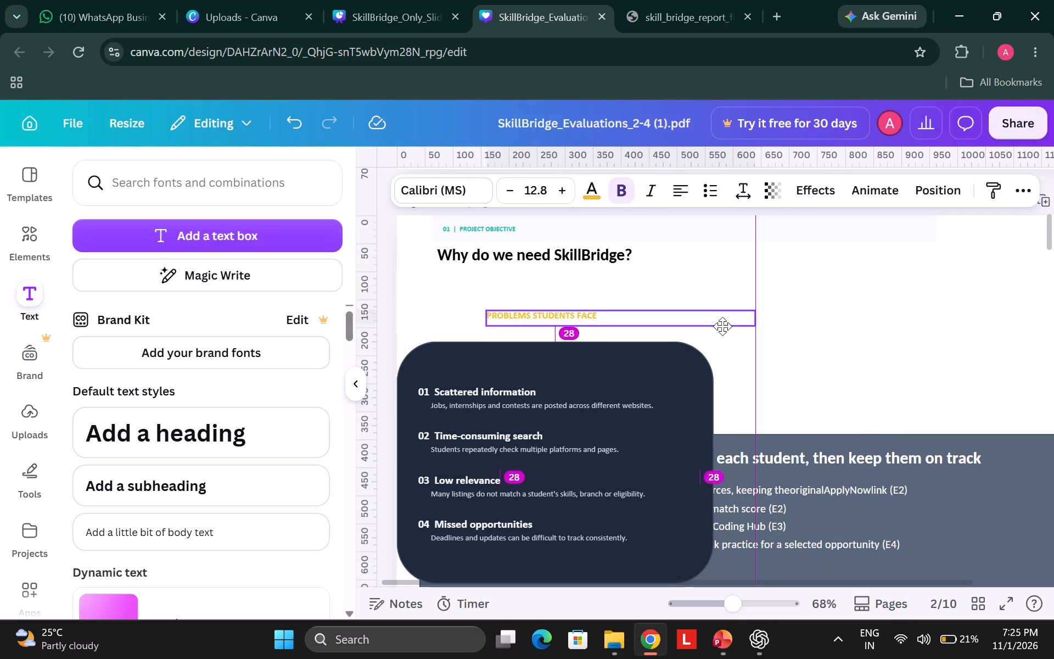
left_click_drag(722, 326, 668, 374)
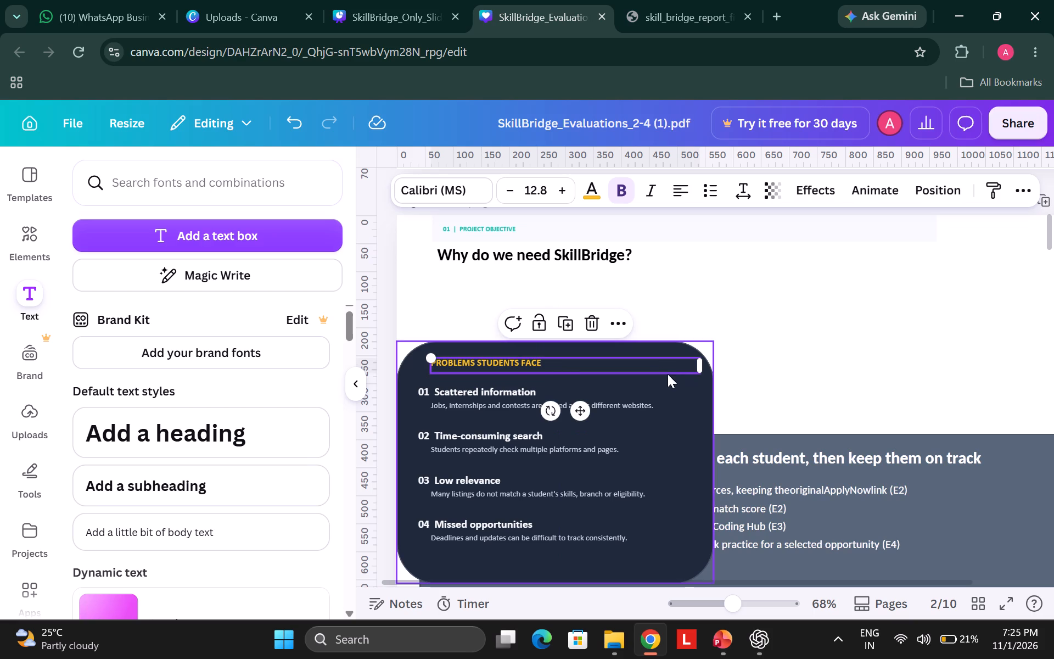
left_click(798, 291)
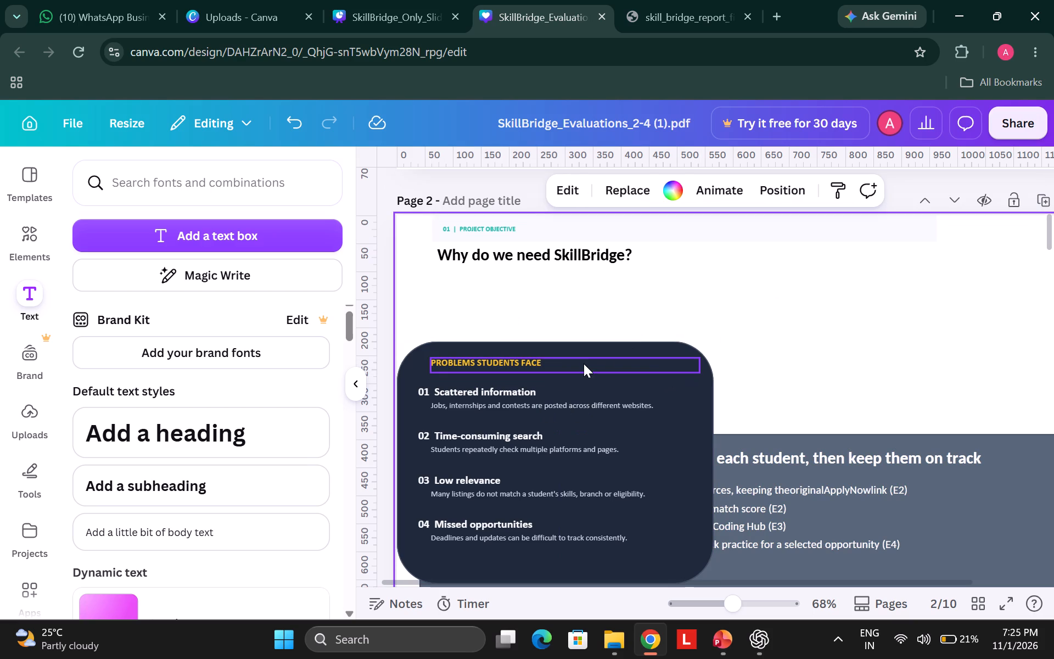
left_click_drag(582, 364, 569, 367)
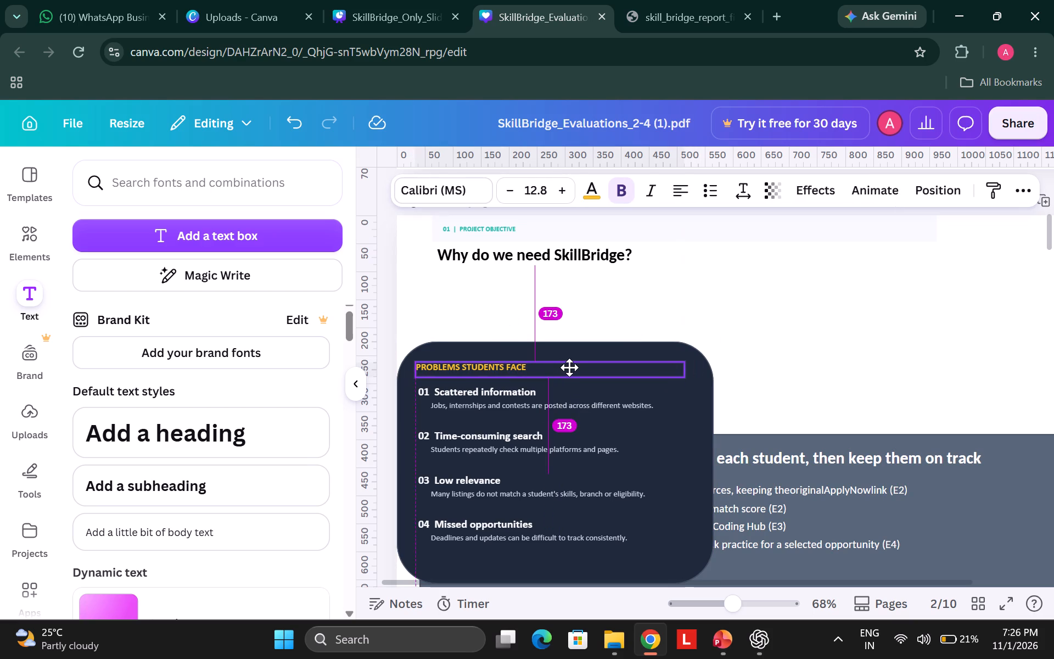
left_click_drag(569, 367, 572, 365)
left_click(762, 317)
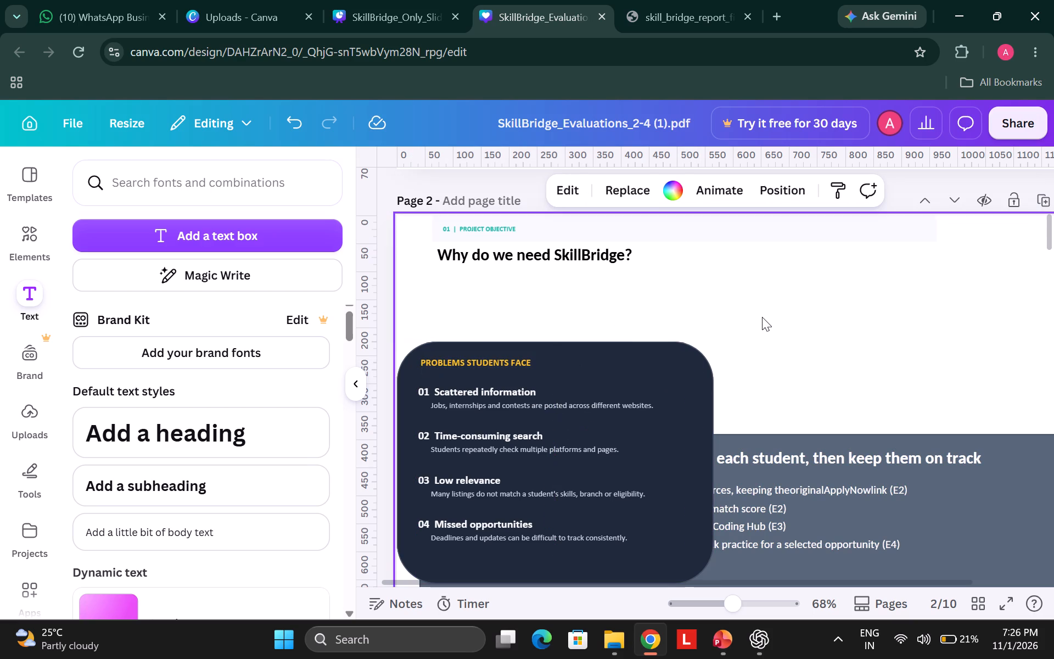
Nudge the dark rounded panel slightly up and to the right behind its heading and problem texts.
left_click_drag(696, 355, 700, 333)
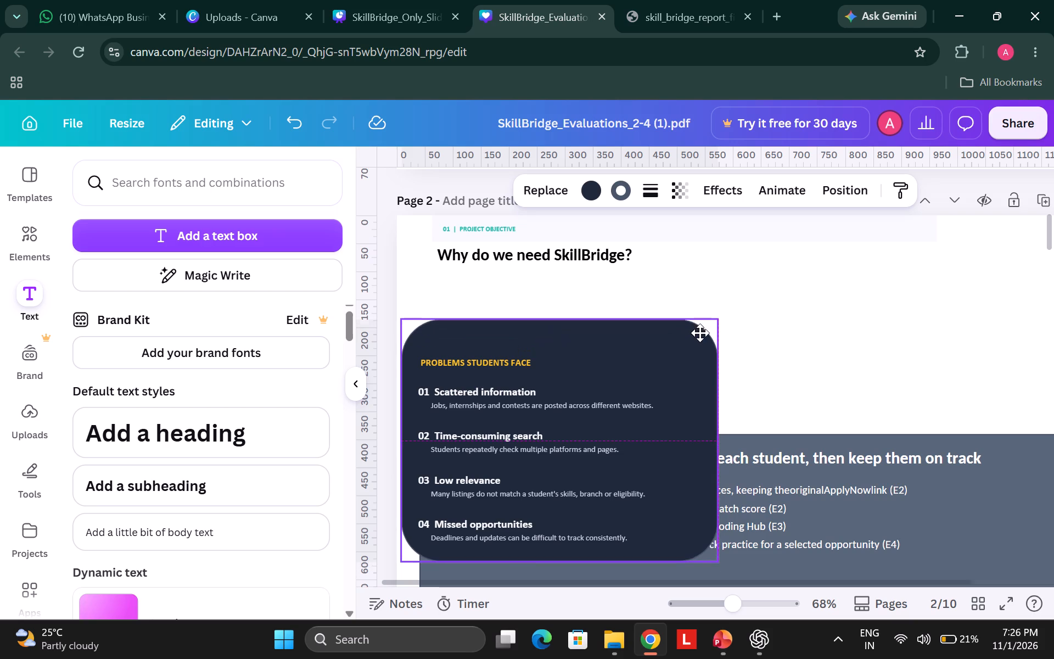
left_click_drag(700, 333, 698, 348)
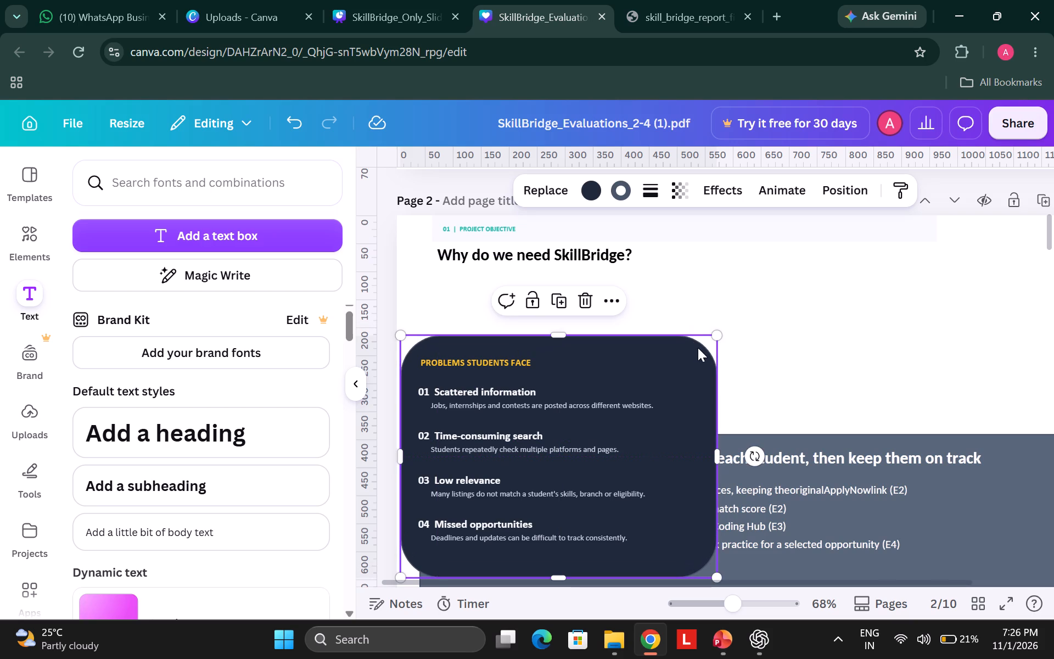
Delete the slate-blue rectangle behind the old objective text on page 2.
left_click_drag(804, 288, 453, 577)
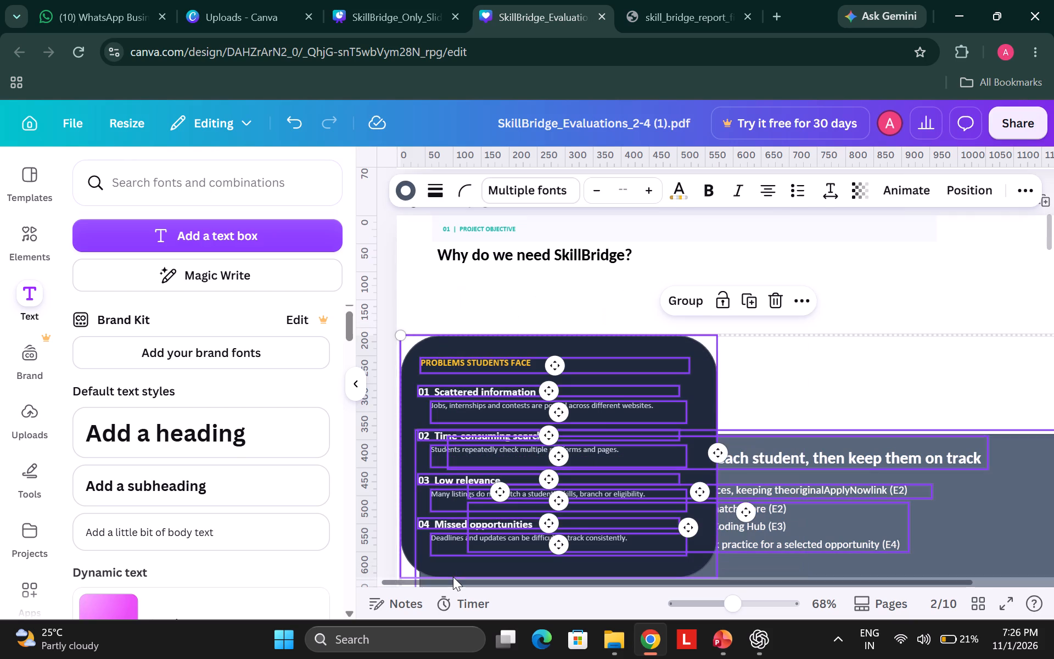
left_click(836, 321)
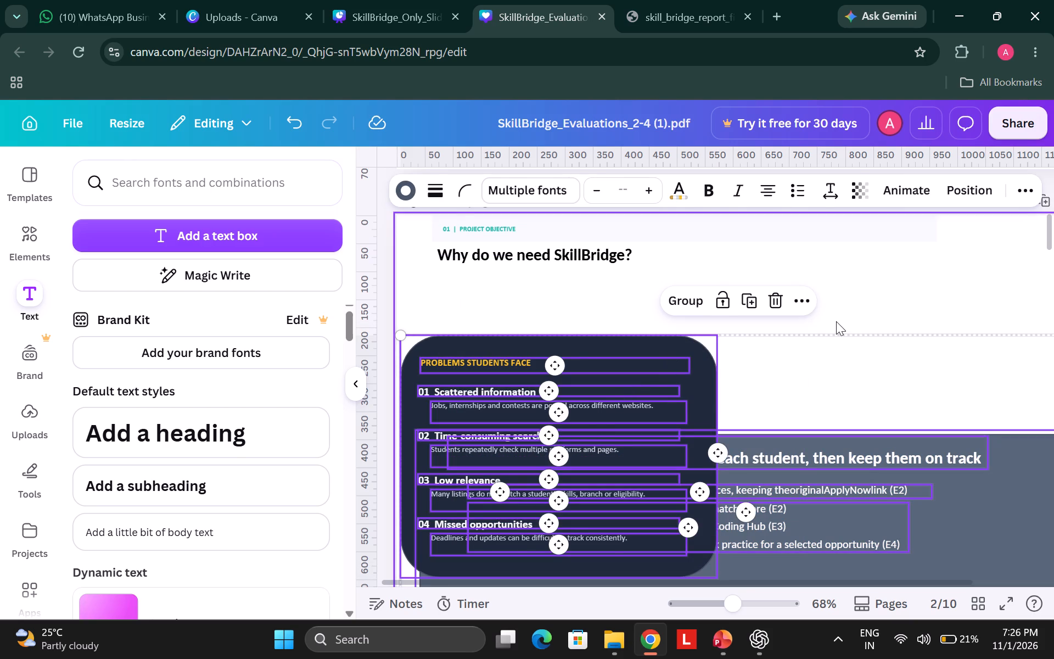
left_click(982, 509)
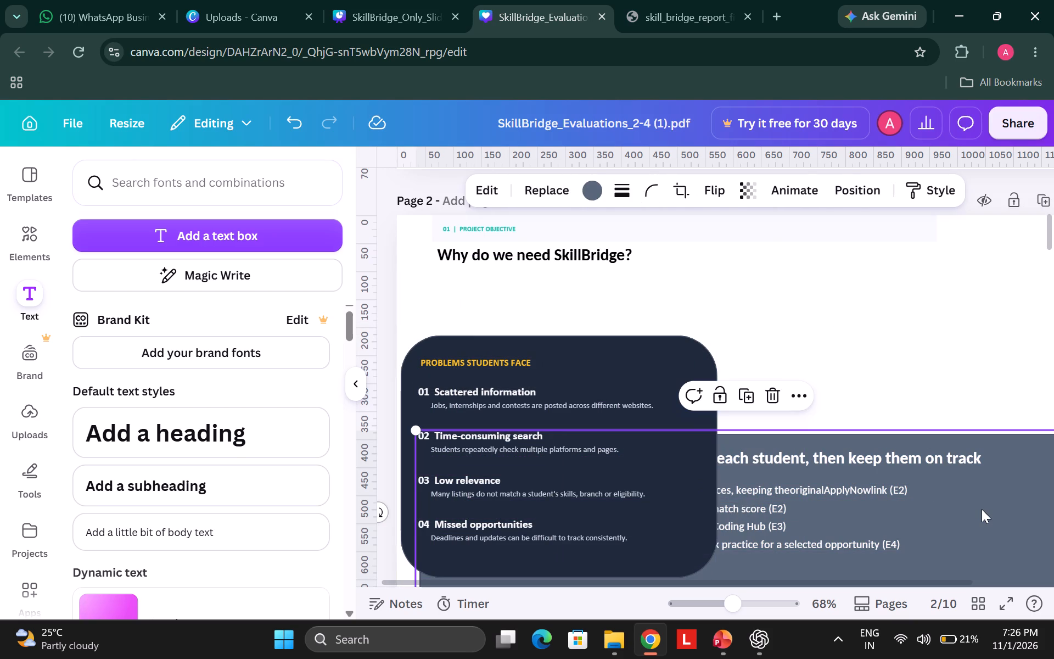
left_click(975, 532)
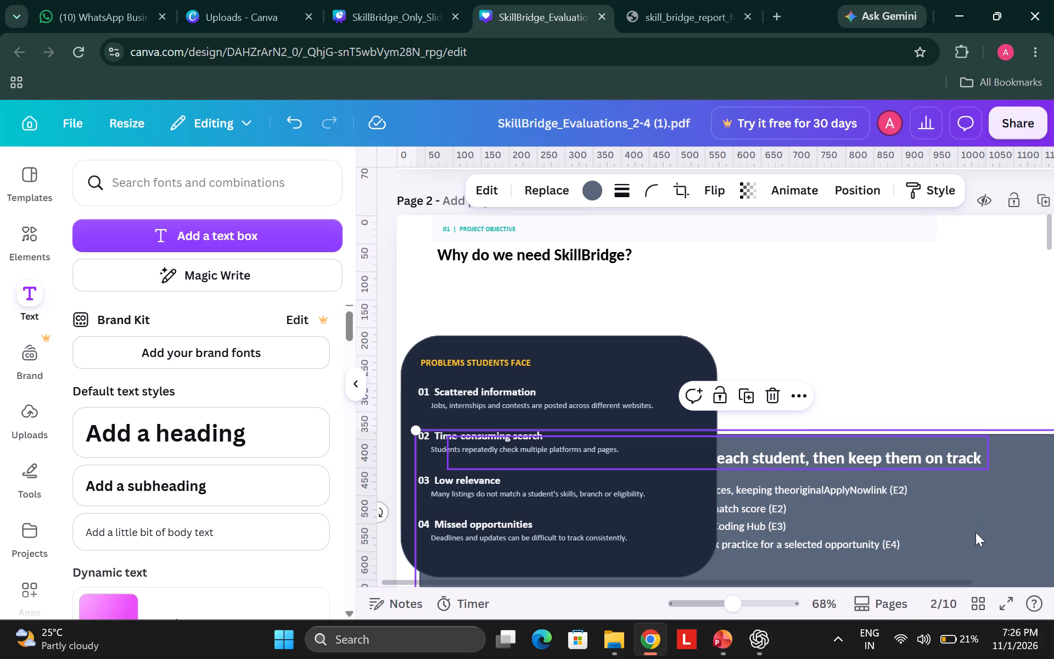
left_click(961, 534)
left_click(771, 395)
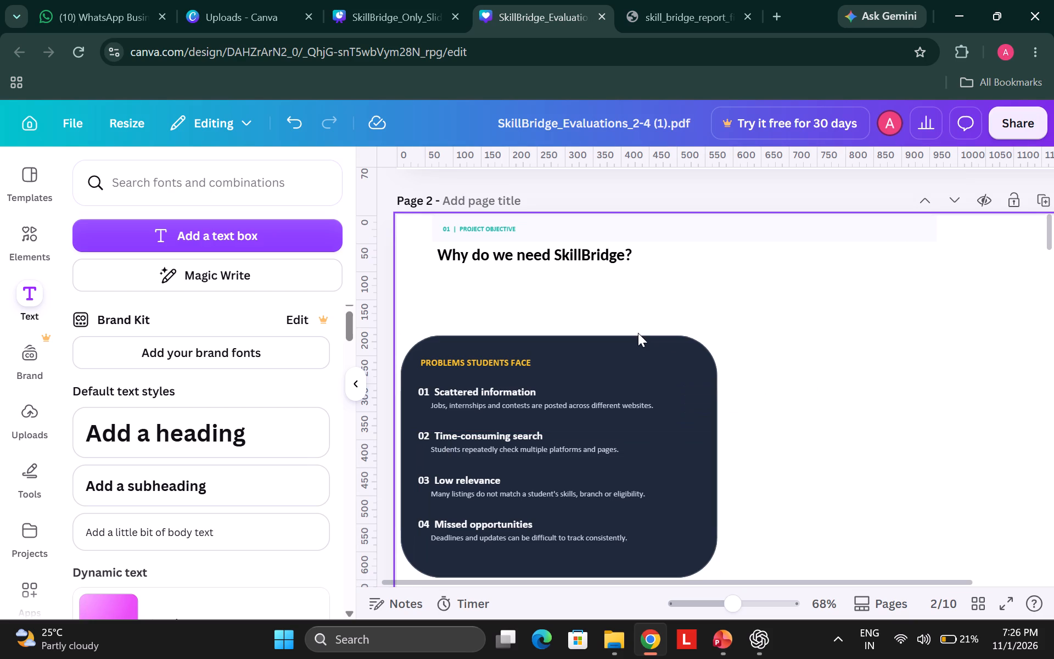
Move the problems panel with its texts up and to the right, off the stray bullet marks, and delete that leftover bullet text box.
left_click_drag(715, 317, 483, 569)
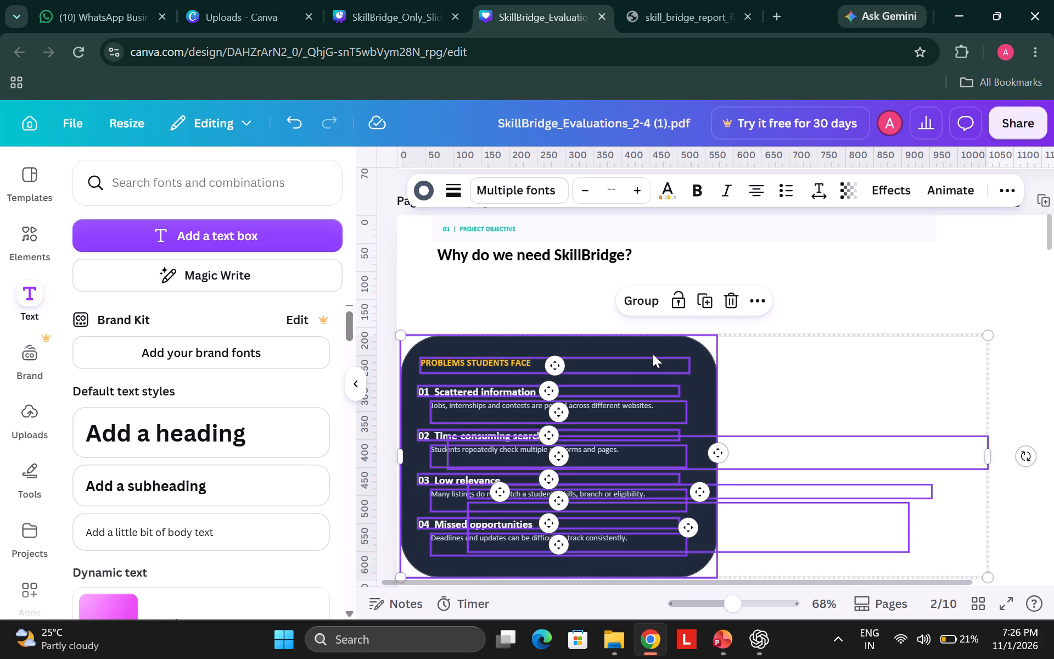
left_click_drag(644, 342, 651, 309)
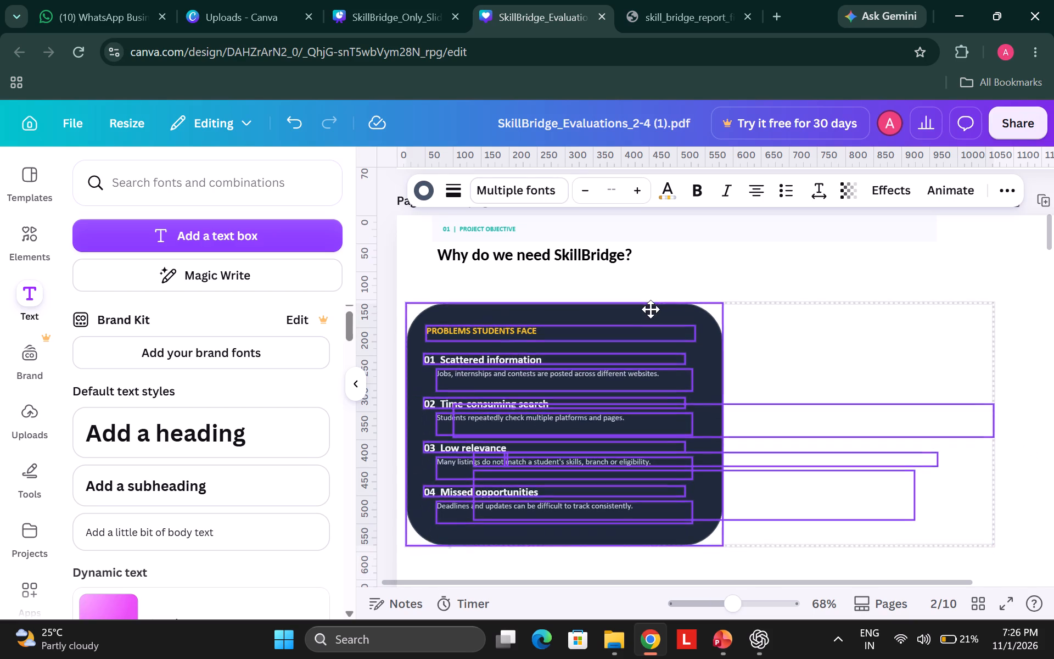
left_click_drag(651, 309, 657, 282)
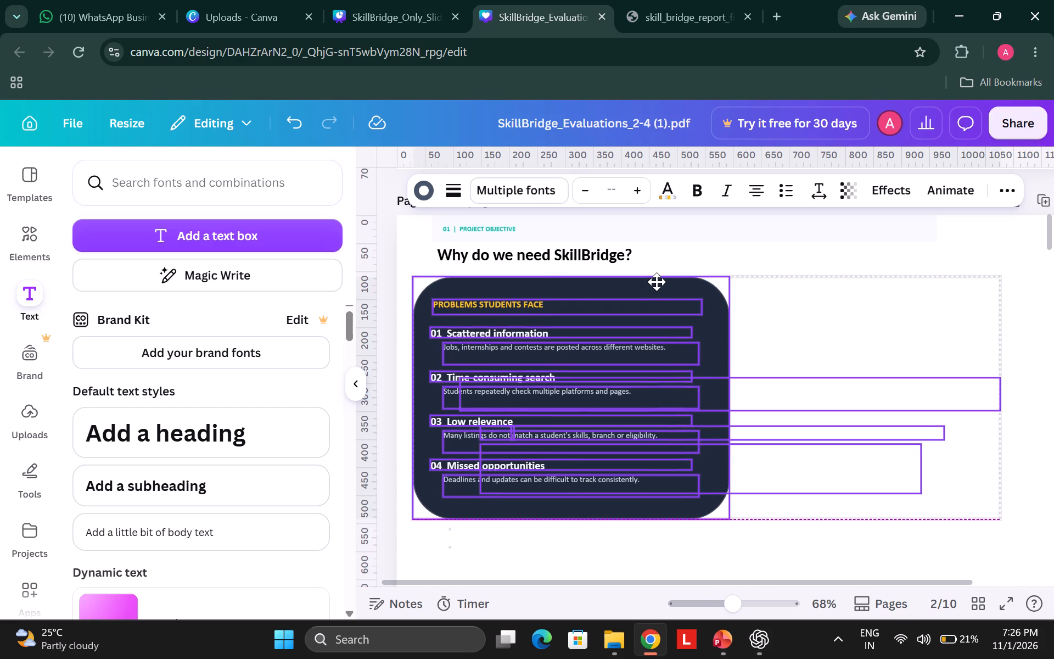
left_click_drag(657, 282, 719, 259)
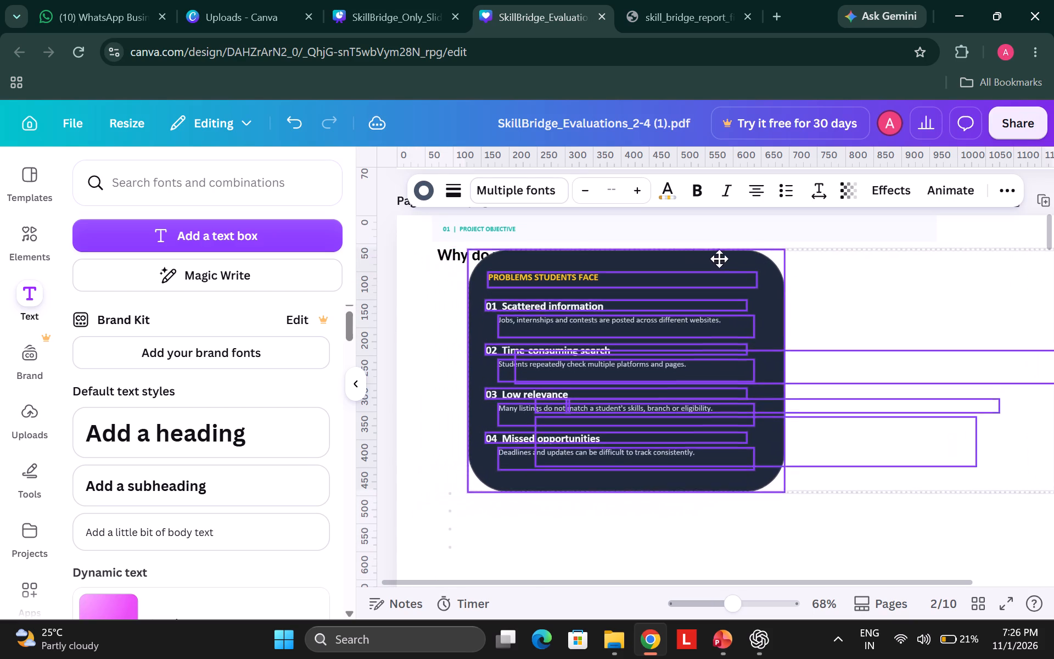
left_click_drag(719, 259, 730, 271)
left_click(844, 280)
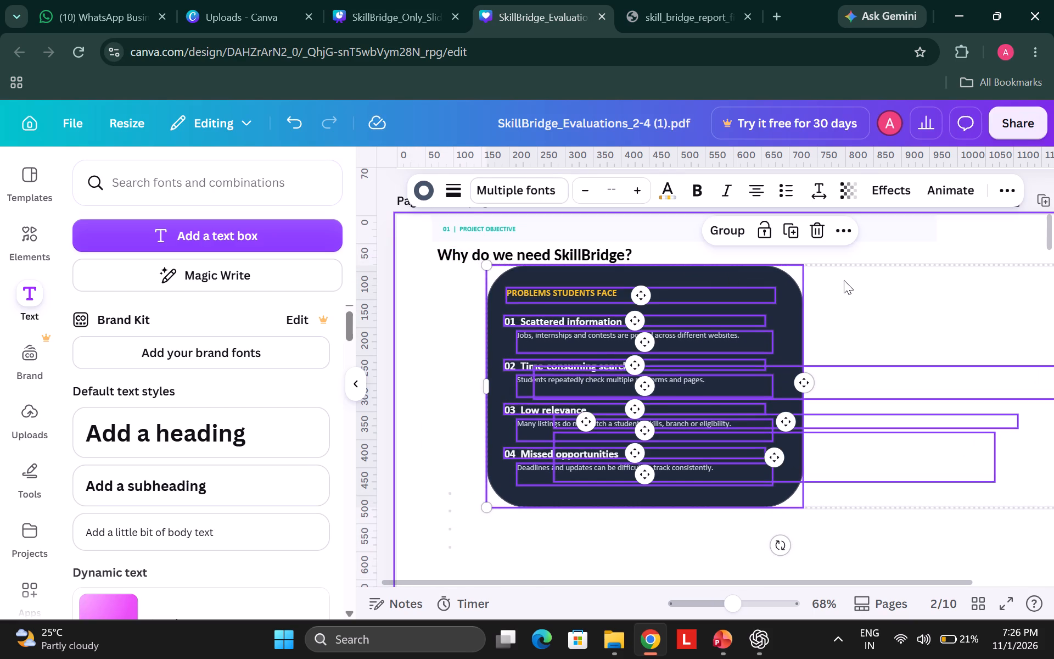
left_click_drag(427, 482, 455, 548)
left_click(473, 456)
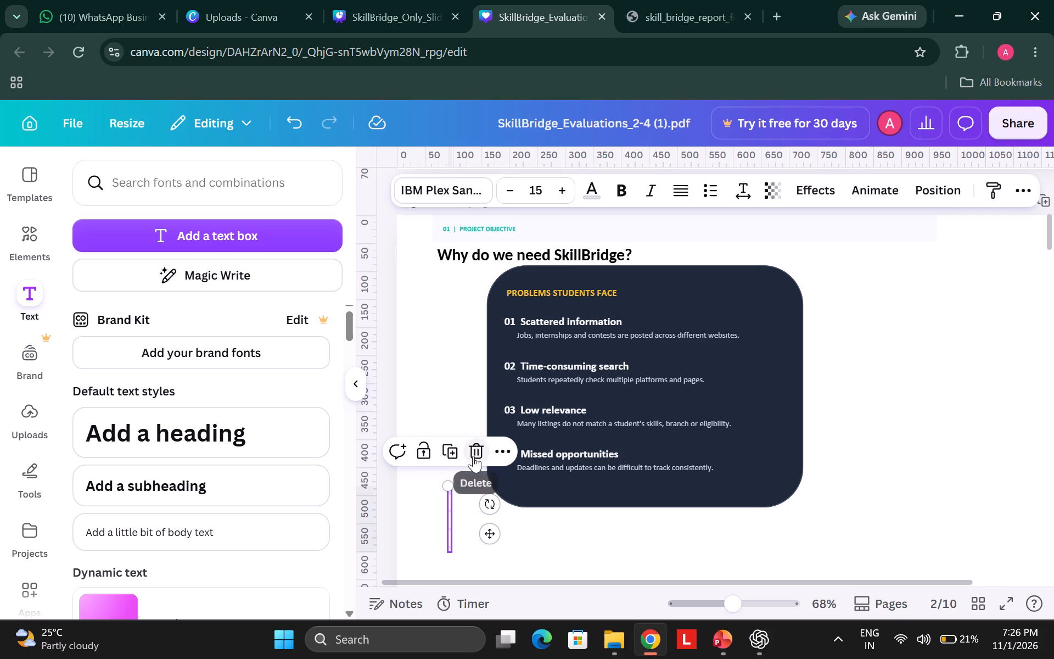
Move the problems panel with all its texts back down and left, leaving a gap below the "Why do we need SkillBridge?" title.
left_click_drag(866, 272, 572, 451)
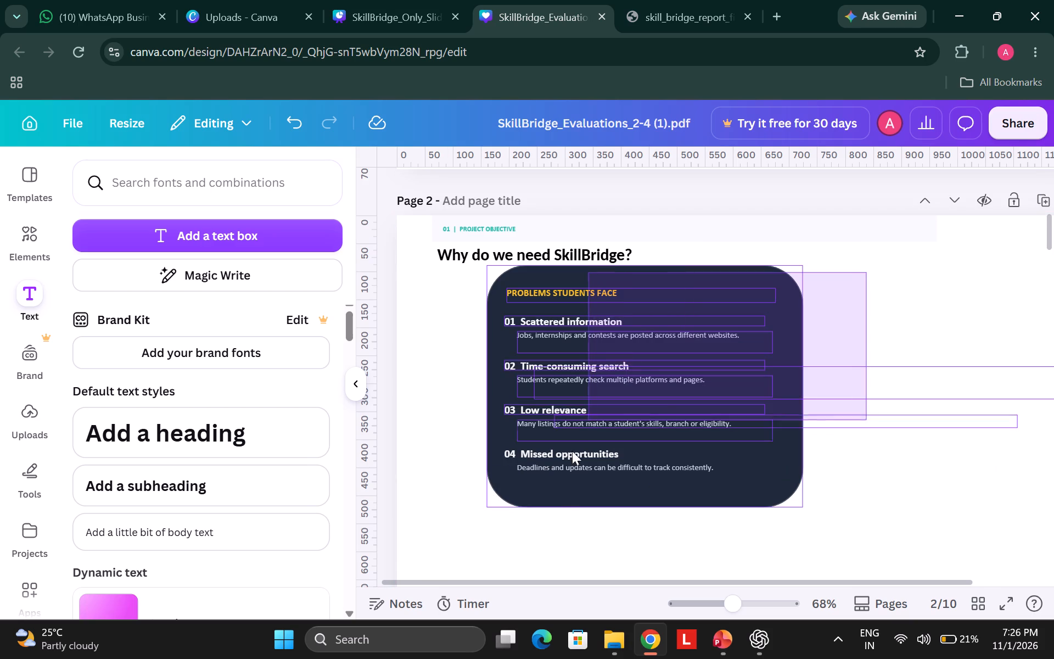
left_click_drag(572, 451, 556, 504)
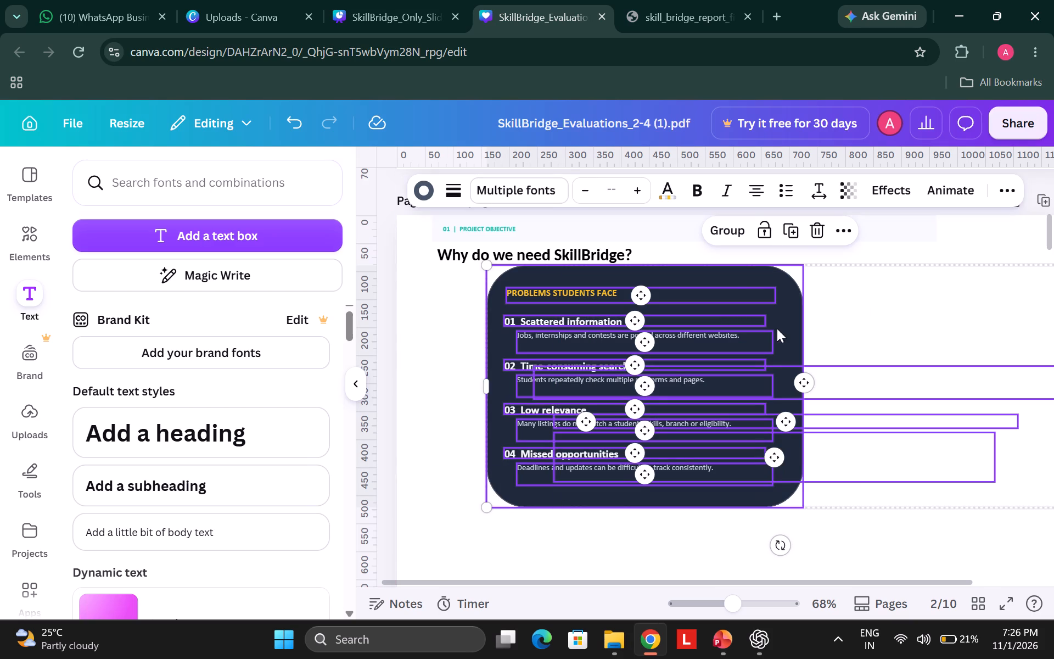
left_click_drag(696, 270, 677, 279)
left_click_drag(677, 279, 636, 310)
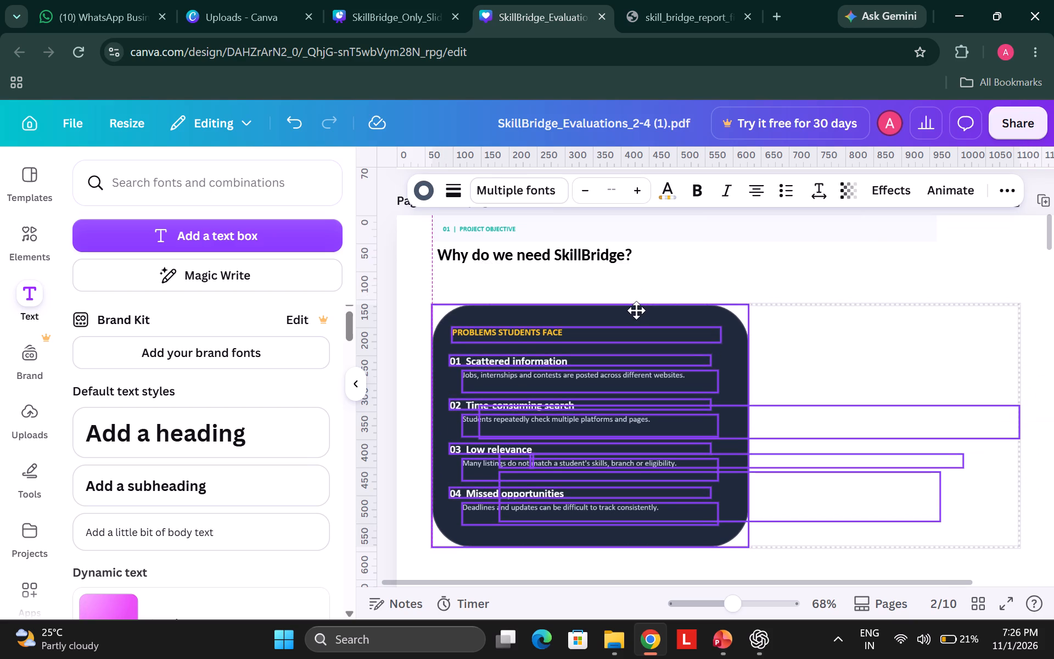
left_click_drag(636, 310, 630, 310)
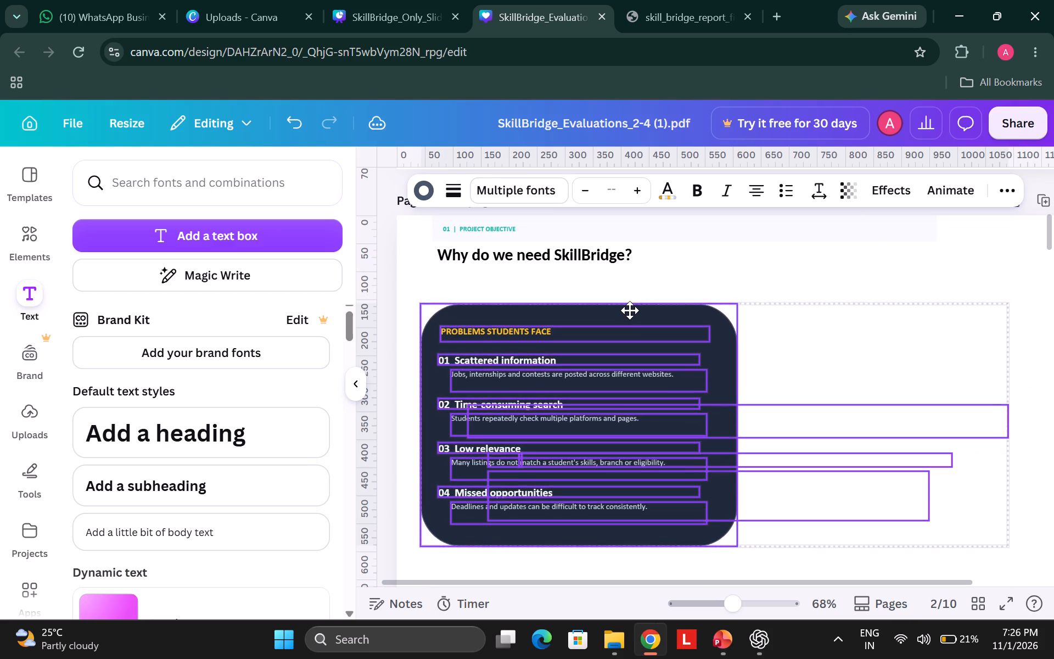
left_click_drag(630, 310, 624, 318)
left_click(799, 314)
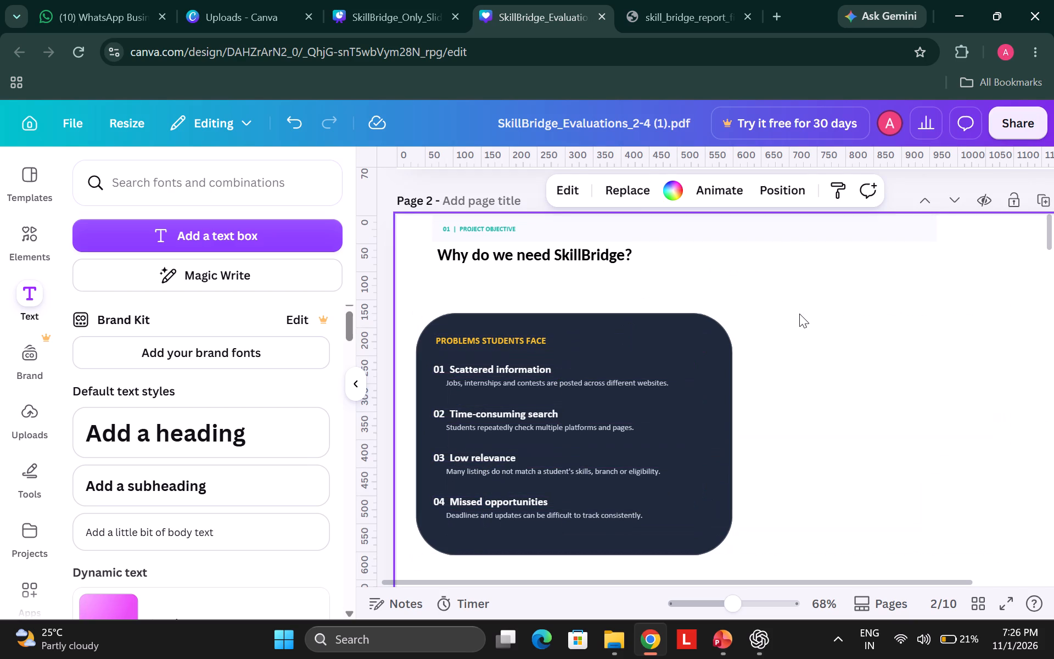
Enlarge the "Why do we need SkillBridge?" title slightly, scaling it proportionally.
left_click(529, 256)
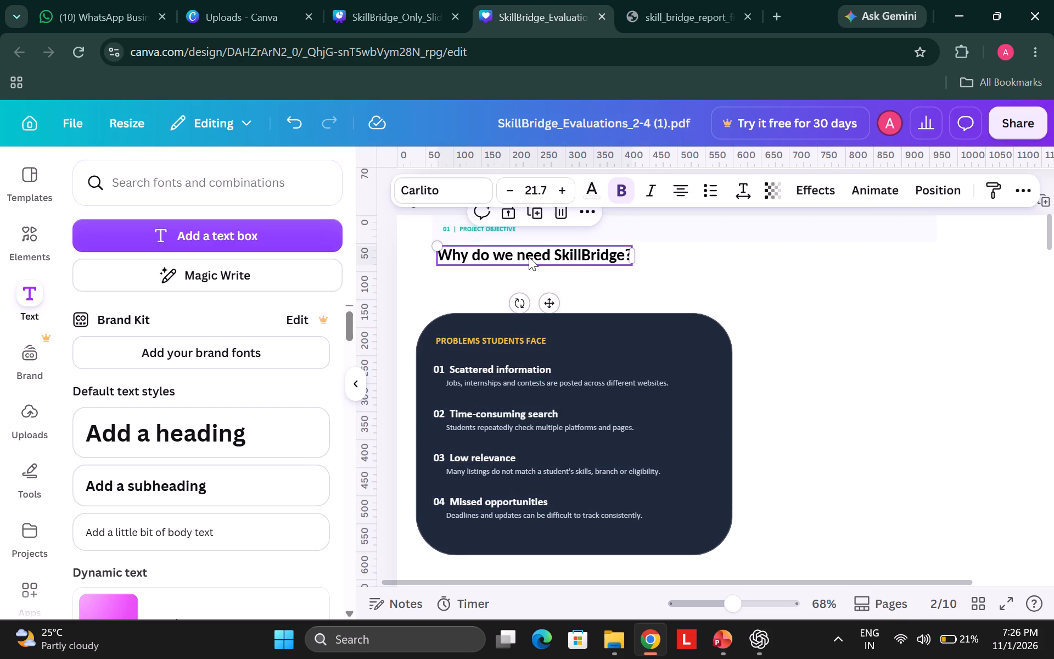
left_click_drag(631, 268, 642, 271)
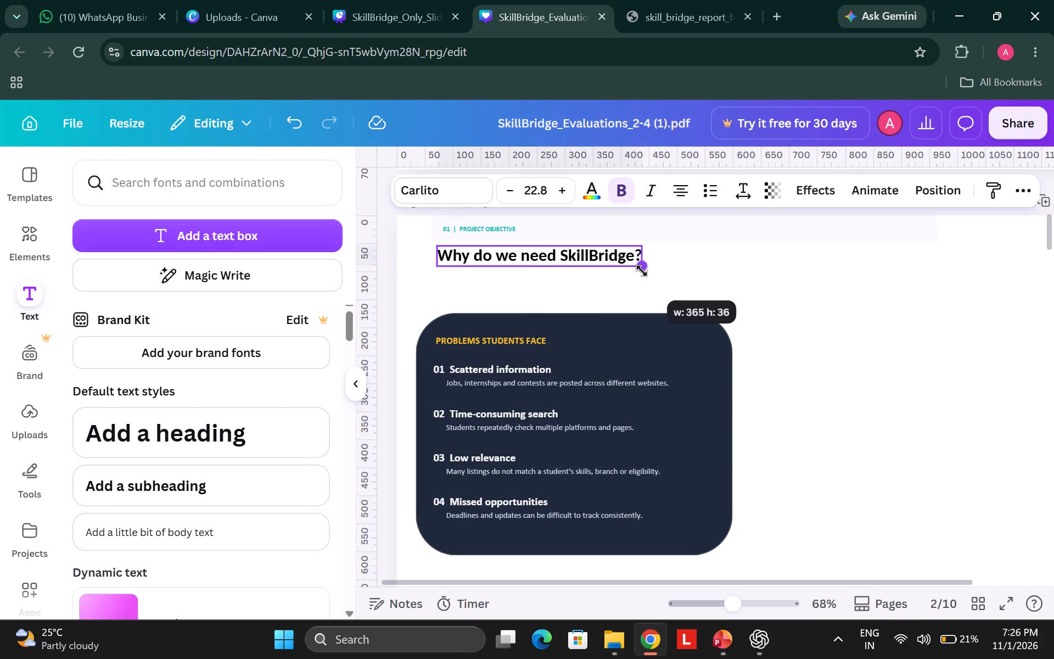
left_click_drag(642, 271, 650, 272)
left_click(905, 422)
left_click(907, 339)
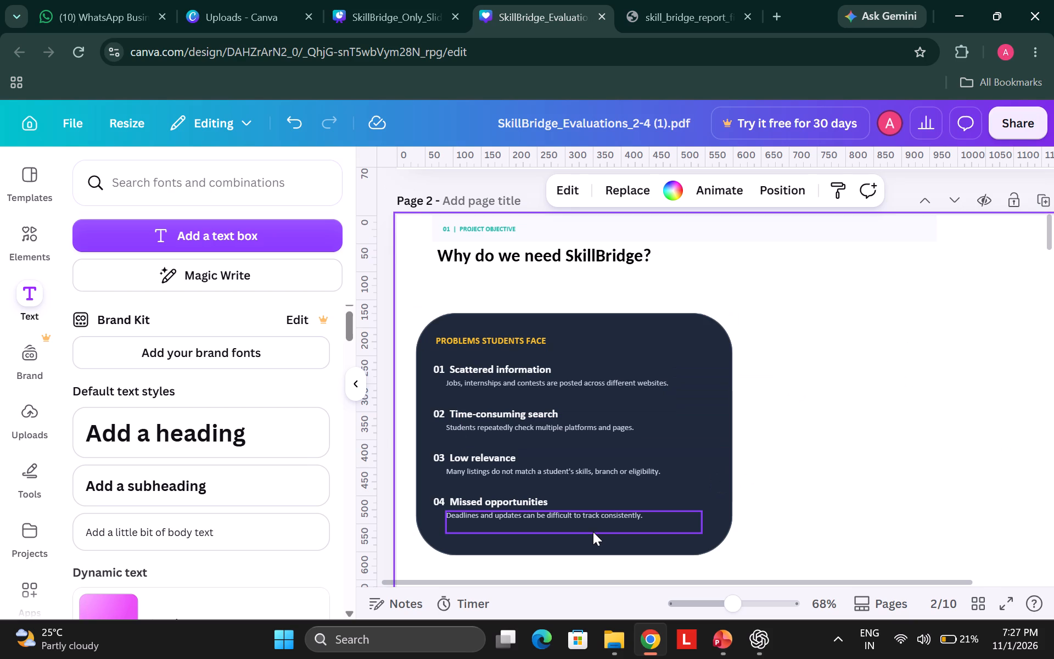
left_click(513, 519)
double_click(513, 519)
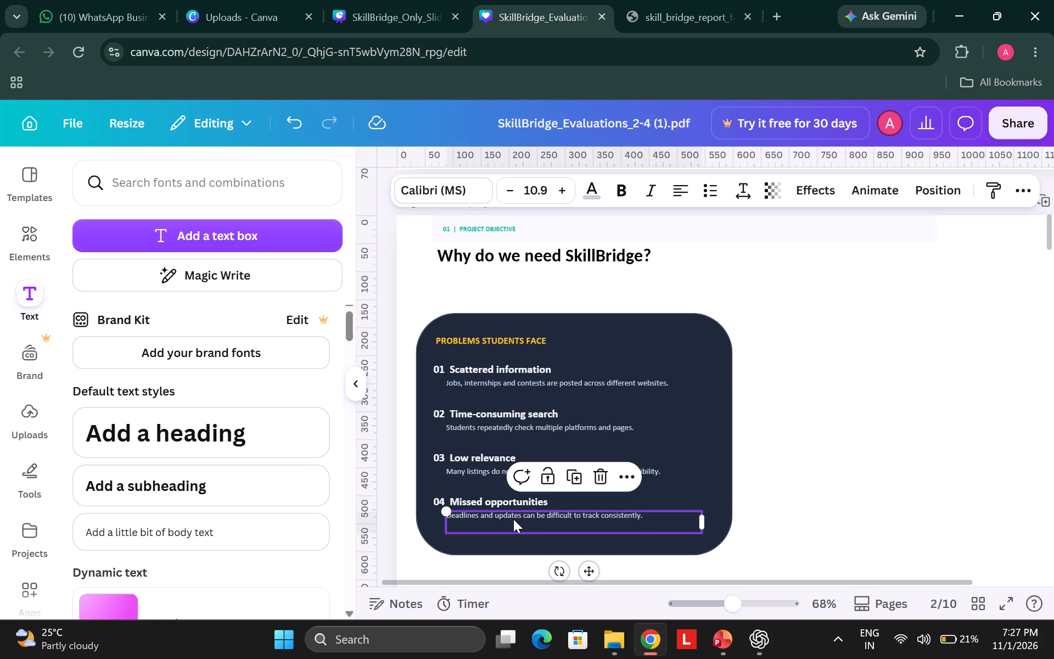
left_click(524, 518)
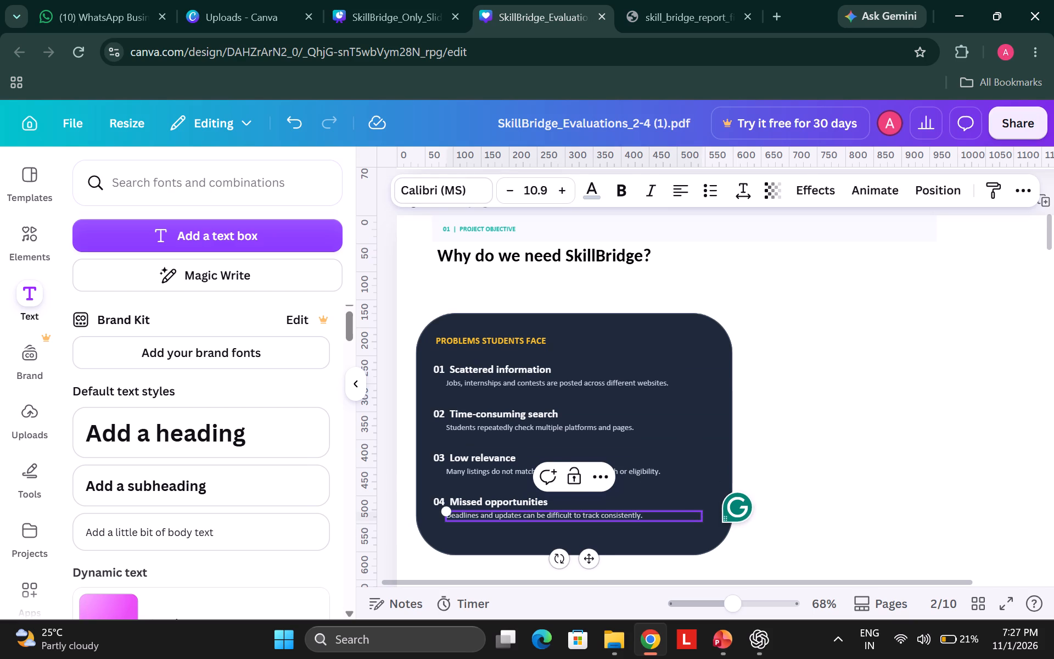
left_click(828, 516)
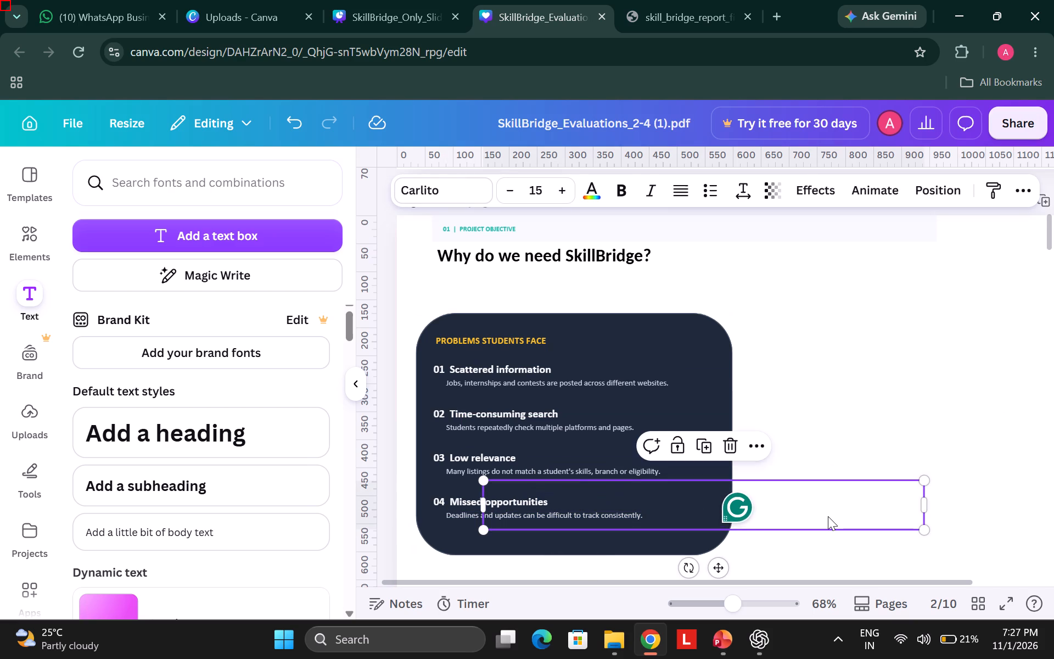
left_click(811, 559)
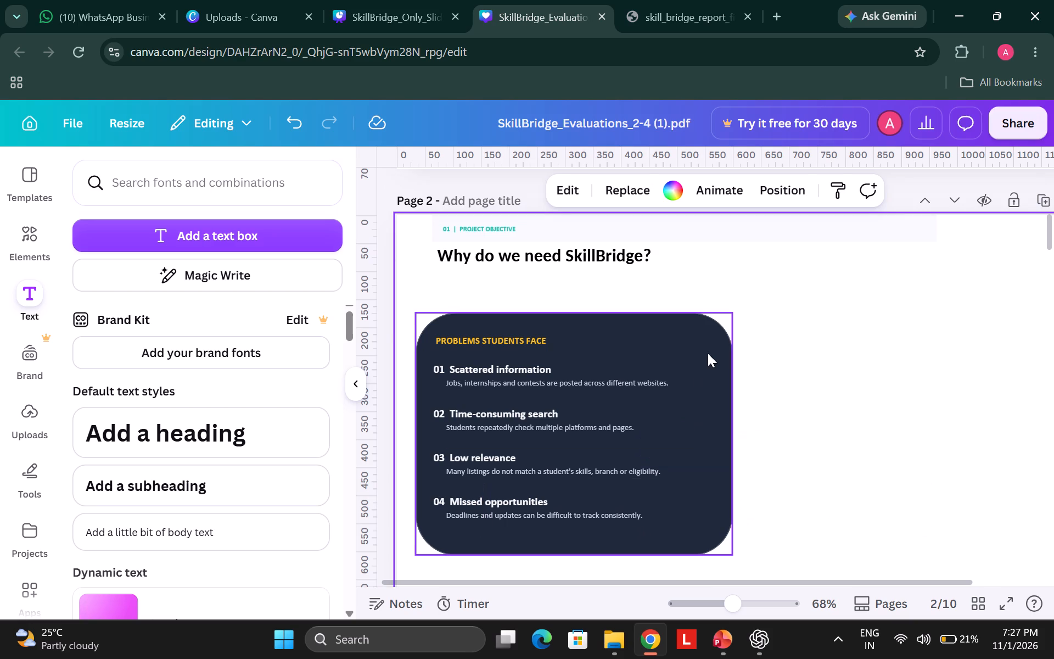
Scale up the "PROBLEMS STUDENTS FACE" heading proportionally inside the dark panel.
left_click(618, 332)
left_click(526, 340)
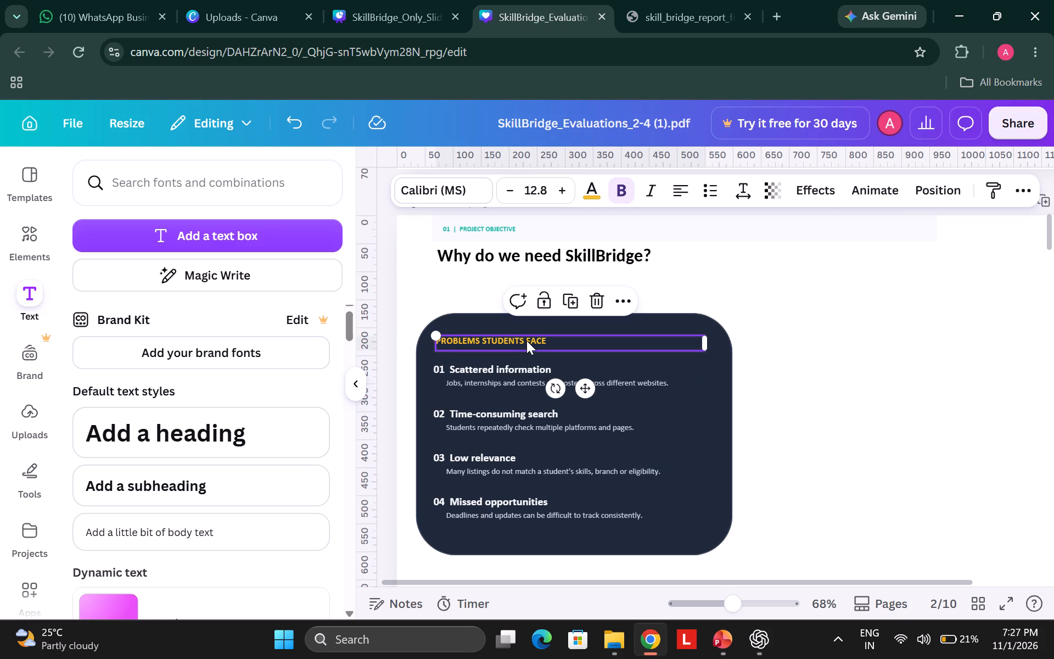
left_click_drag(705, 353, 749, 359)
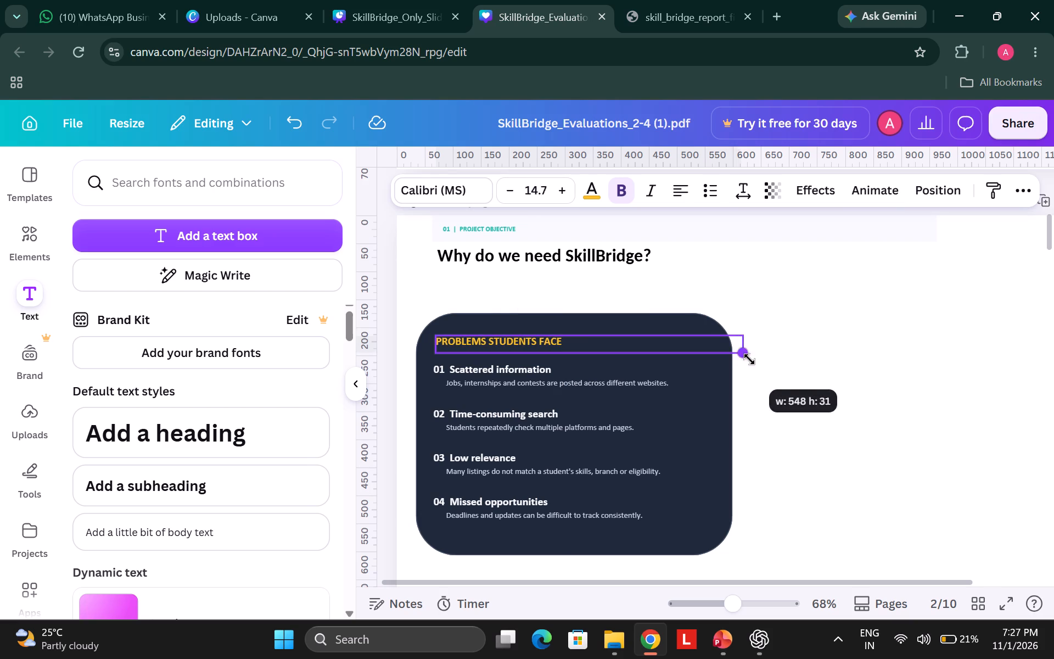
left_click_drag(749, 359, 794, 363)
left_click(761, 418)
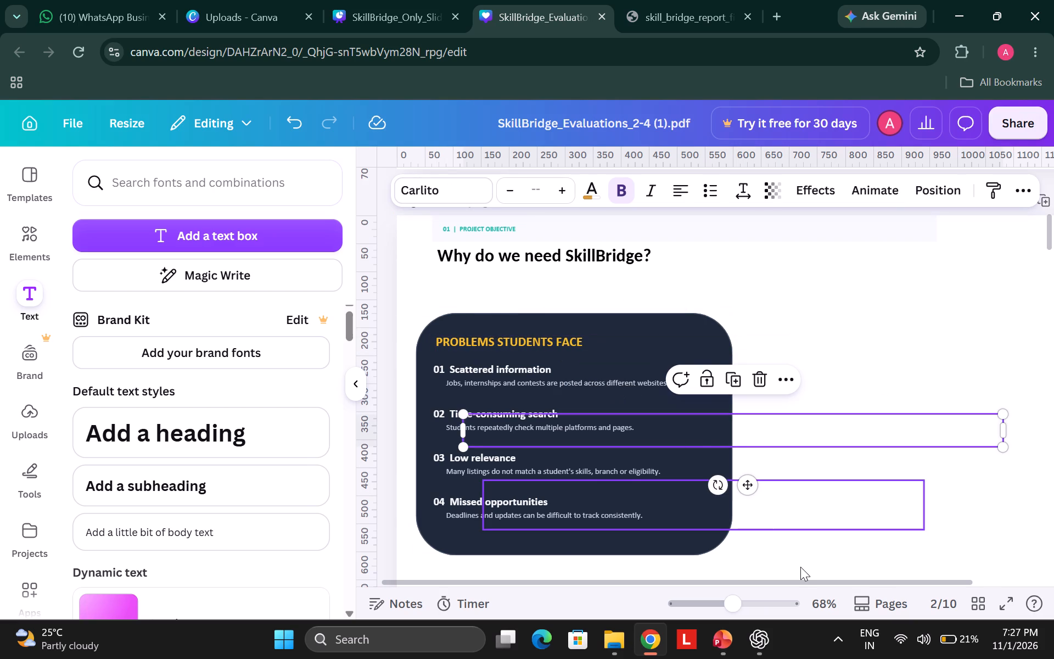
left_click(817, 541)
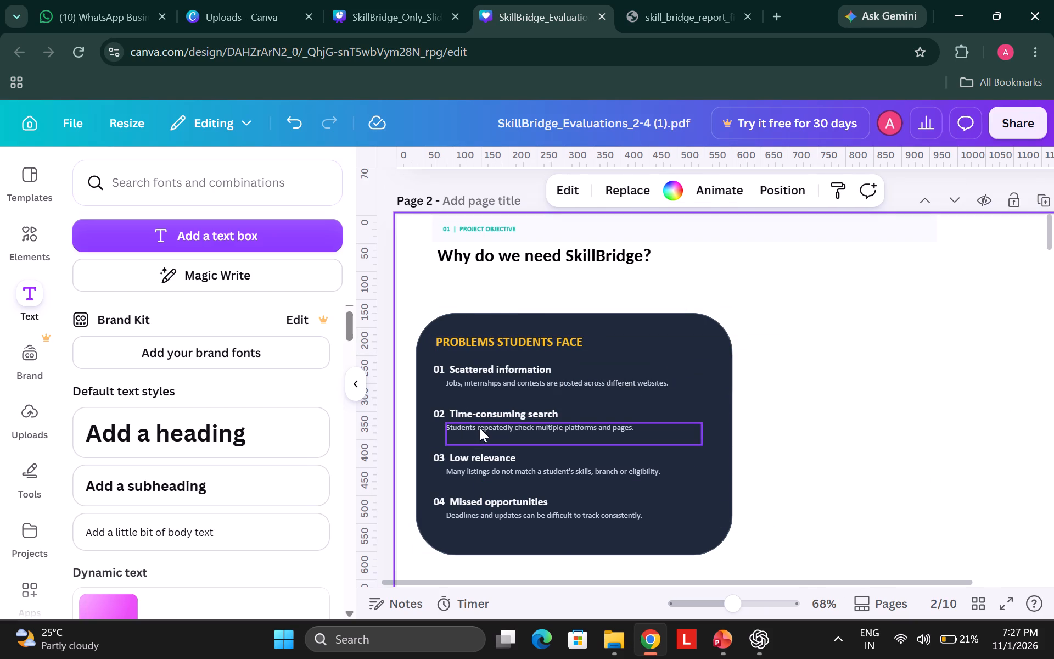
Set the font size of the four problem descriptions in the dark panel to 12.9.
left_click(463, 393)
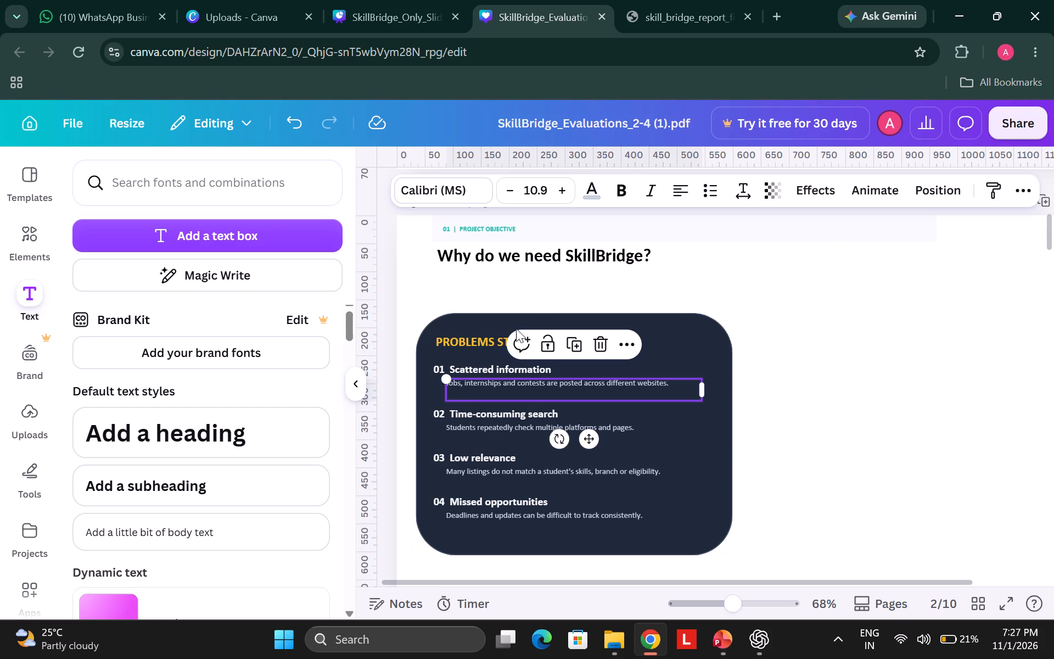
left_click(562, 181)
left_click(562, 181)
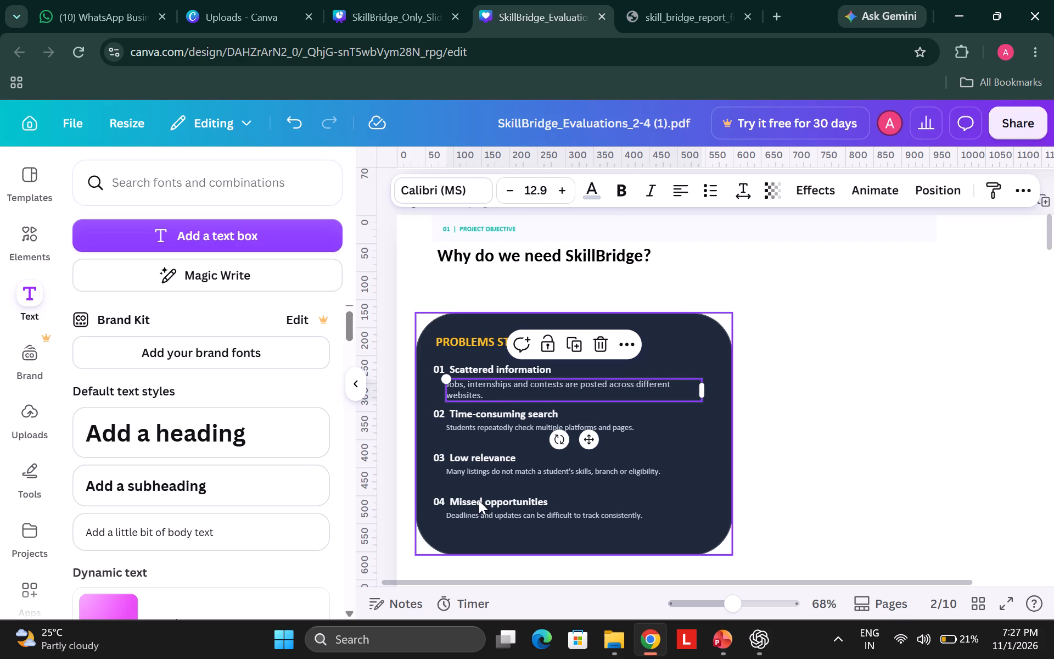
left_click(513, 432)
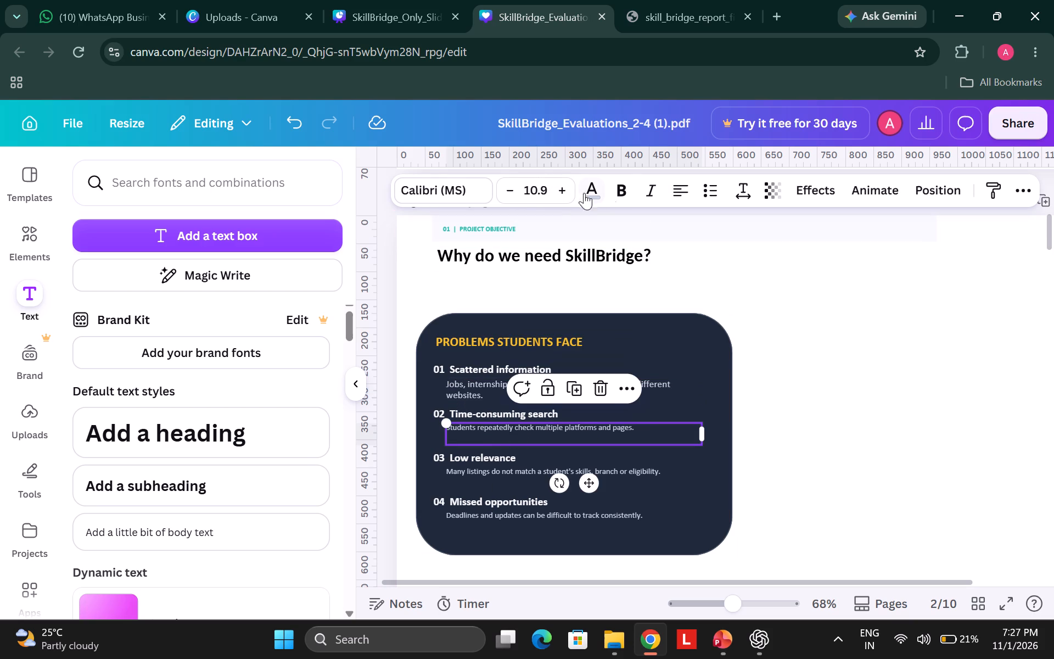
left_click(564, 190)
left_click(564, 190)
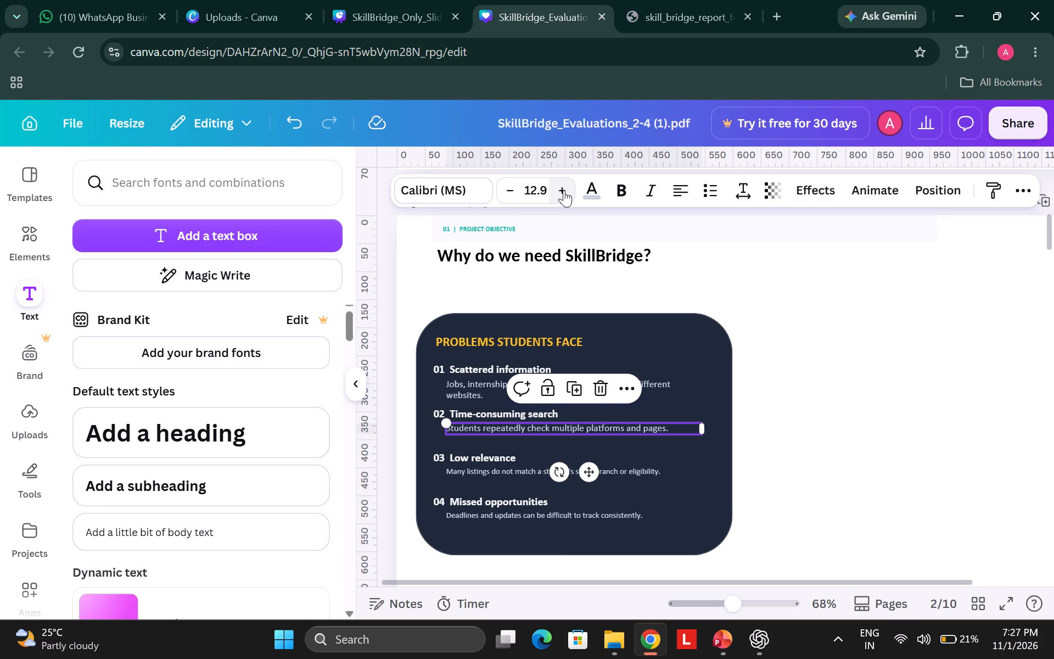
left_click(518, 482)
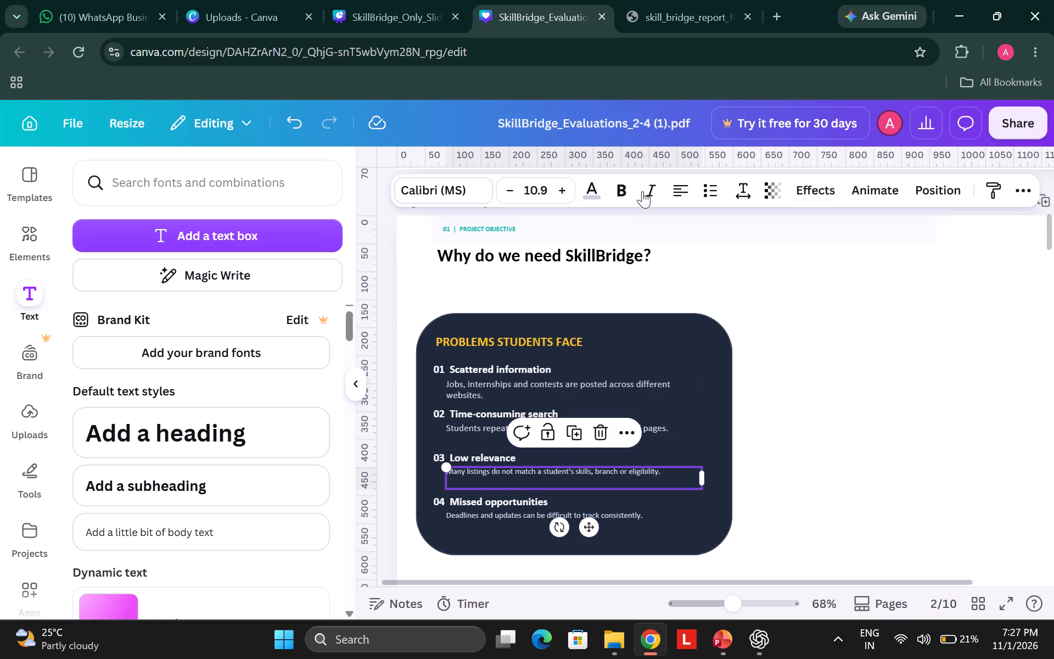
left_click(565, 189)
left_click(565, 189)
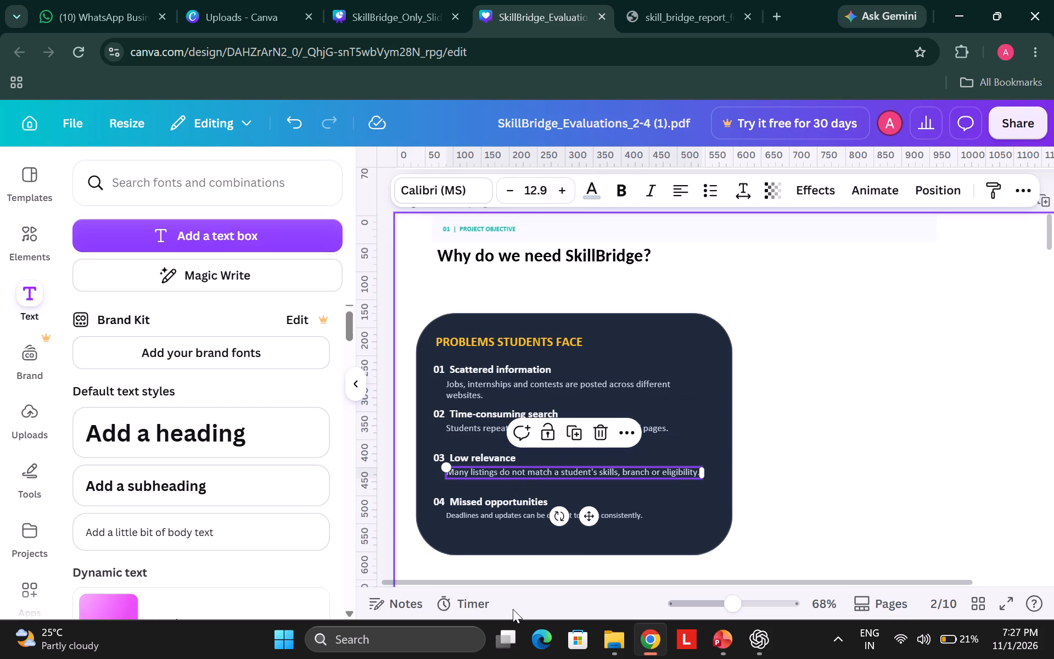
left_click(501, 516)
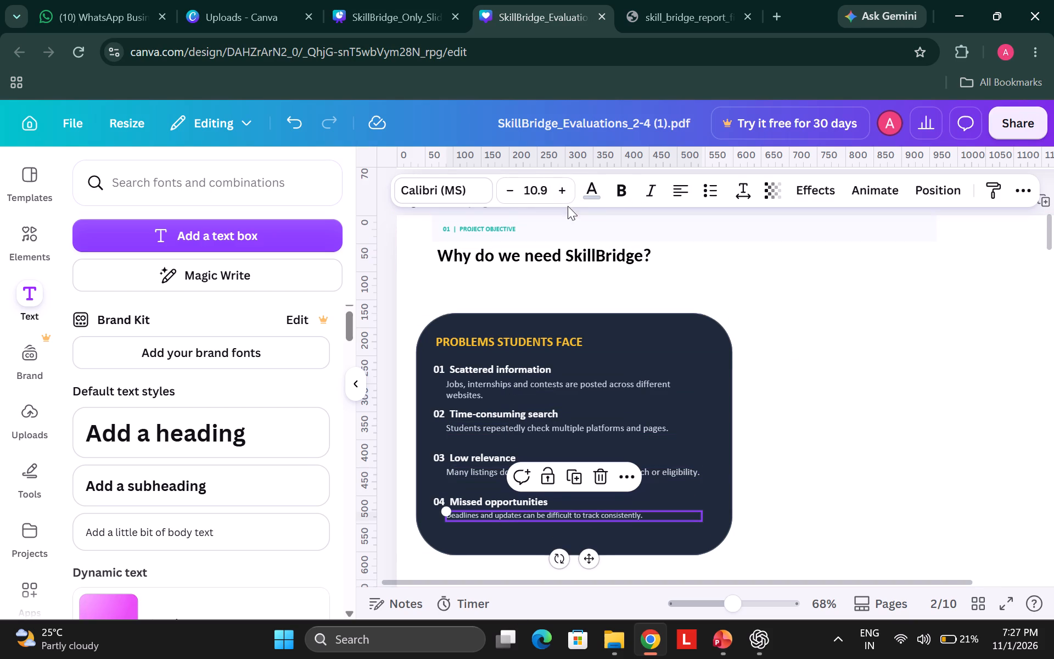
left_click(562, 193)
left_click(562, 193)
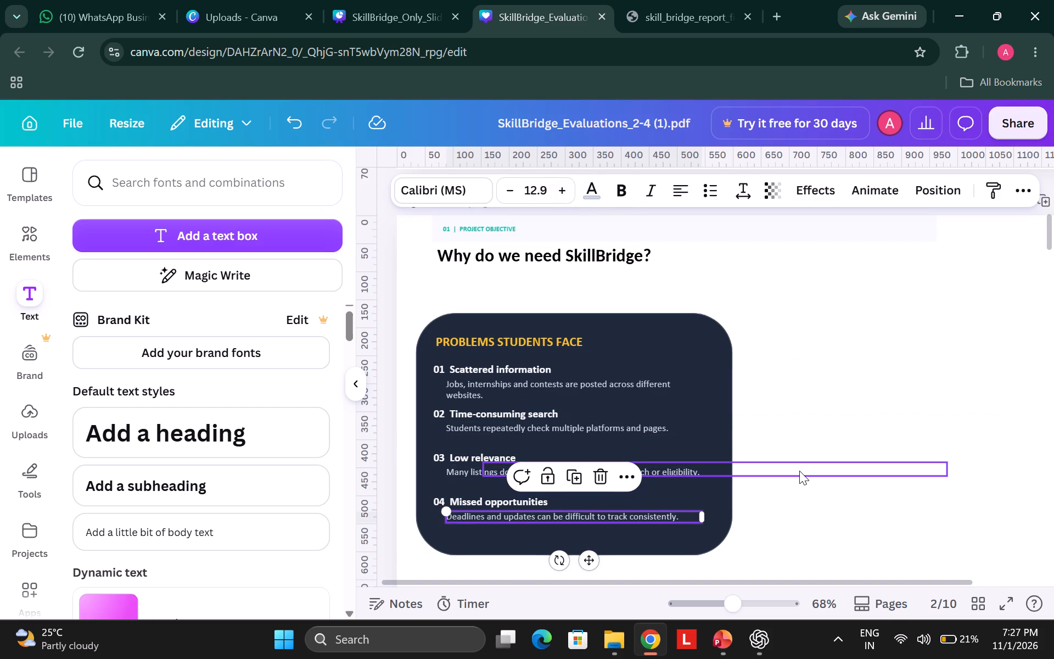
left_click(799, 471)
left_click(759, 545)
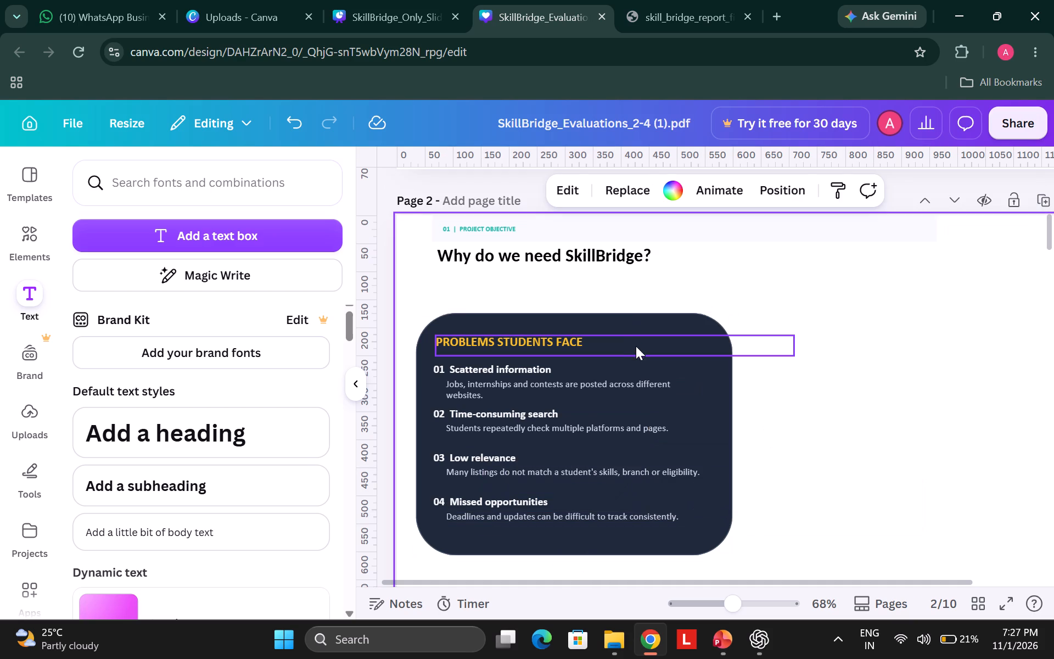
Try several of the design's colours on the problems panel and settle on Greyblue #58677a as its fill.
left_click(713, 539)
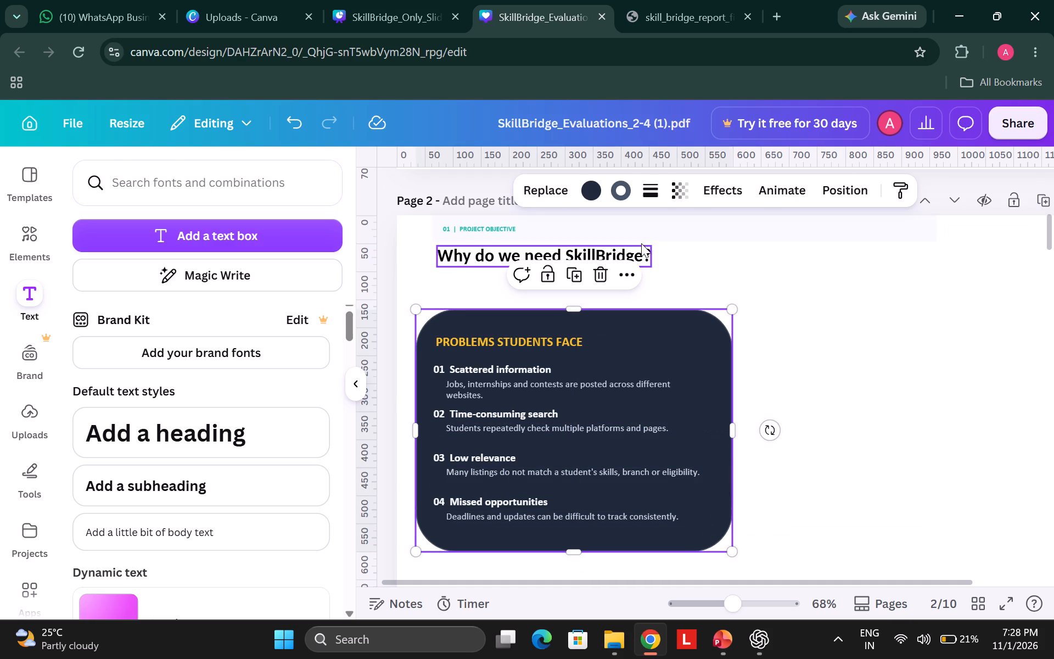
left_click(595, 197)
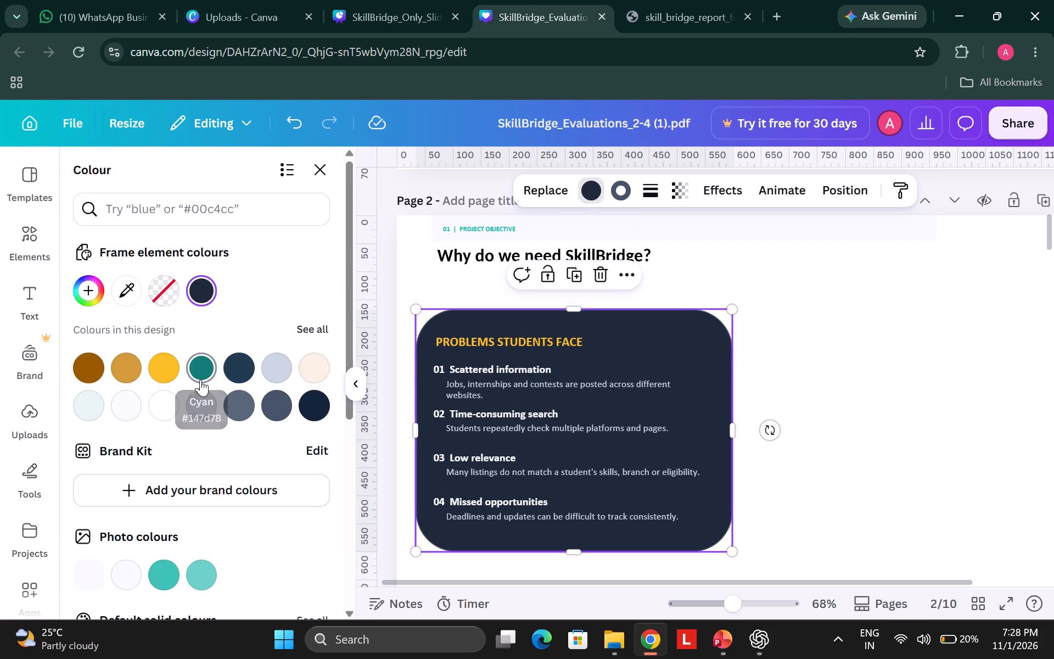
left_click(277, 365)
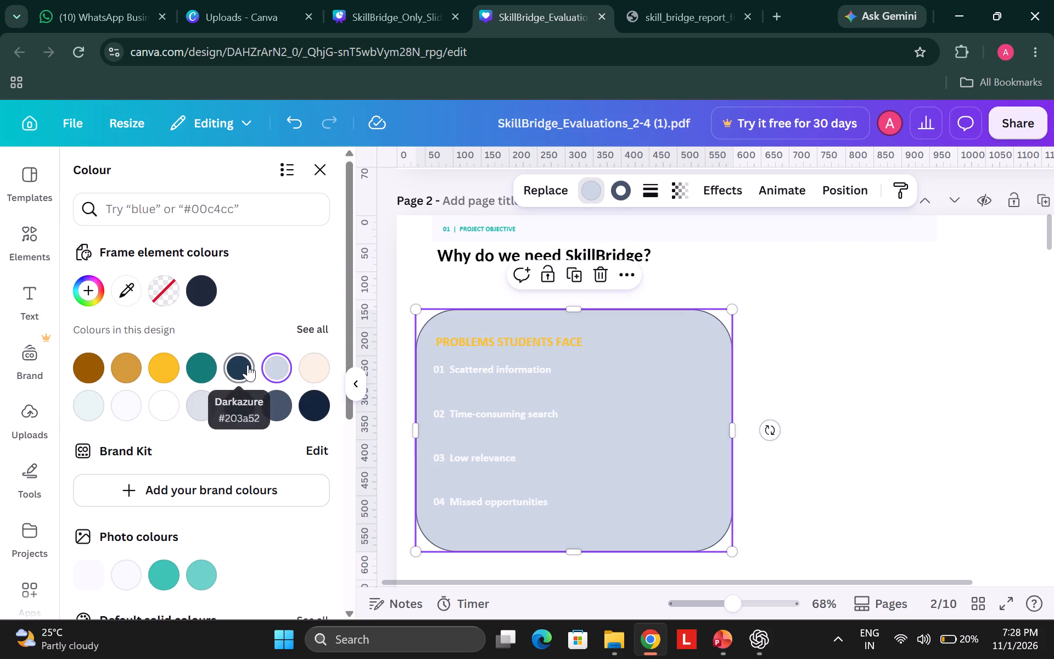
left_click(248, 365)
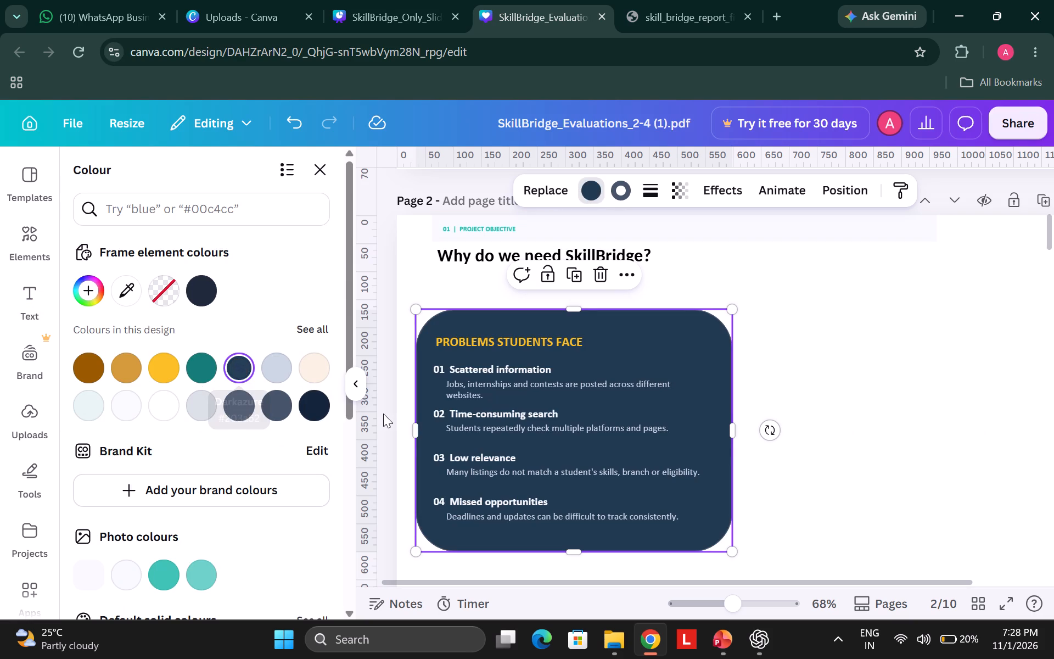
left_click(190, 377)
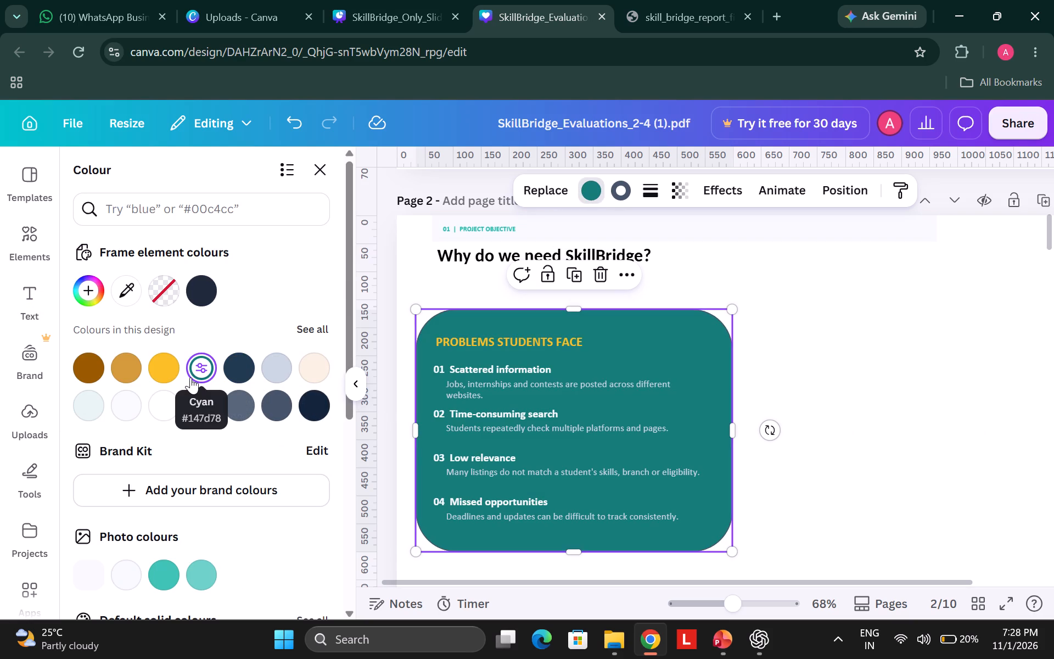
left_click(308, 367)
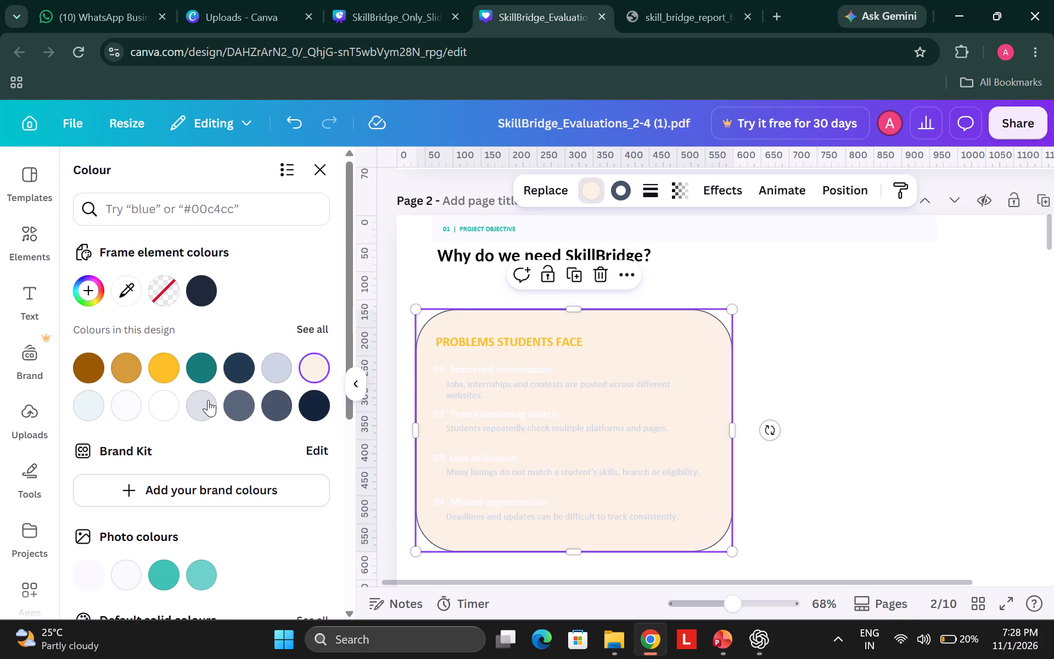
left_click(208, 400)
left_click(241, 405)
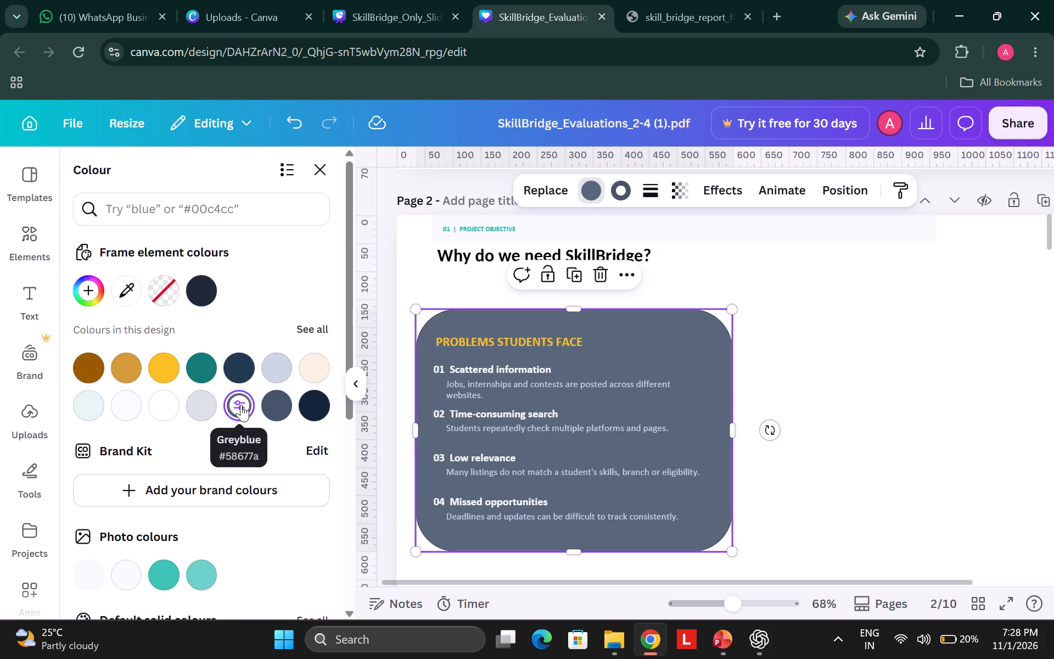
left_click(792, 326)
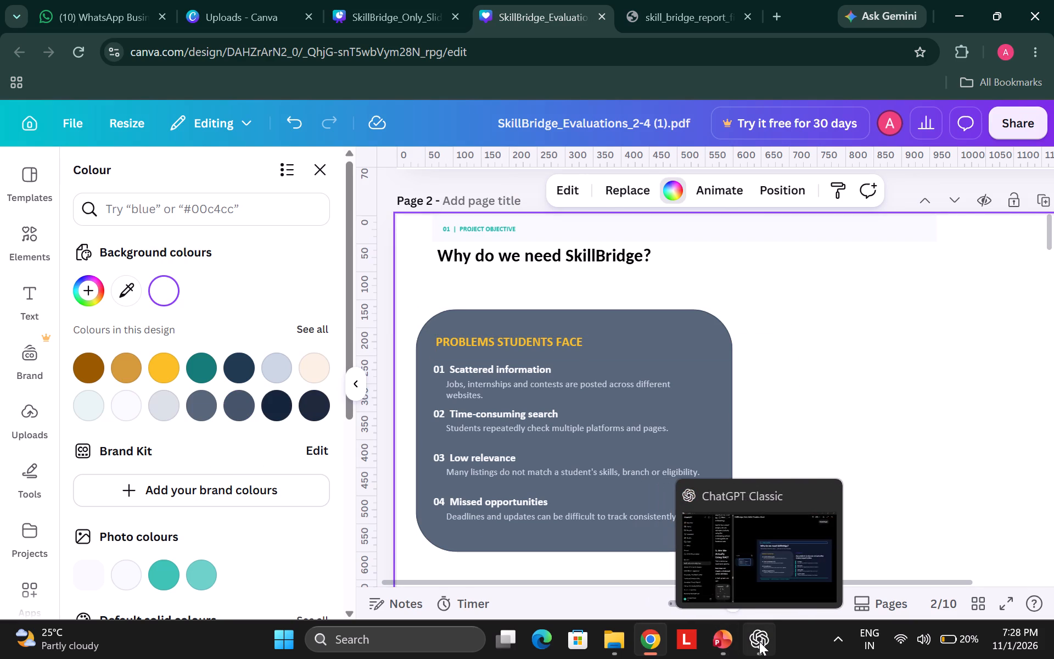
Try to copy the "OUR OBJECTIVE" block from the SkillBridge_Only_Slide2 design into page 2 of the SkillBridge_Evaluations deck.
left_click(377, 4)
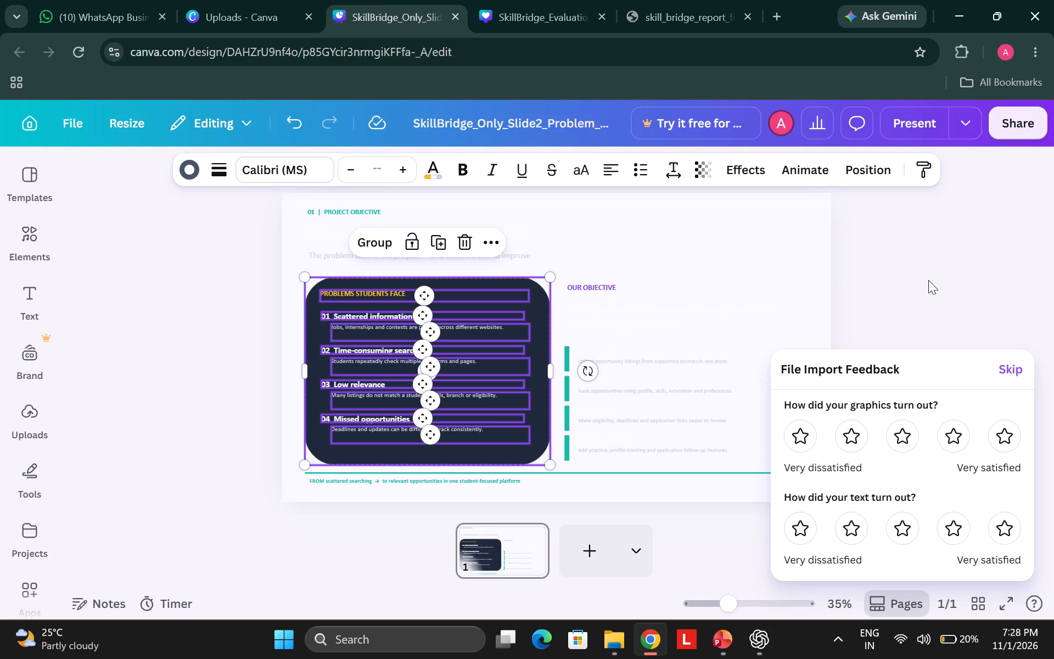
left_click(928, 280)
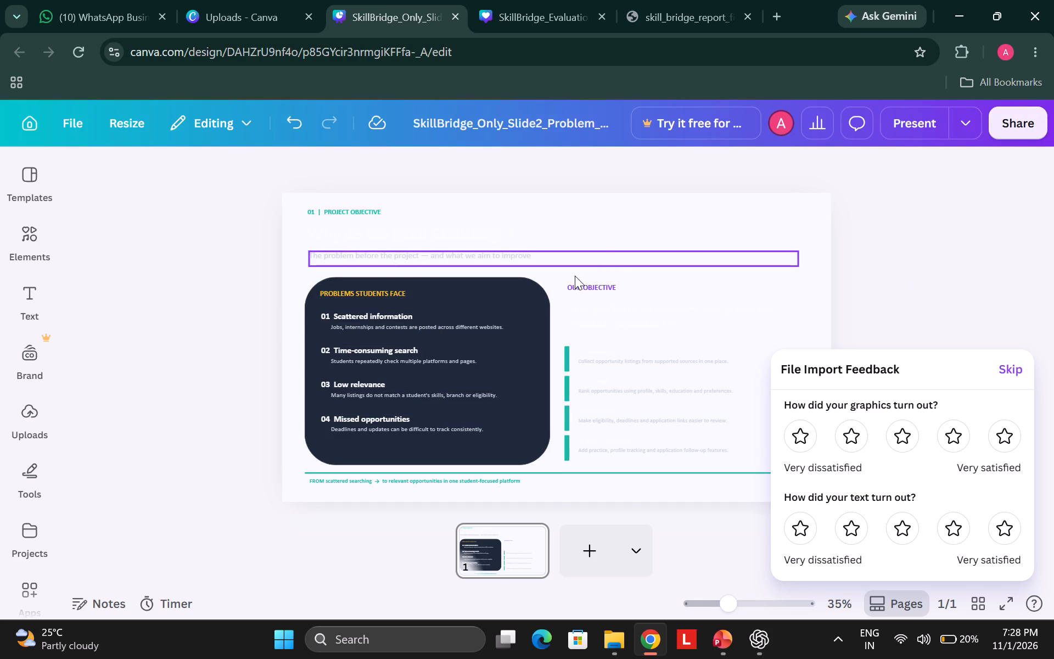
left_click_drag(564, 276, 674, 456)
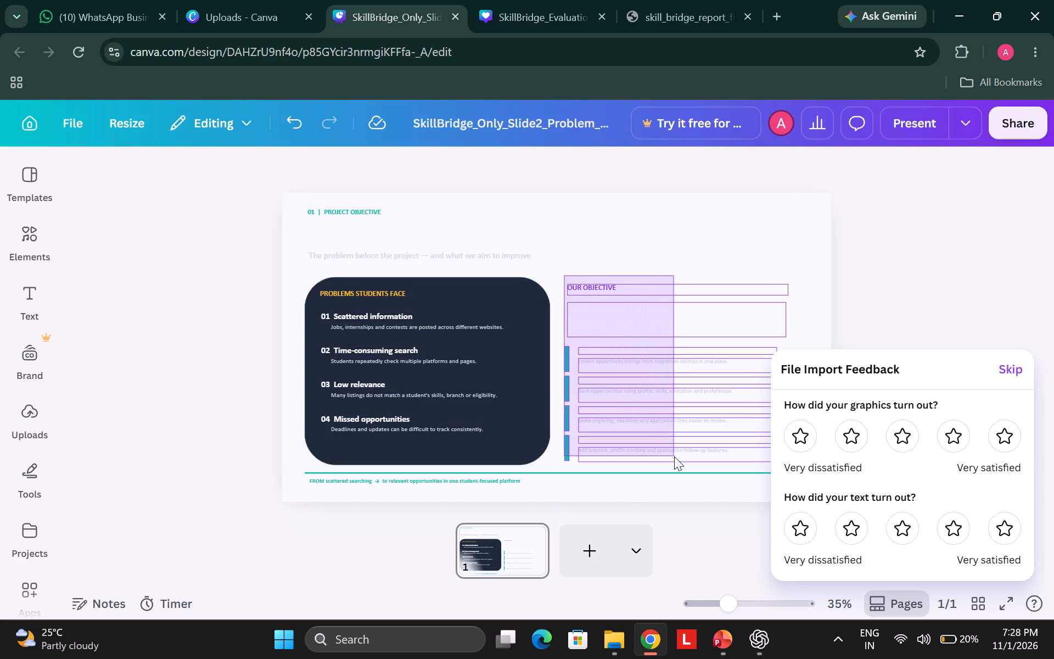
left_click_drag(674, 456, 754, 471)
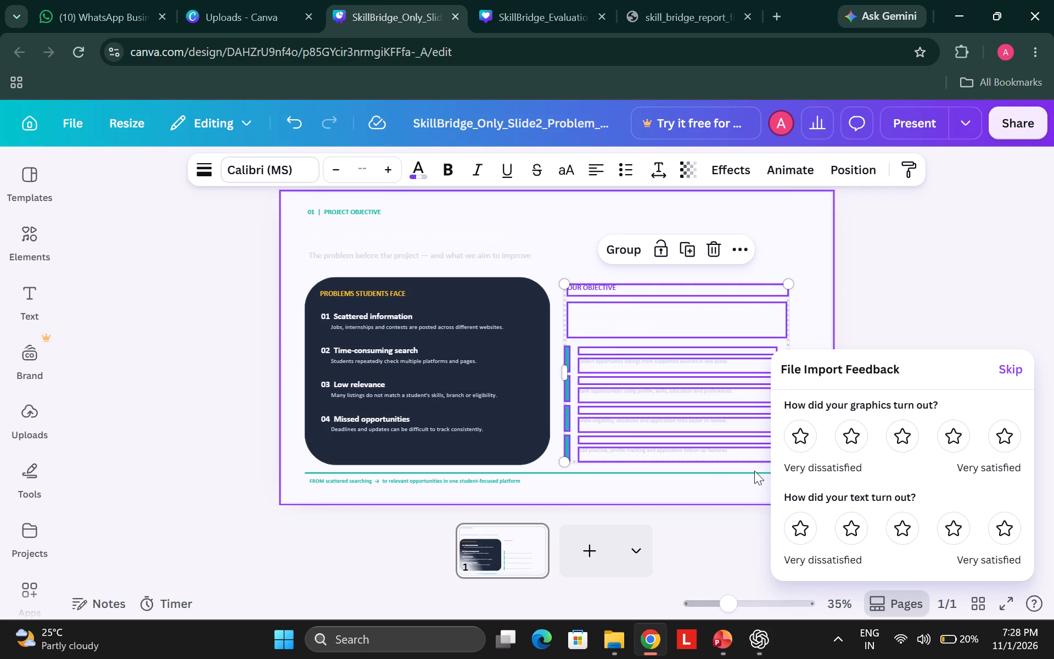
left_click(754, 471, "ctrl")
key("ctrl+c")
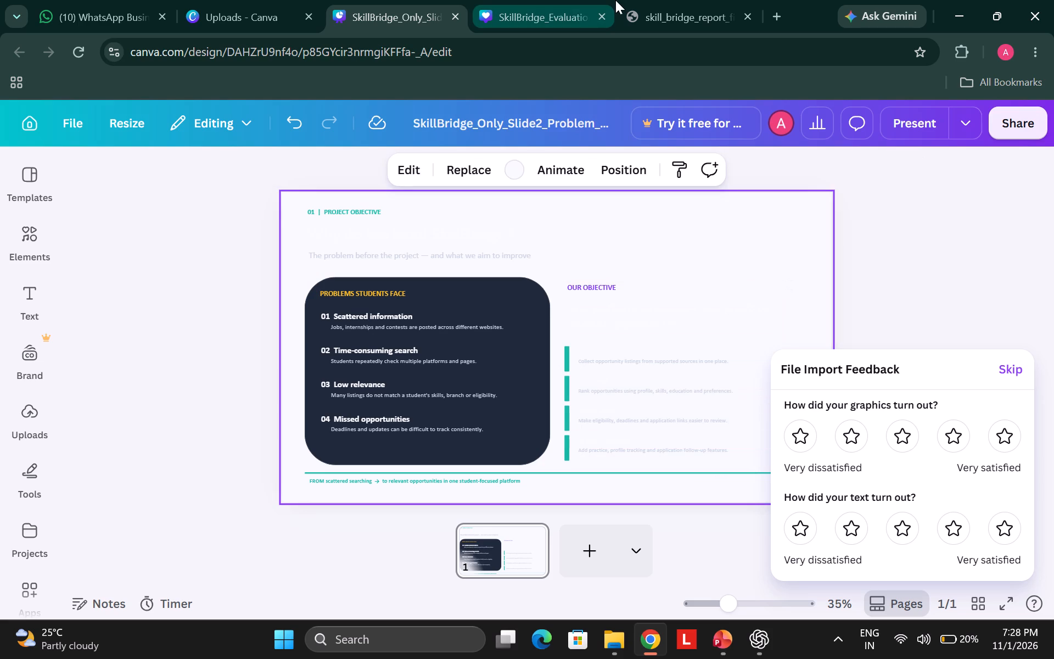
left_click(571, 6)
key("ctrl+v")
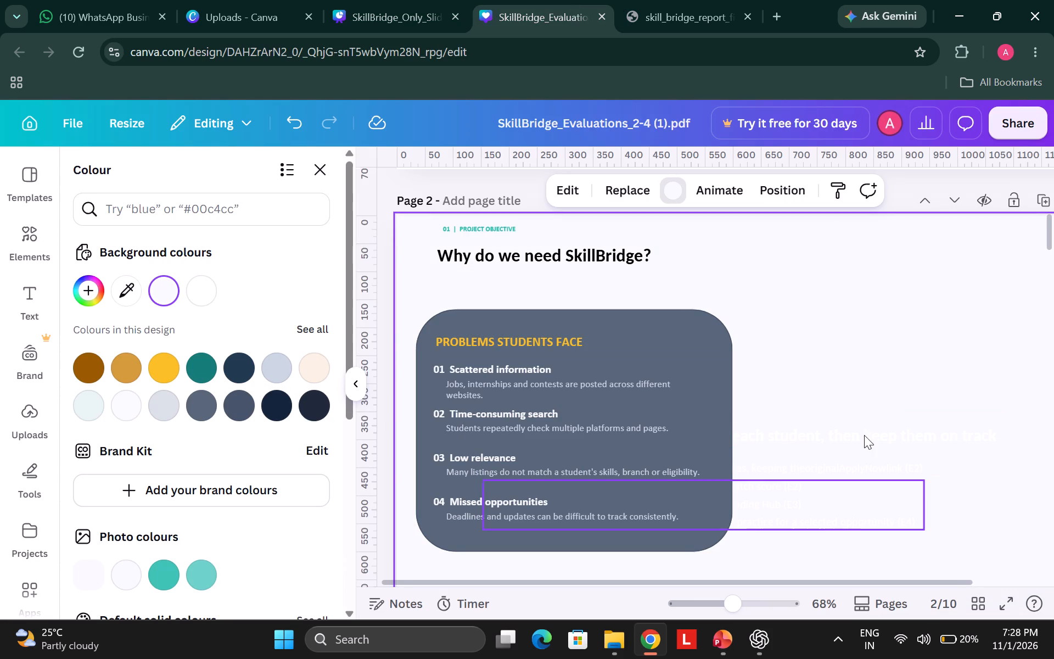
Set page 2's background to the Lightorange colour already used in the design.
scroll(872, 366, "down", 1)
left_click(822, 268)
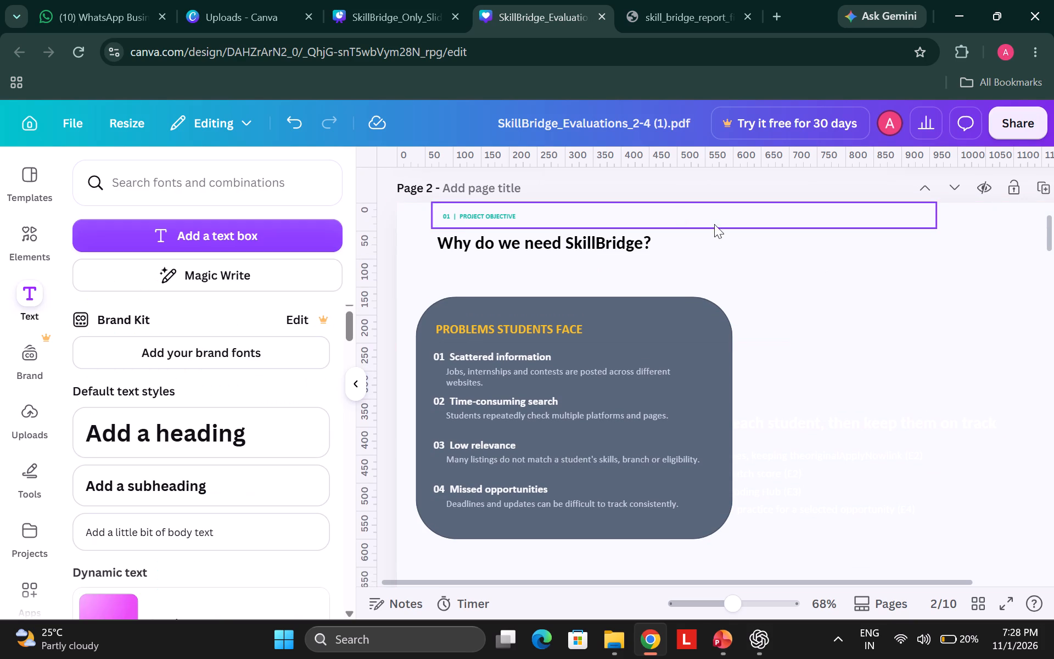
left_click(815, 266)
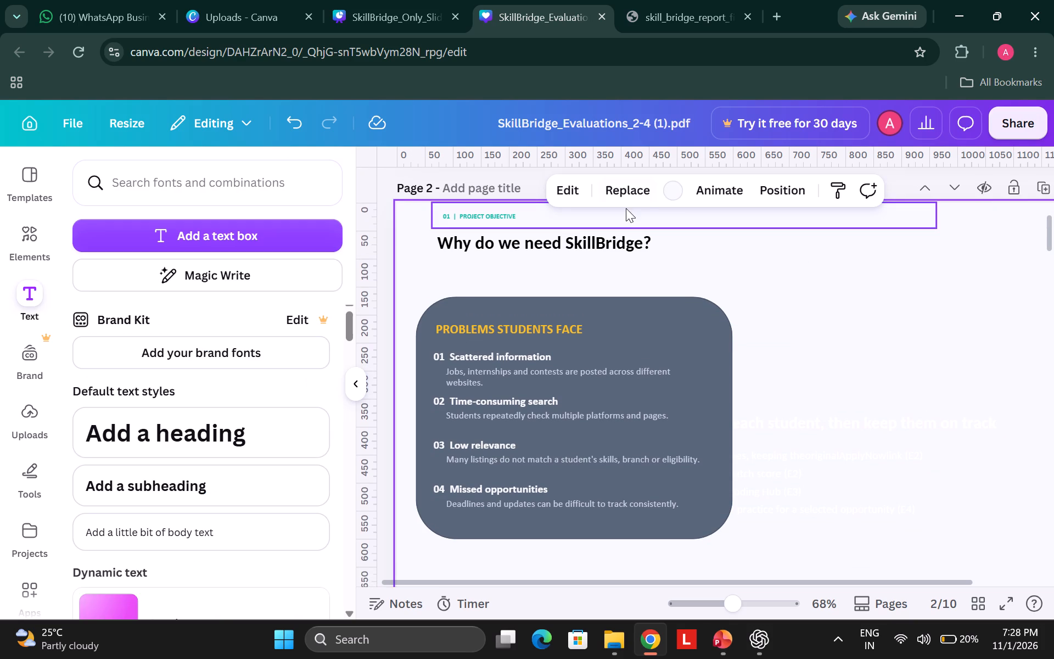
left_click(681, 184)
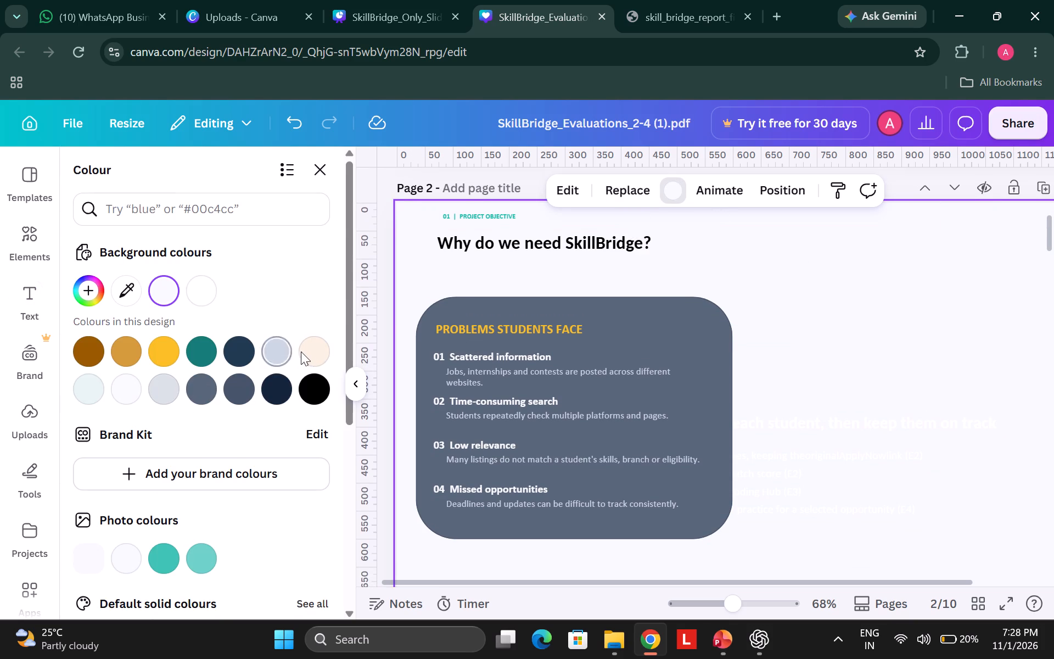
left_click(316, 349)
left_click(781, 285)
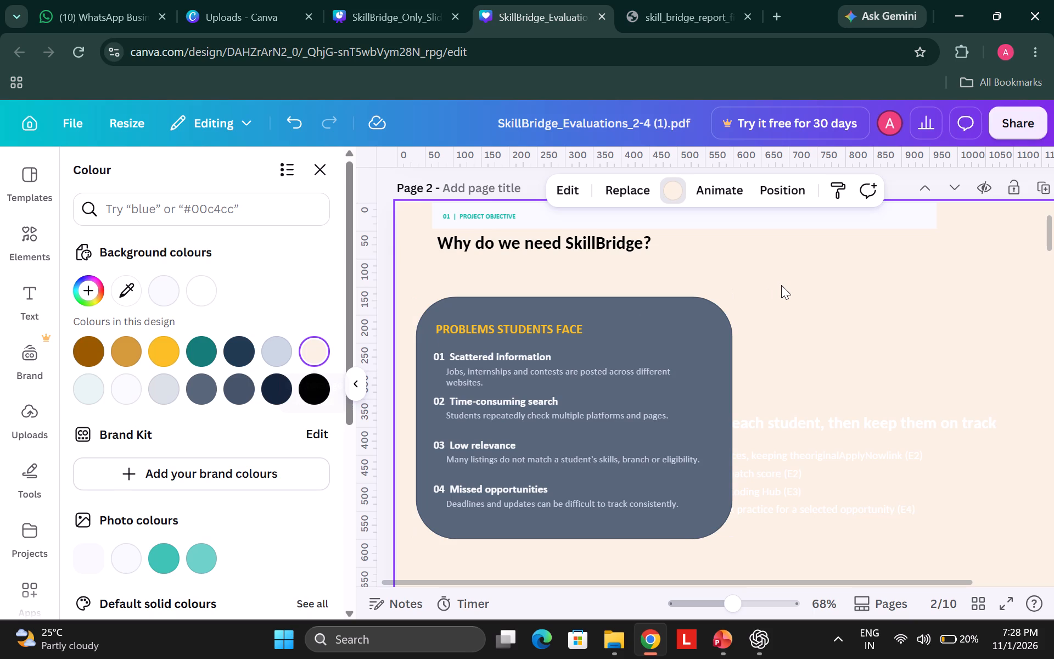
Delete the leftover white text boxes that run behind the problems panel and beyond its right edge.
left_click(773, 448)
left_click(811, 427)
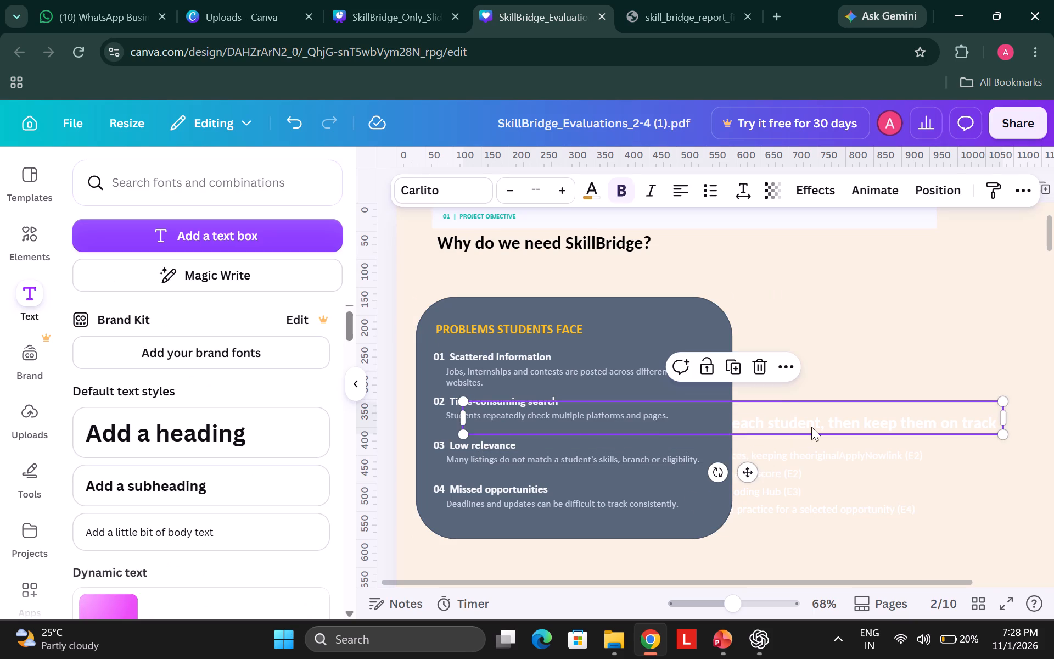
left_click(934, 339)
left_click_drag(934, 339, 816, 517)
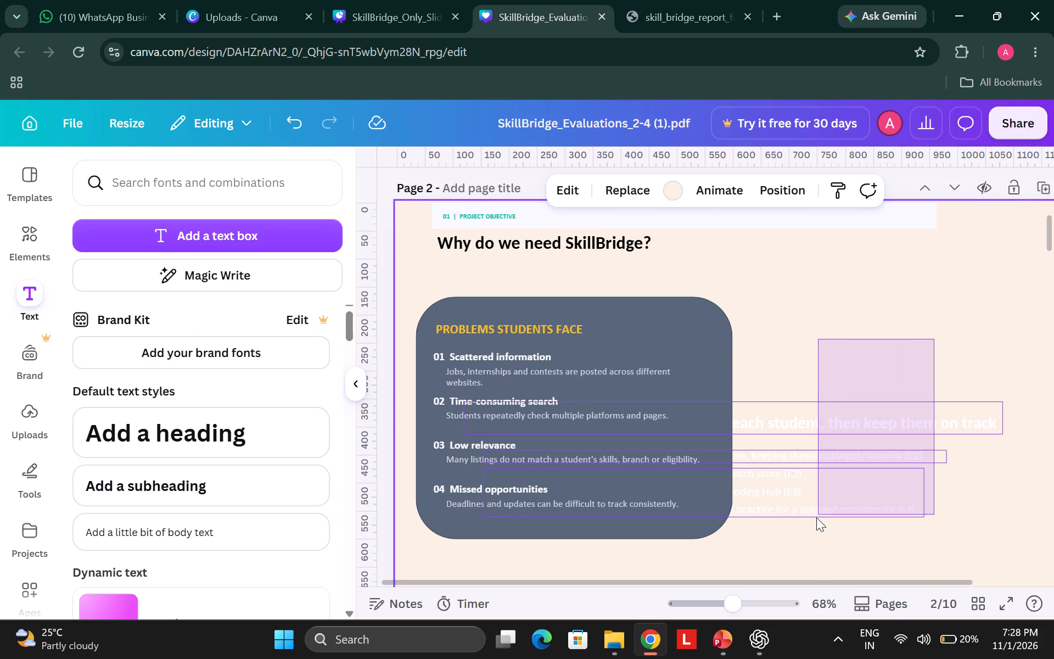
left_click_drag(816, 517, 814, 522)
left_click(769, 369)
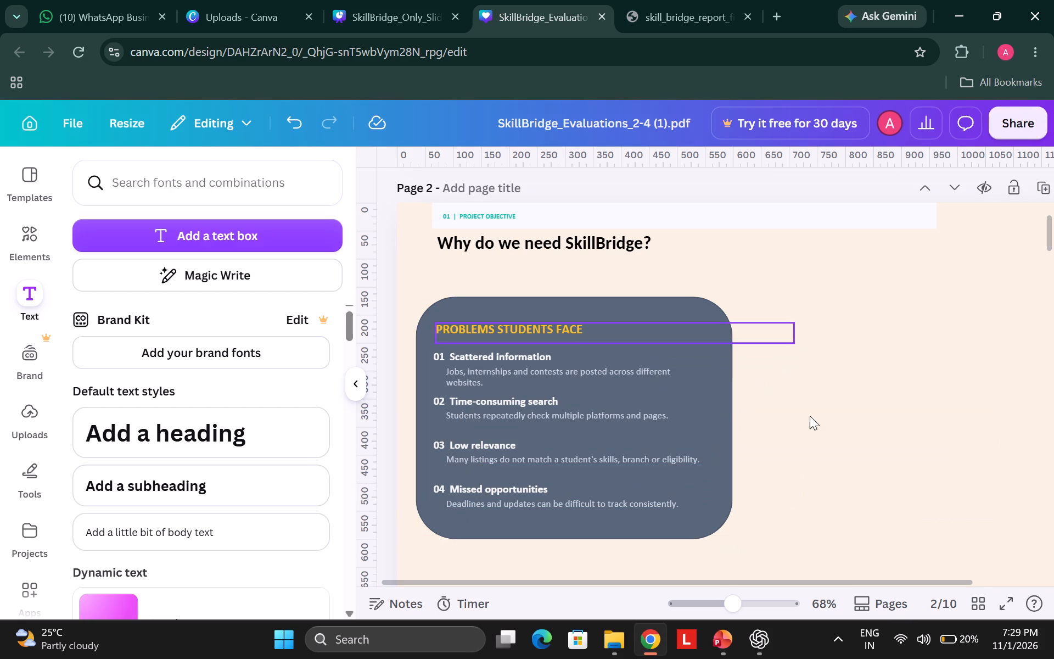
Copy the subtitle "The problem before the project — and what we aim to improve" from the SkillBridge_Only_Slide2 design to below page 2's heading in SkillBridge_Evaluations.
left_click(419, 0)
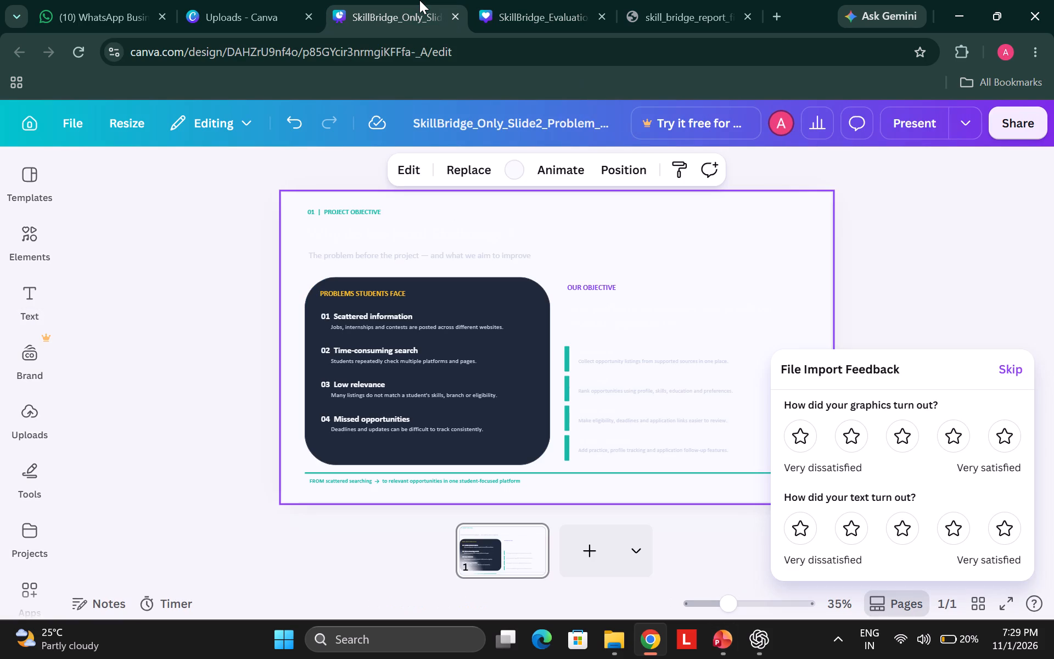
left_click(909, 297)
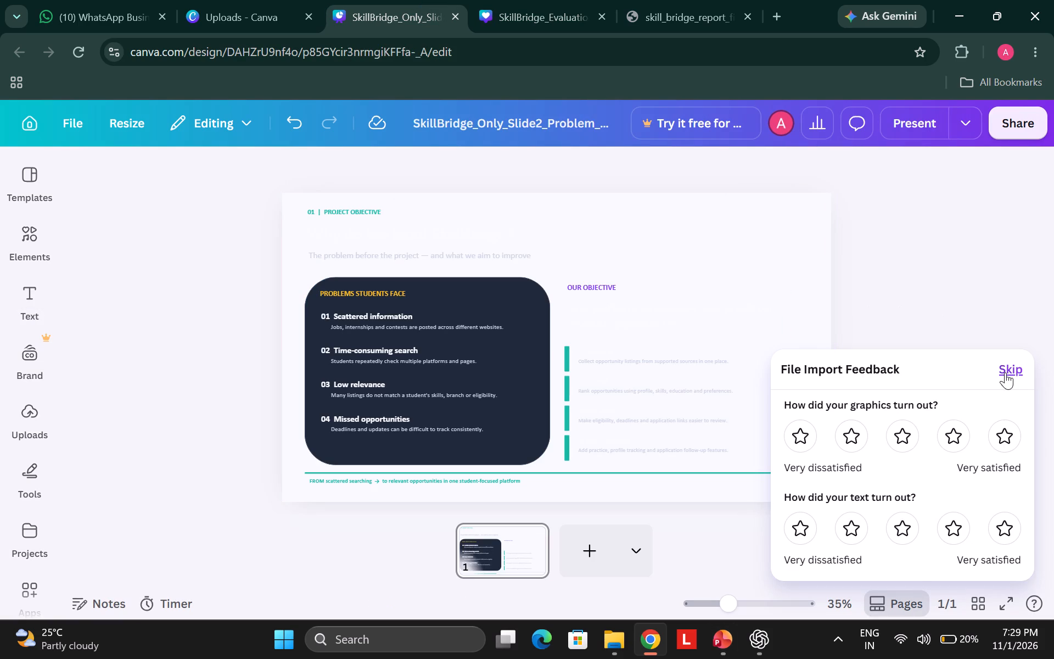
left_click(1005, 372)
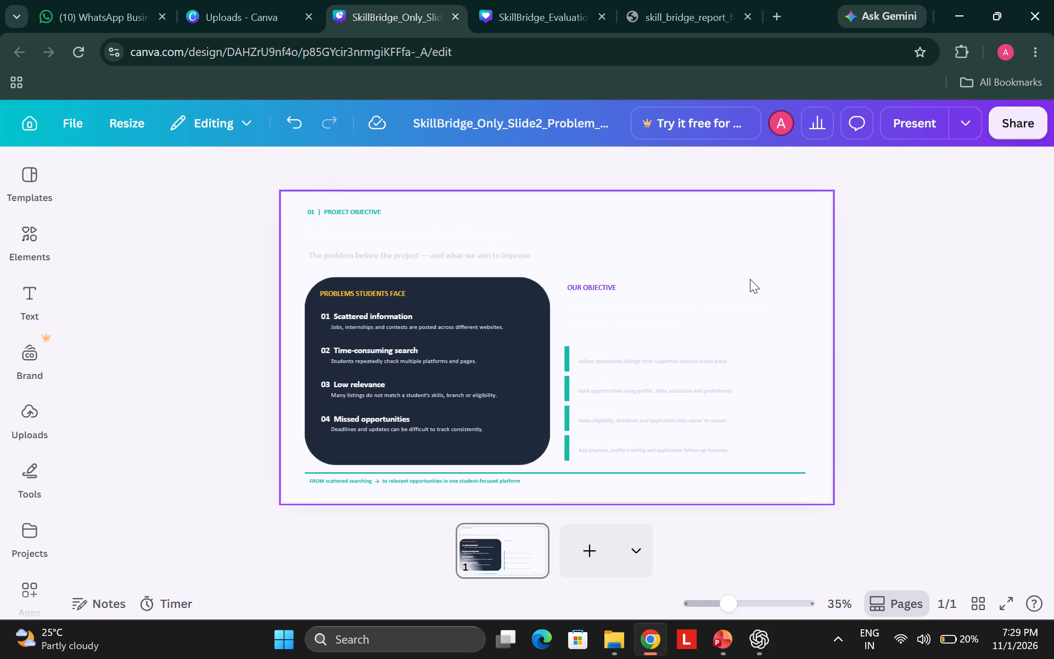
left_click(450, 260)
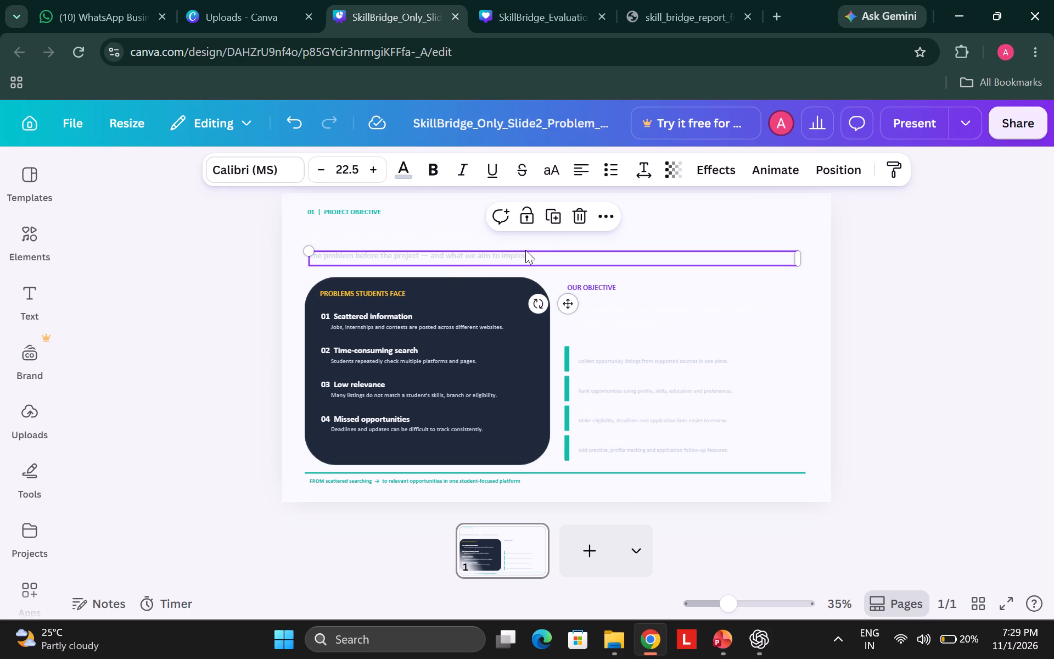
key("ctrl+c")
left_click(489, 0)
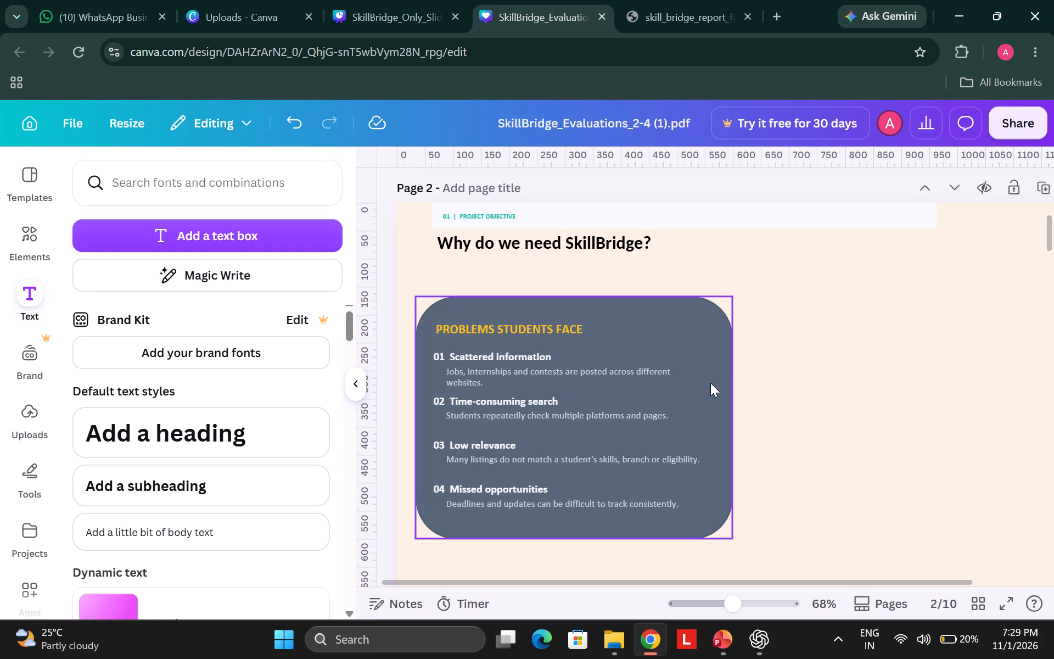
key("ctrl+v")
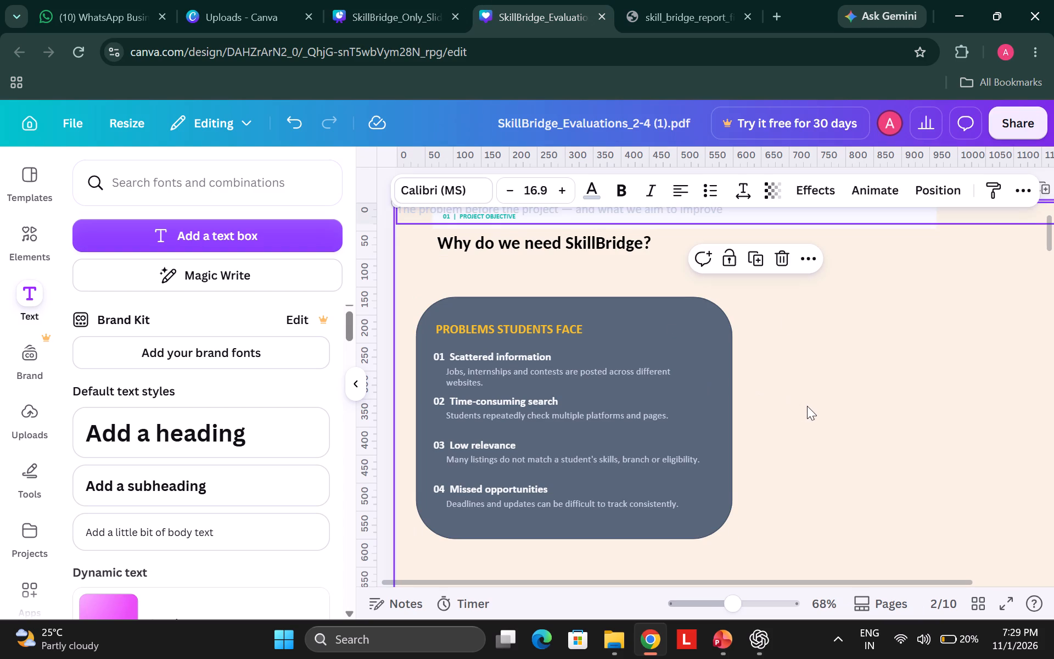
left_click_drag(873, 215, 882, 250)
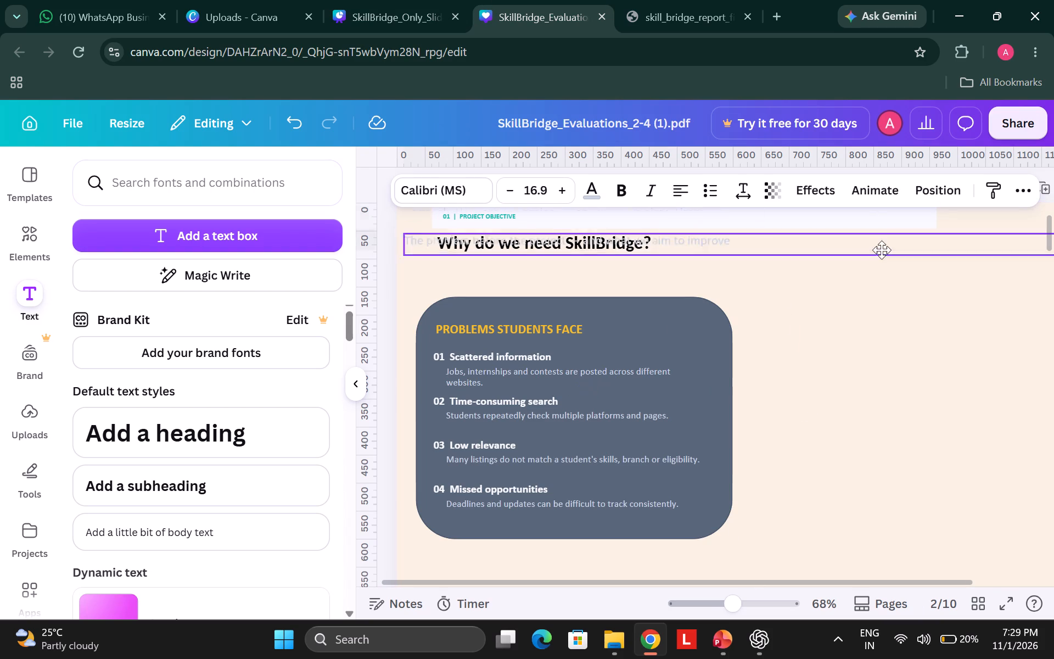
left_click_drag(882, 250, 918, 283)
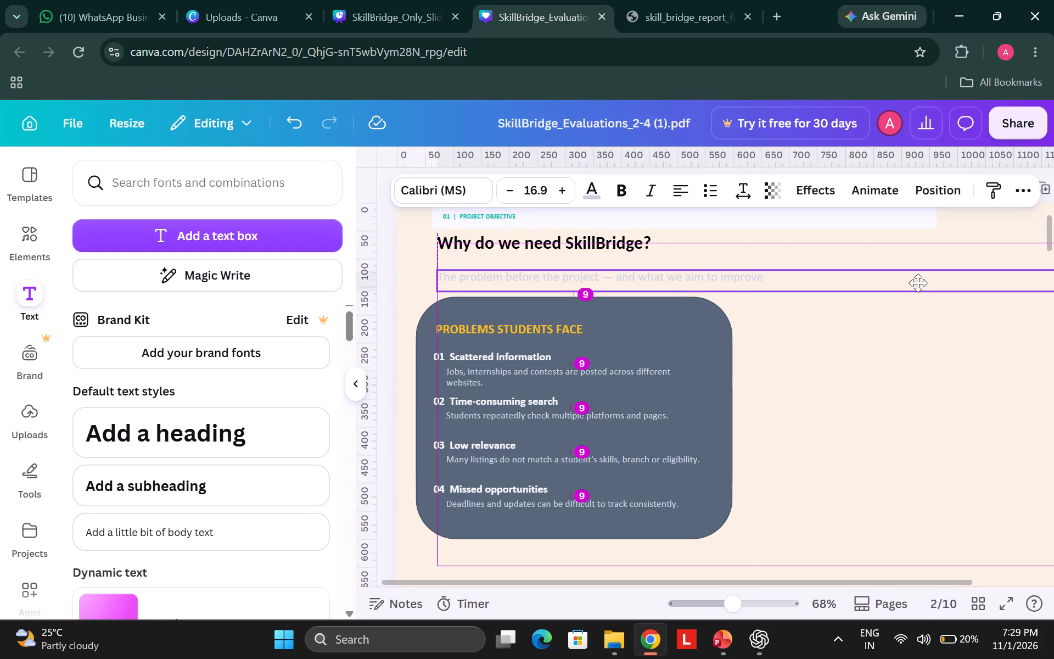
left_click_drag(918, 283, 919, 274)
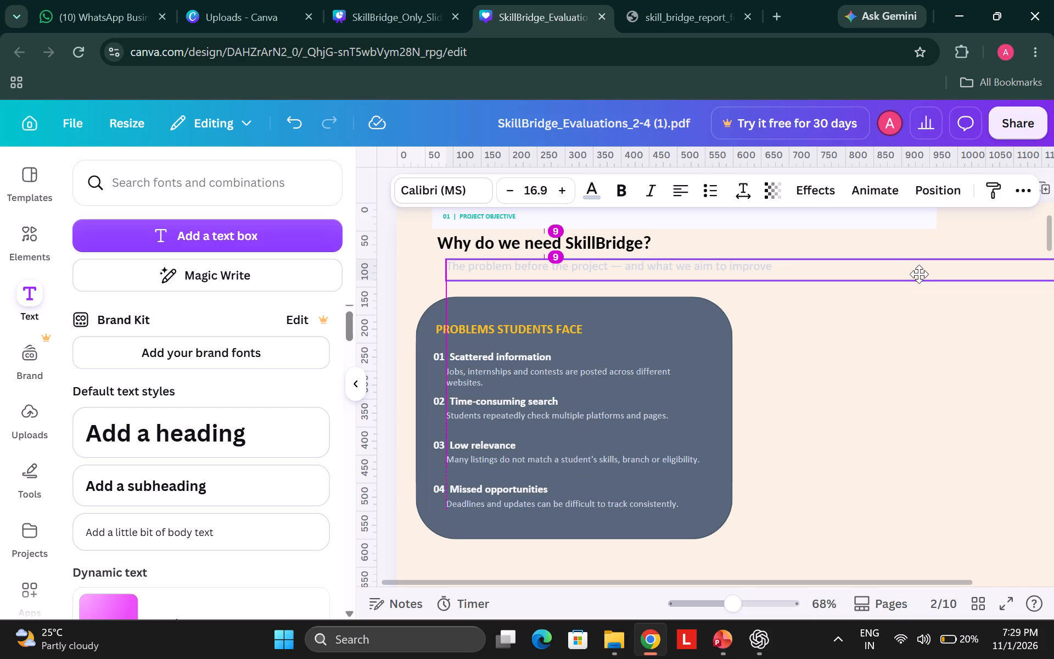
left_click_drag(919, 274, 915, 275)
left_click(965, 431)
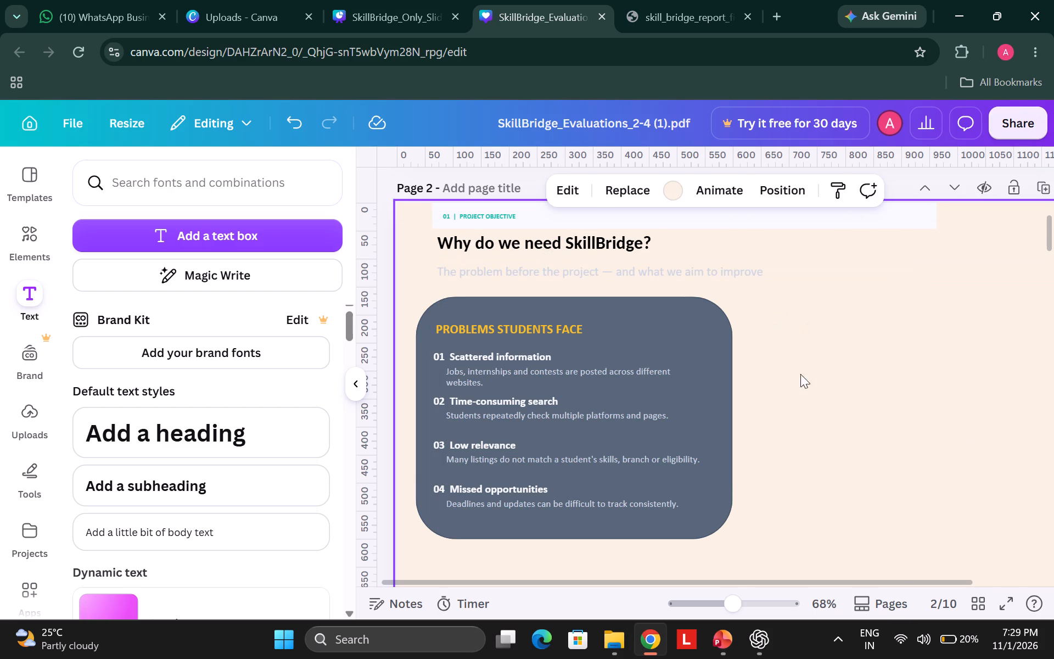
Replace "before the project" in the subtitle with "faced by student", keeping "— and what we aim to improve".
left_click(582, 272)
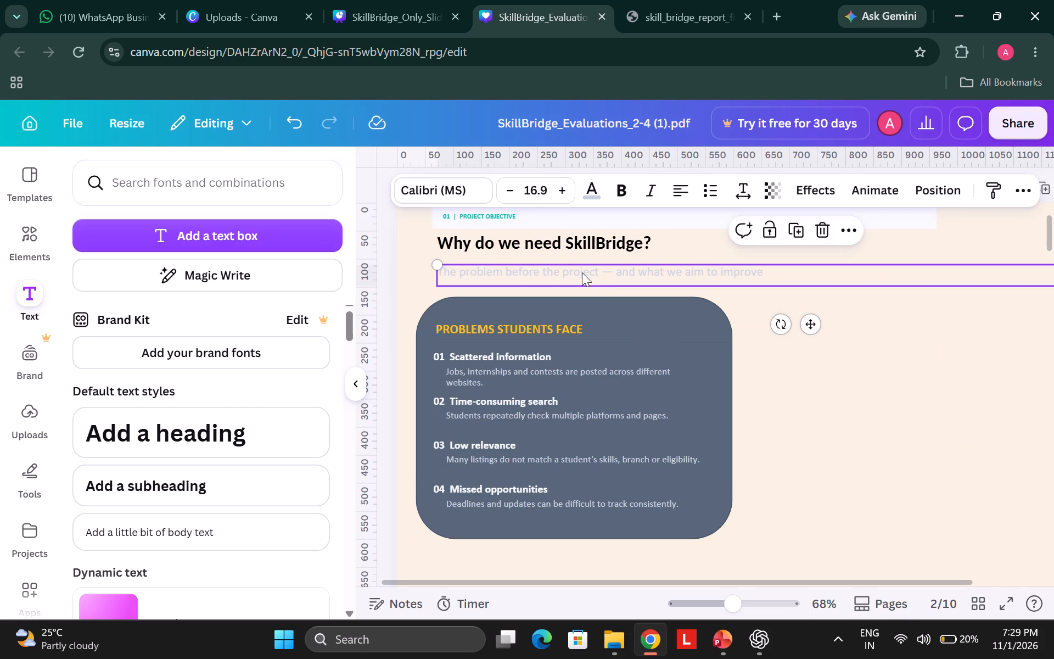
left_click(582, 272)
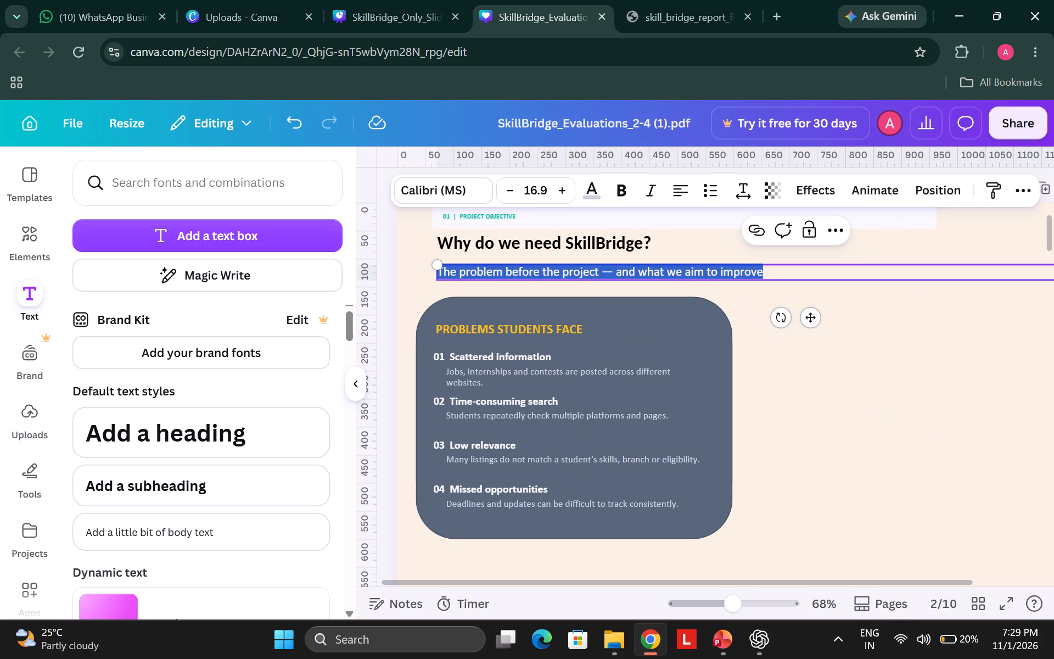
left_click(598, 275)
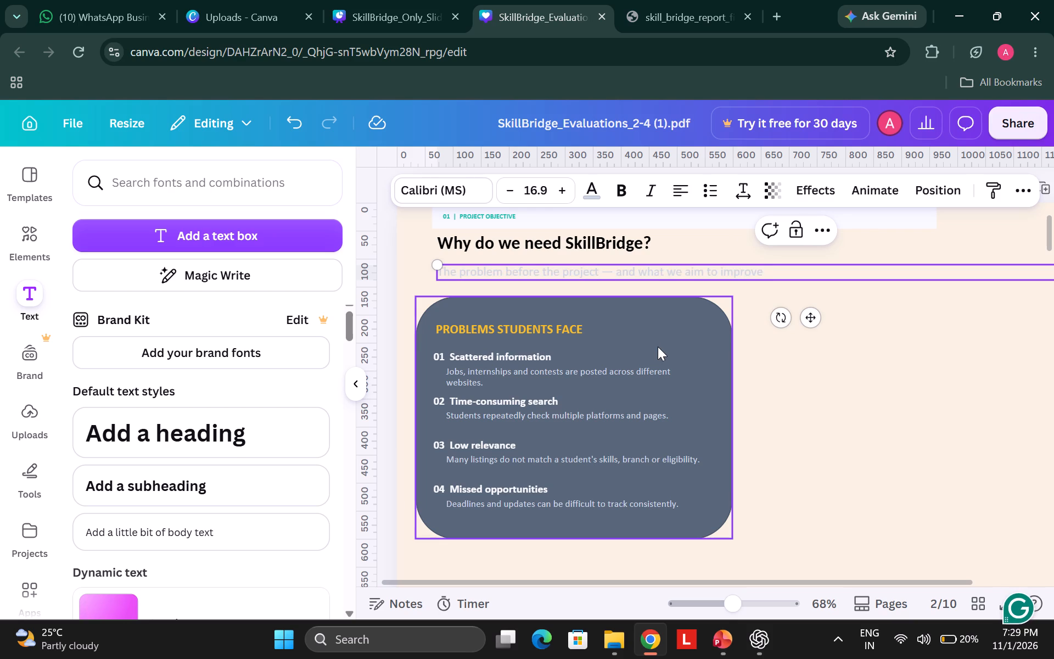
key("BackSpace")
key("BackSpace")
key("BackSpace")
key("BackSpace")
key("BackSpace")
key("BackSpace")
key("BackSpace")
key("BackSpace")
key("BackSpace")
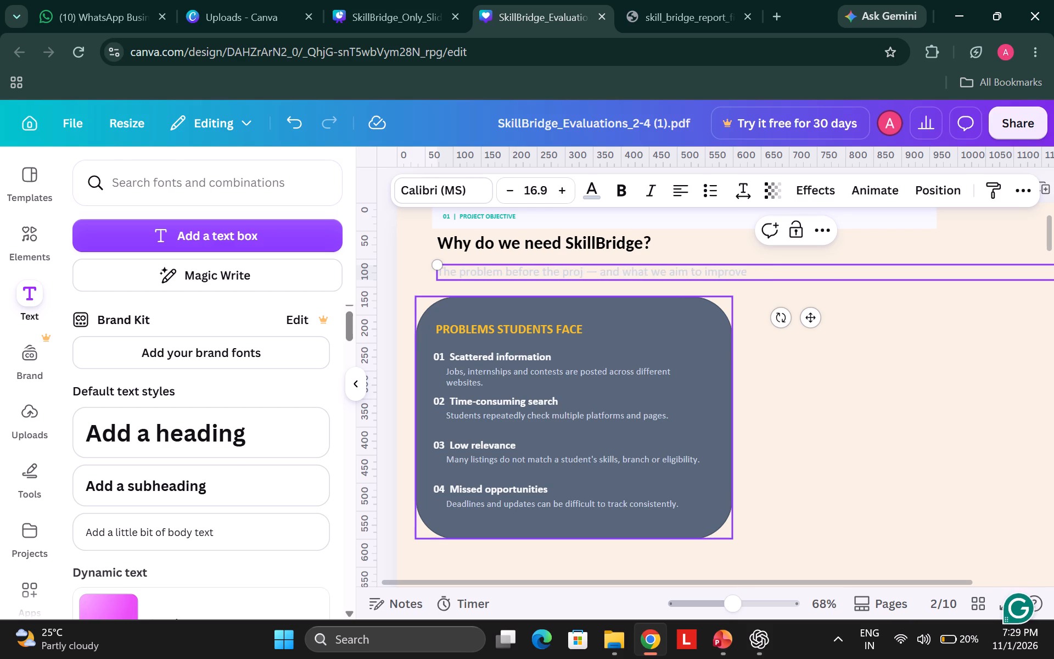
key("BackSpace")
key("BackSpace")
key("BackSpace")
key("BackSpace")
key("BackSpace")
key("BackSpace")
key("BackSpace")
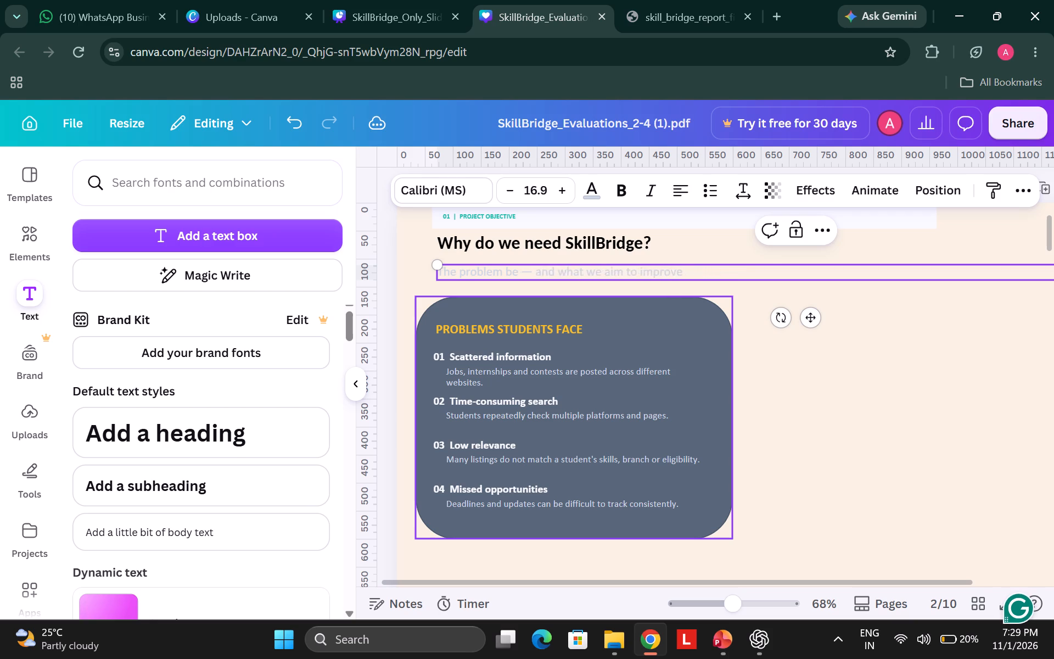
key("BackSpace")
key("BackSpace")
type("faced by")
key("space")
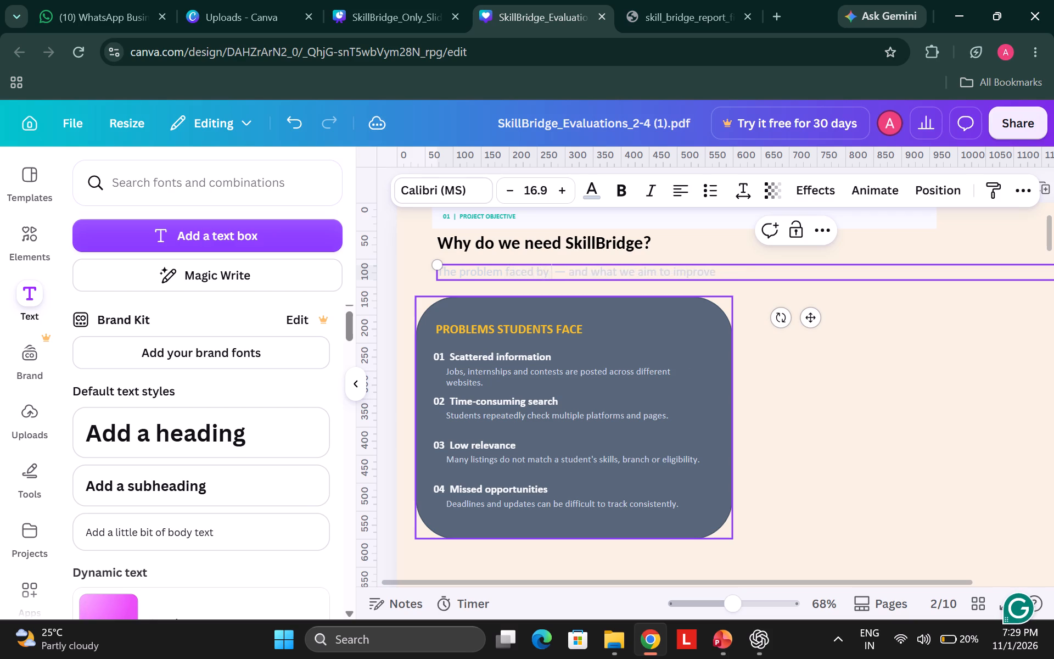
type("student")
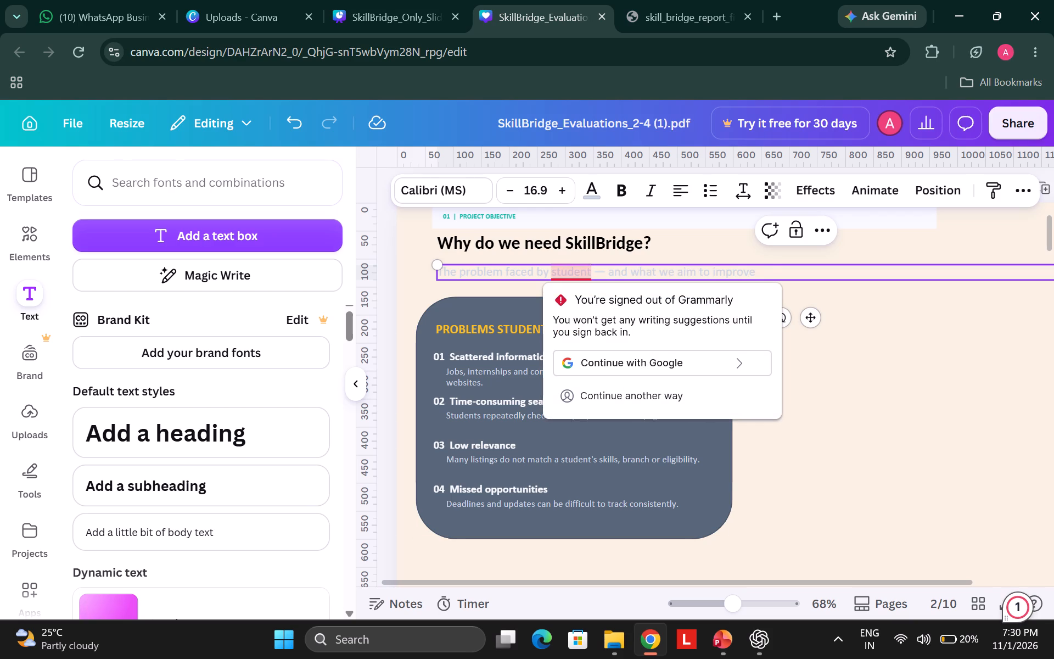
left_click(588, 265)
left_click(642, 358)
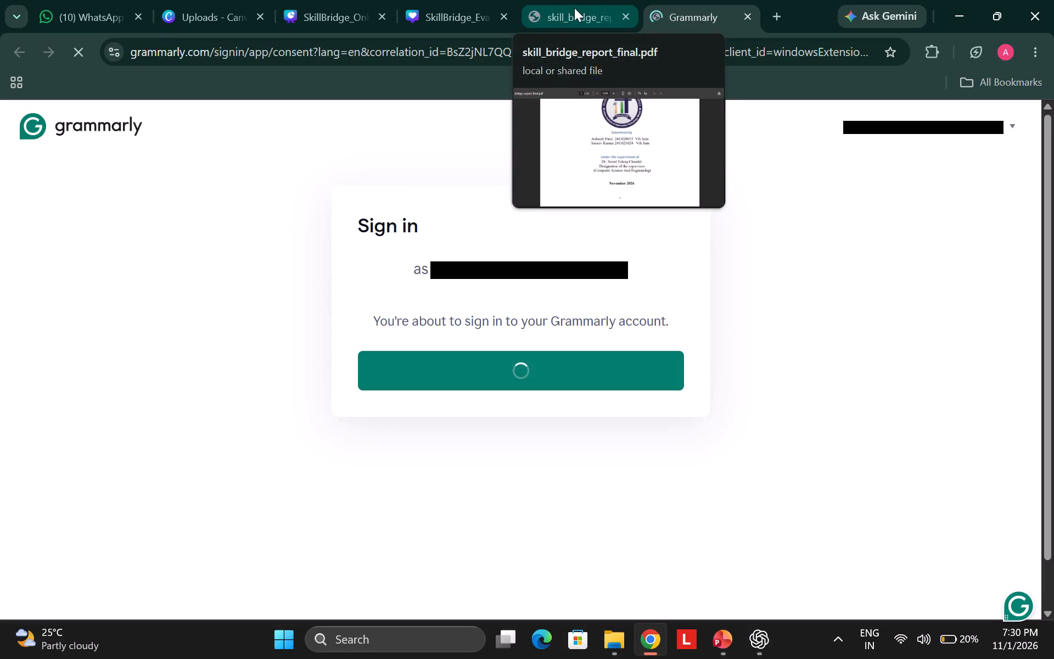
left_click(578, 374)
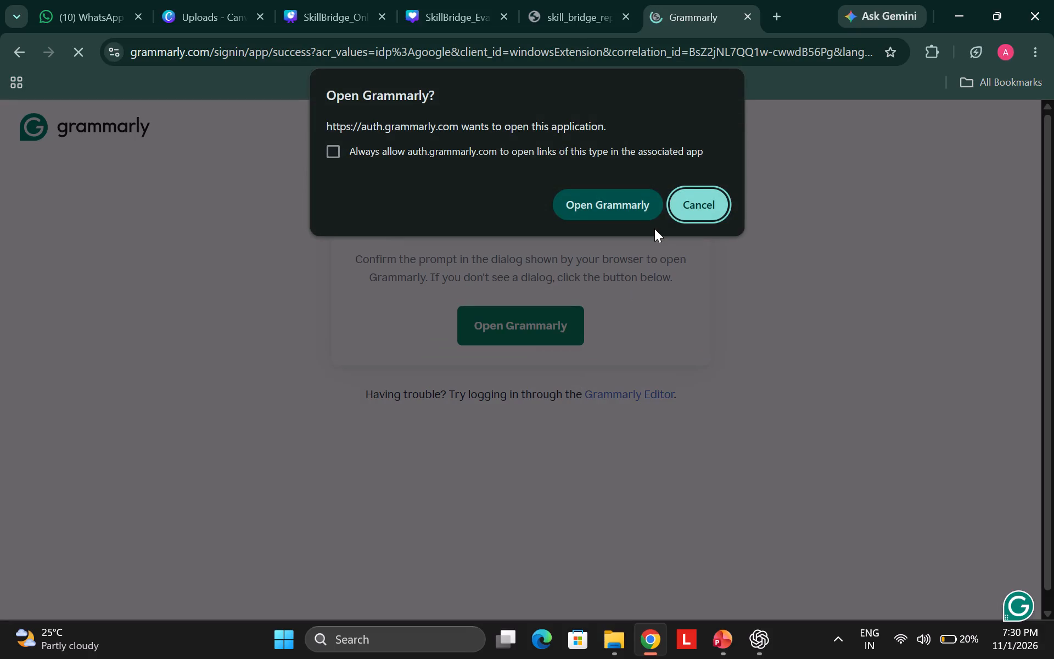
left_click(680, 203)
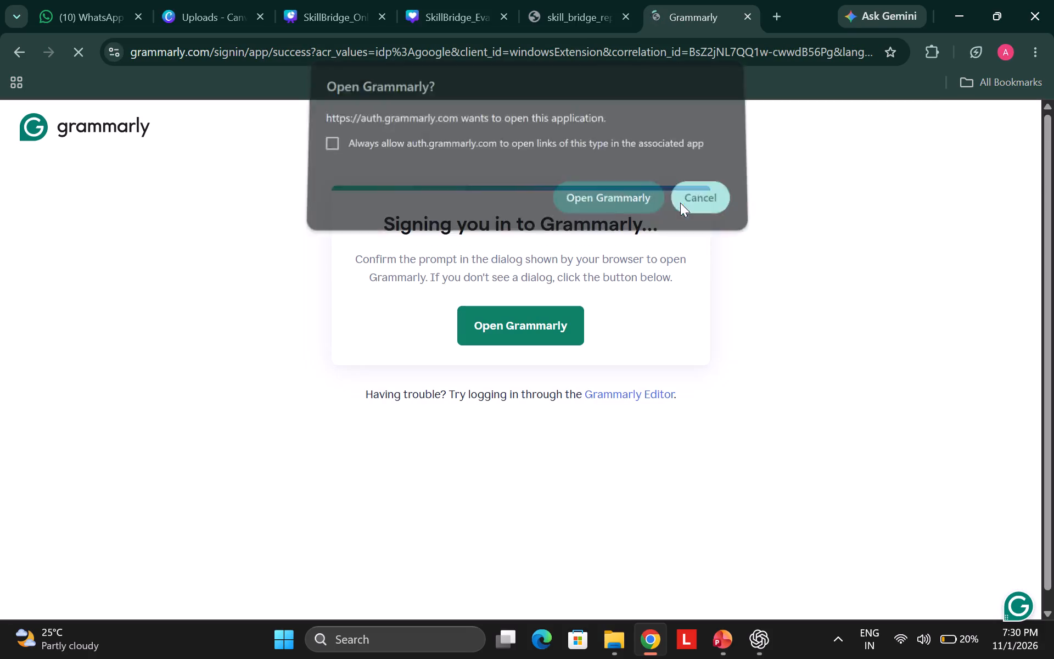
left_click(590, 2)
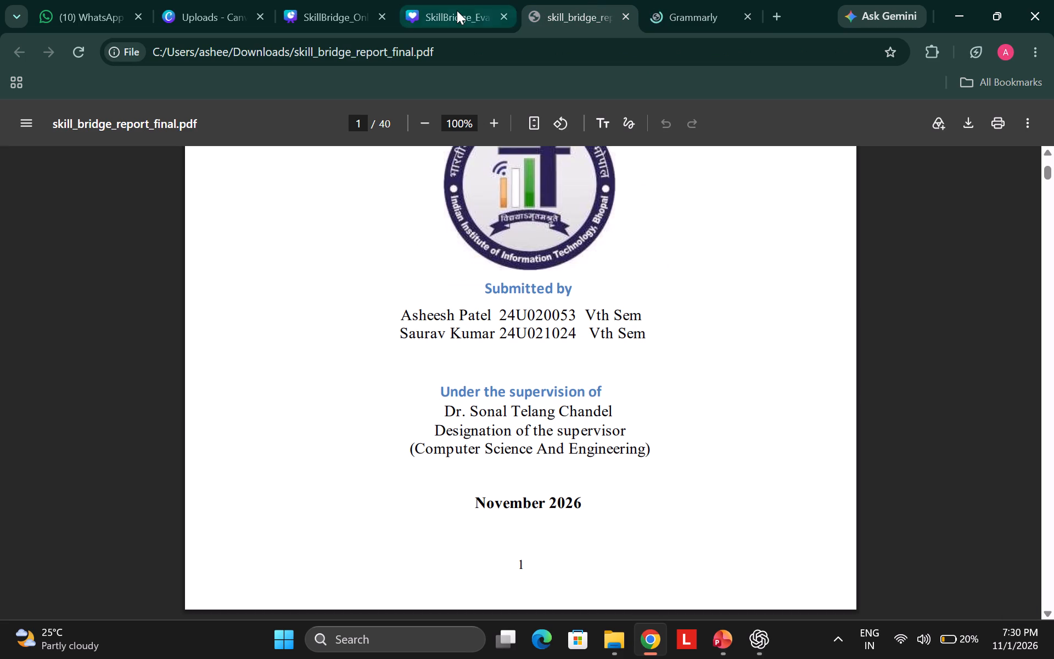
left_click(457, 10)
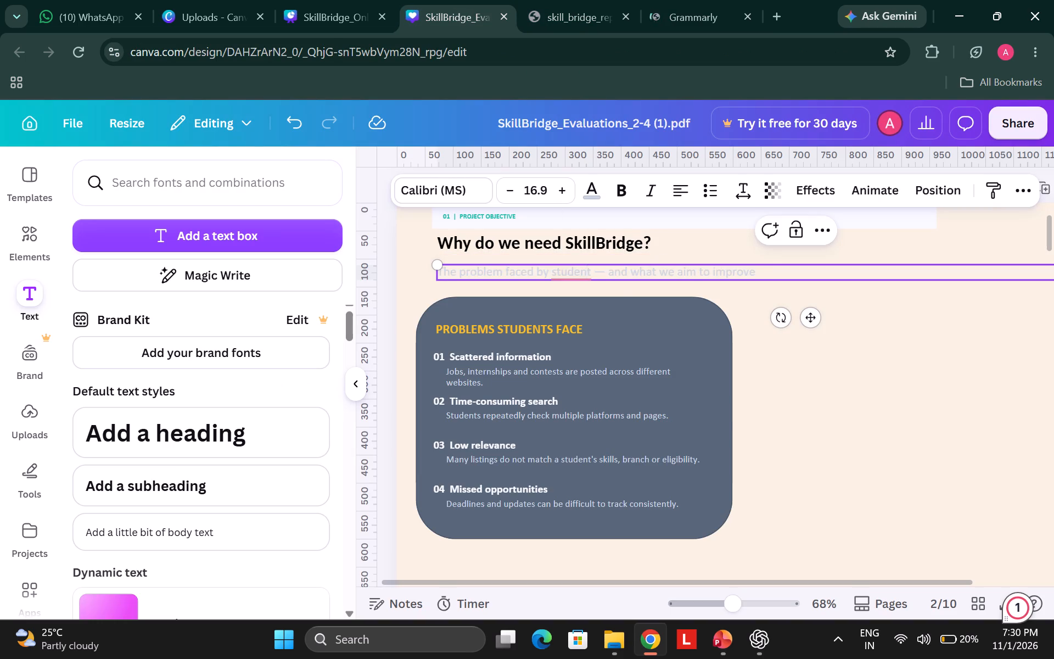
left_click(575, 273)
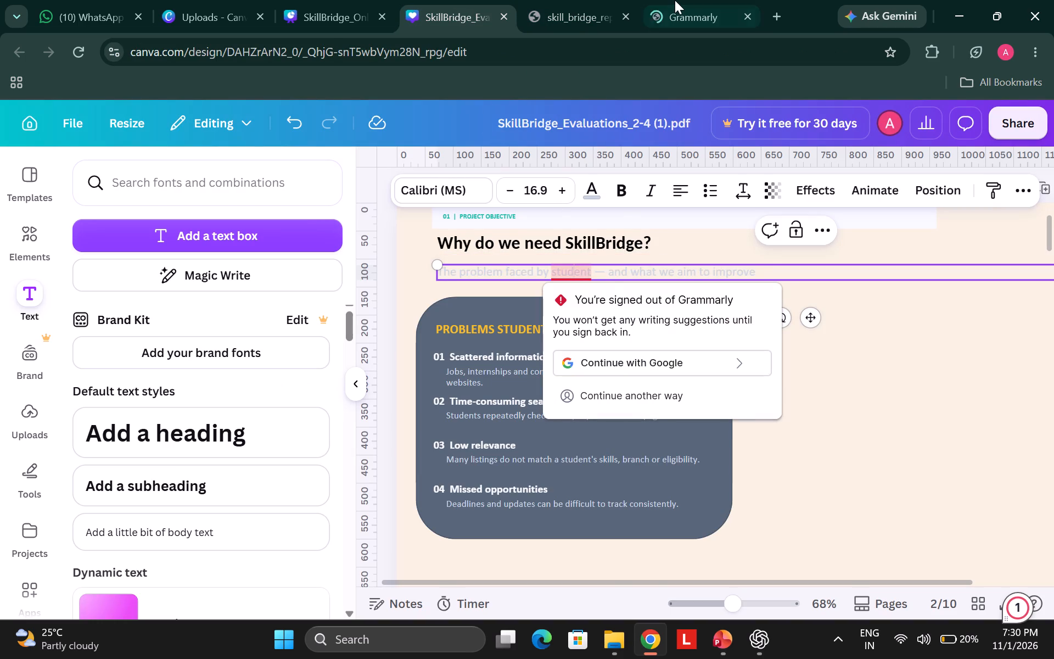
left_click(675, 0)
left_click(553, 322)
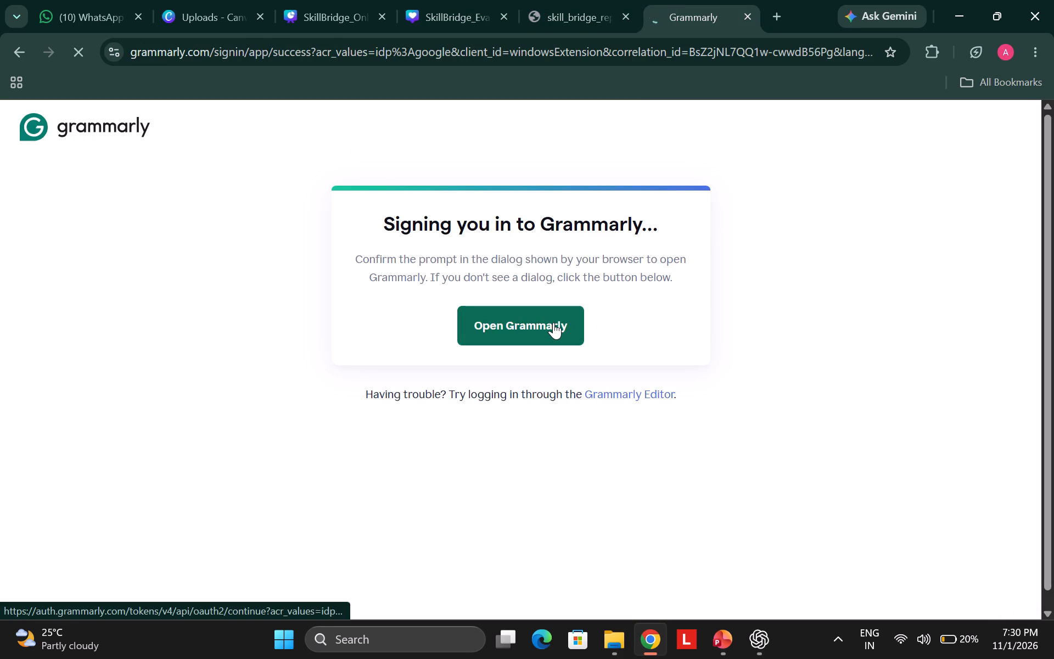
left_click(632, 211)
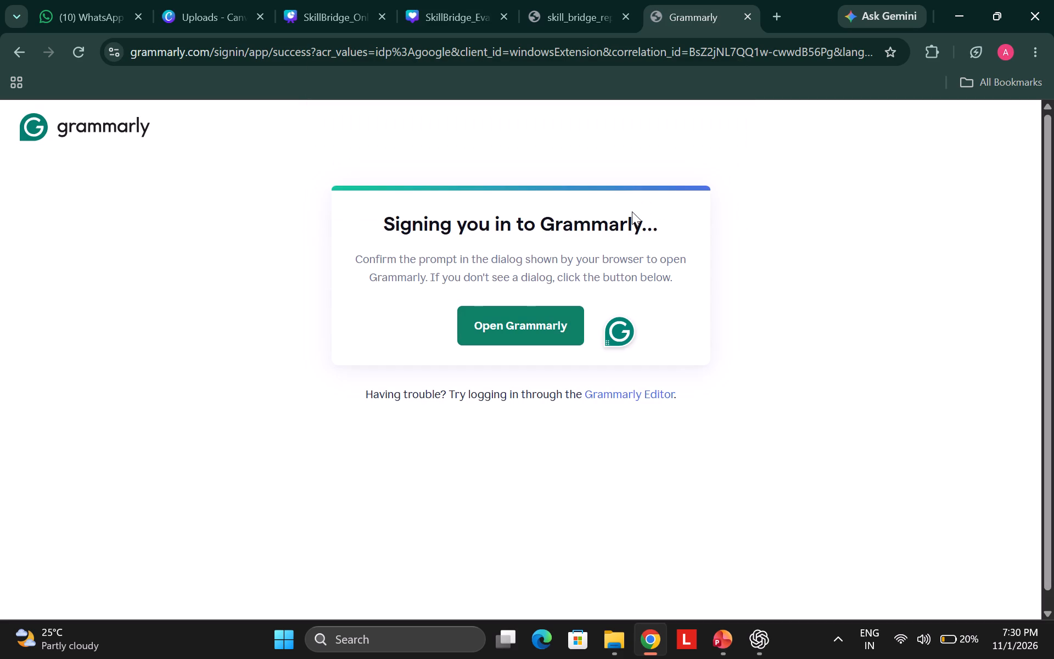
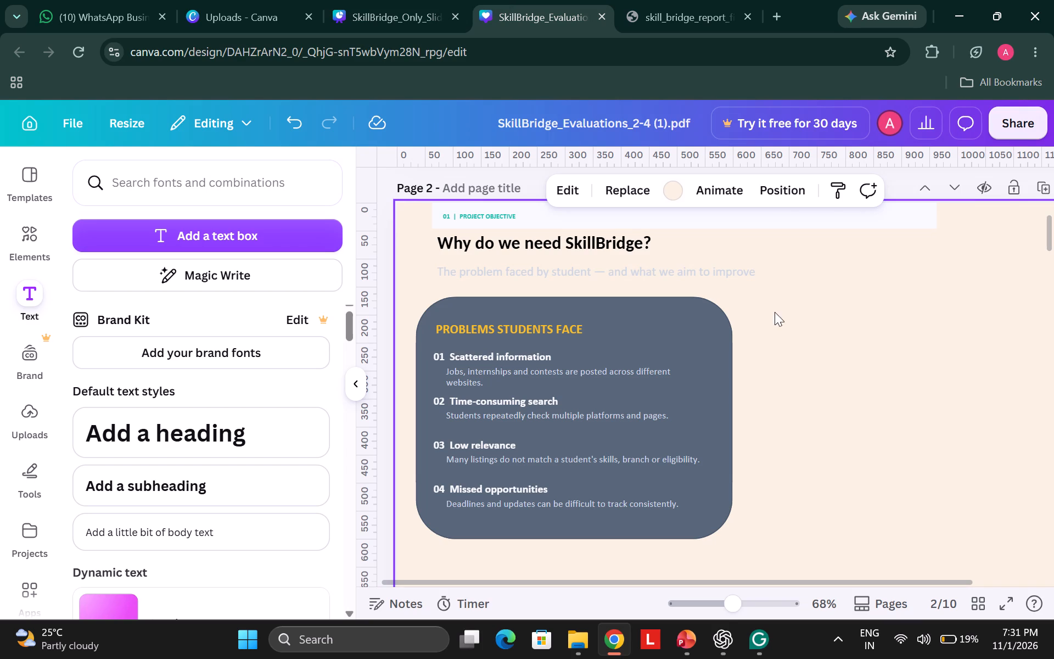
Paste the "OUR OBJECTIVE" block onto page 2, scale it down to about 550 wide, and place it beside the problems panel.
key("ctrl+v")
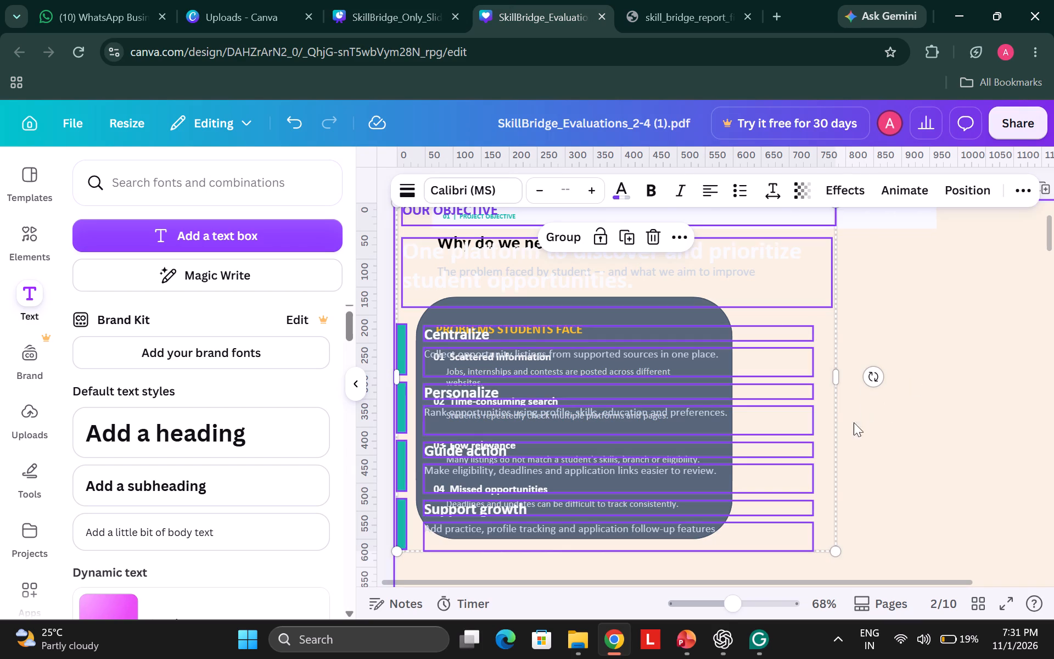
left_click_drag(834, 547, 744, 417)
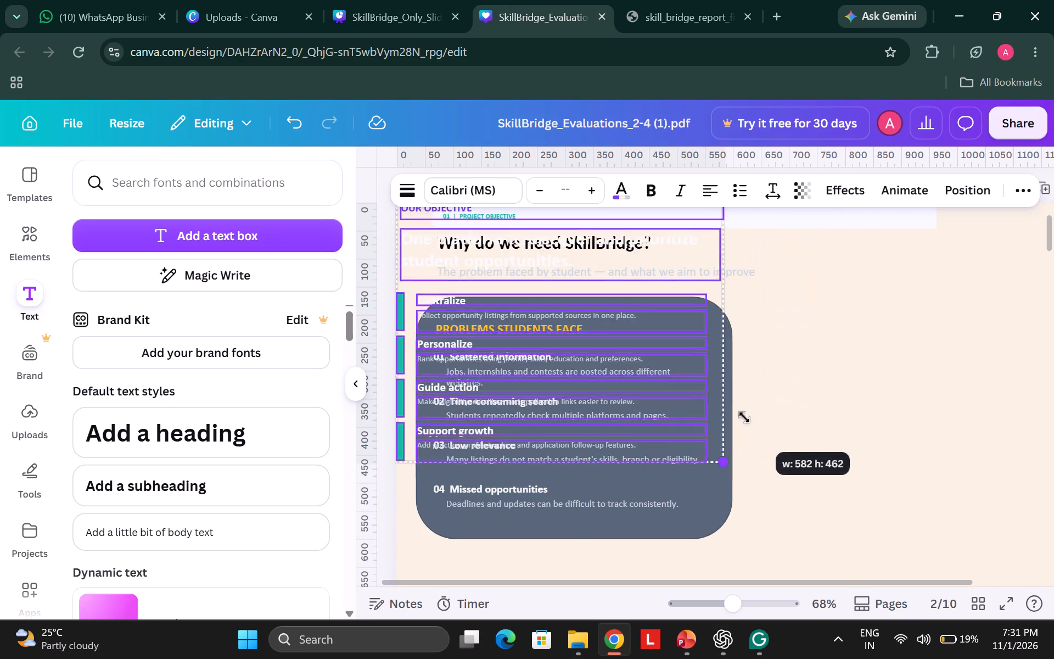
left_click_drag(744, 417, 723, 421)
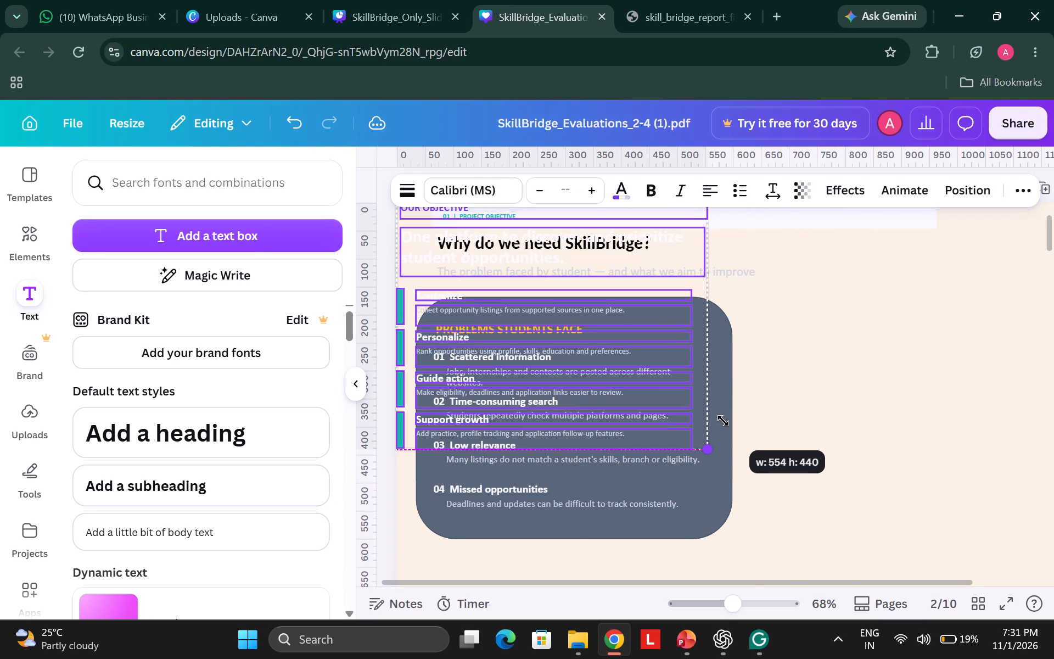
left_click_drag(723, 421, 720, 420)
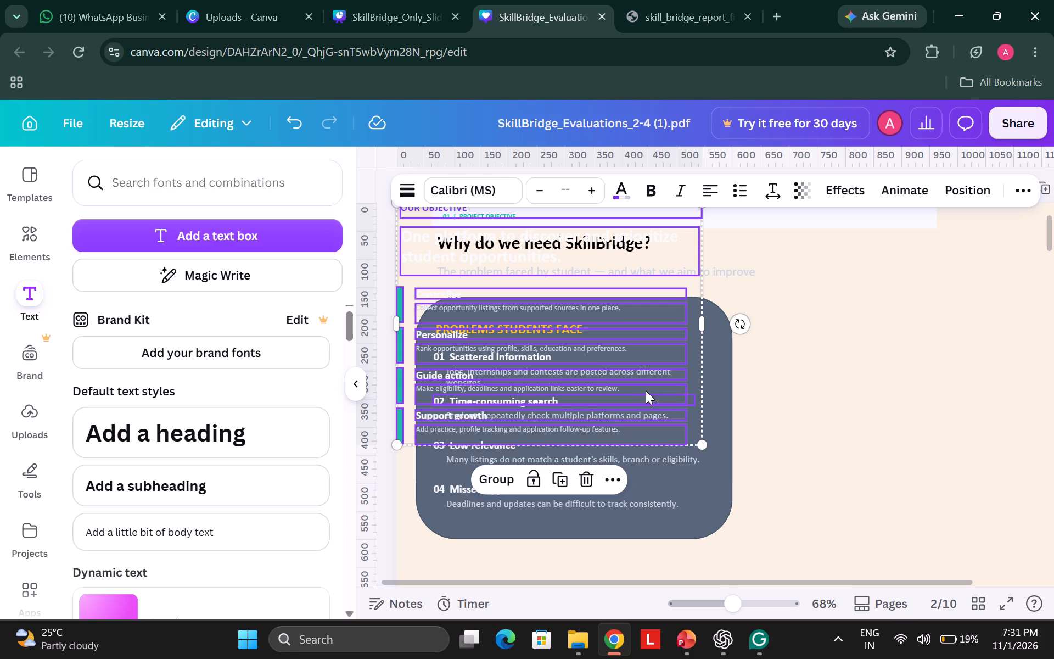
scroll(828, 412, "up", 1)
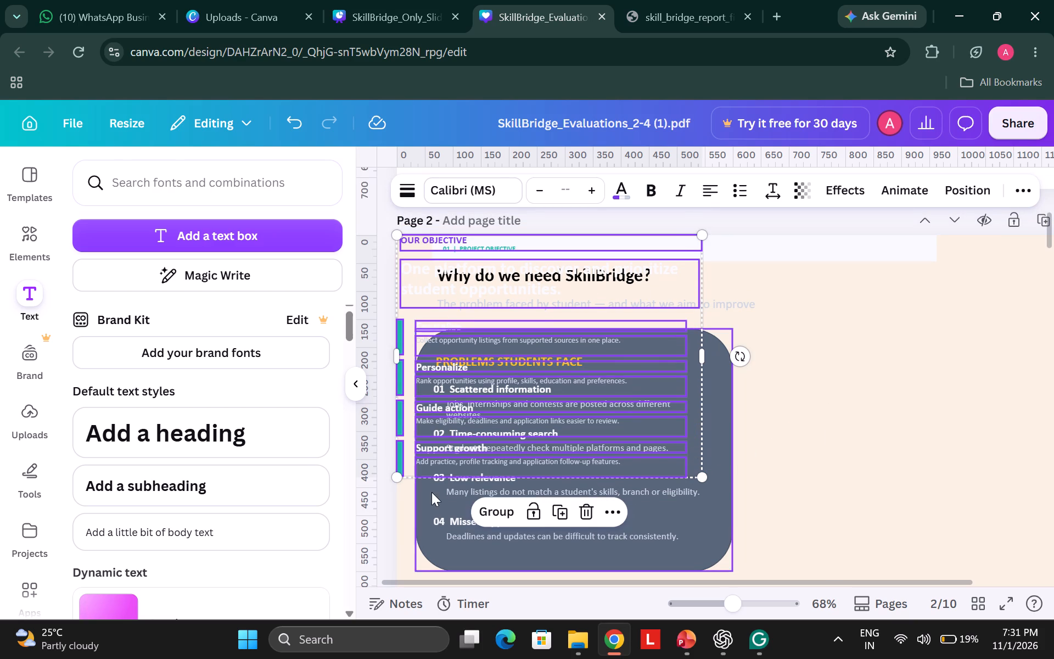
left_click_drag(407, 467, 753, 550)
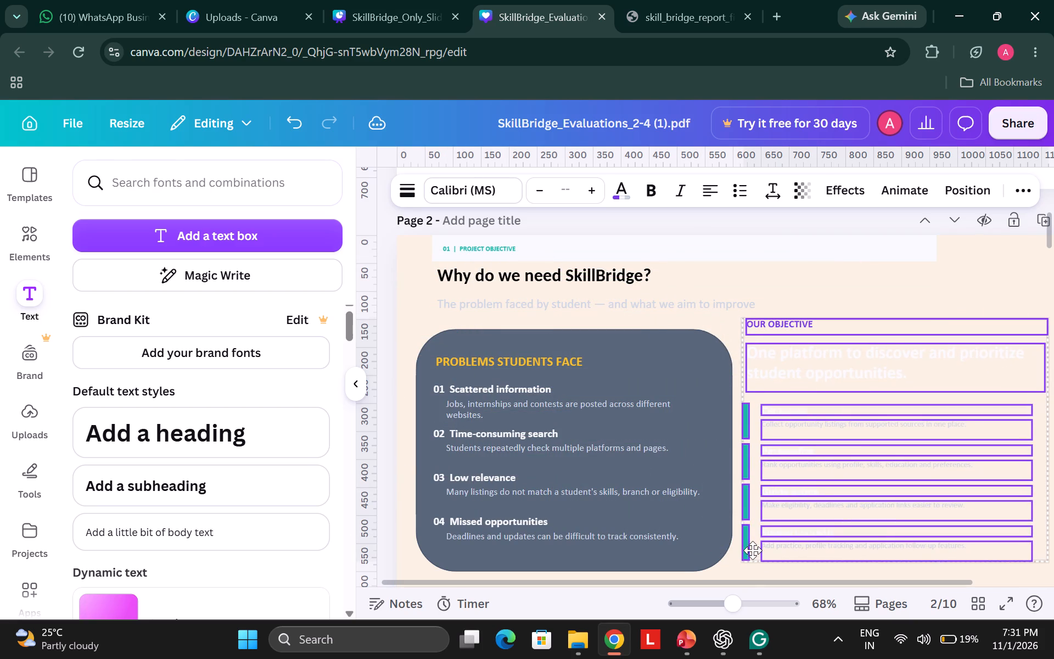
left_click_drag(753, 550, 754, 559)
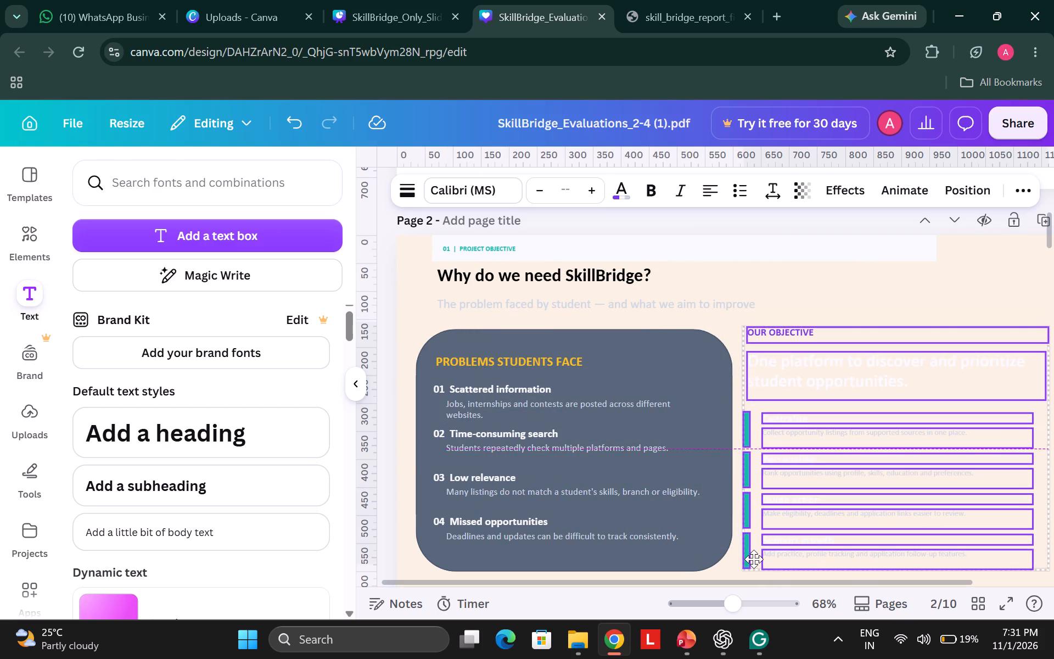
left_click_drag(754, 559, 754, 559)
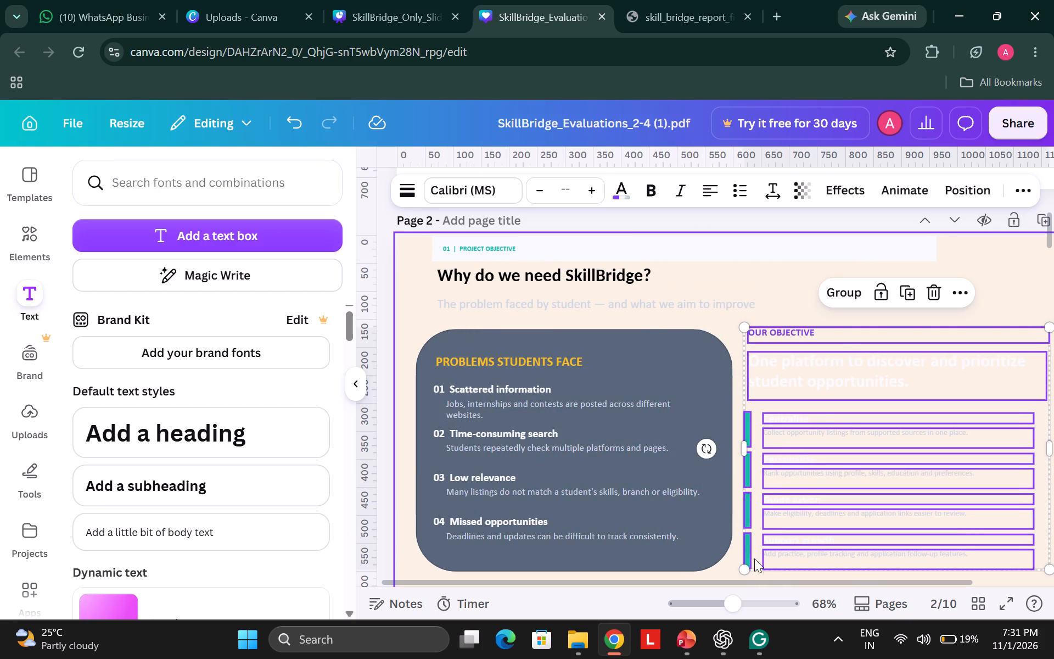
Remove "and" from the subtitle so it reads "The problem faced by student —what we aim to improve", dismissing the Grammarly pop-ups.
left_click(787, 291)
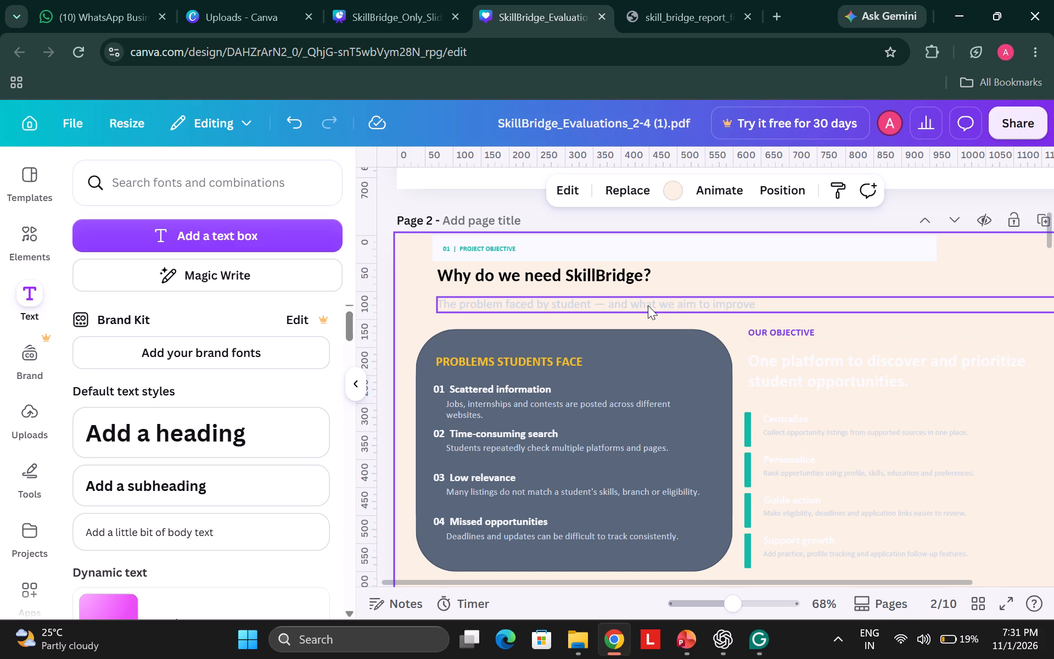
left_click(629, 305)
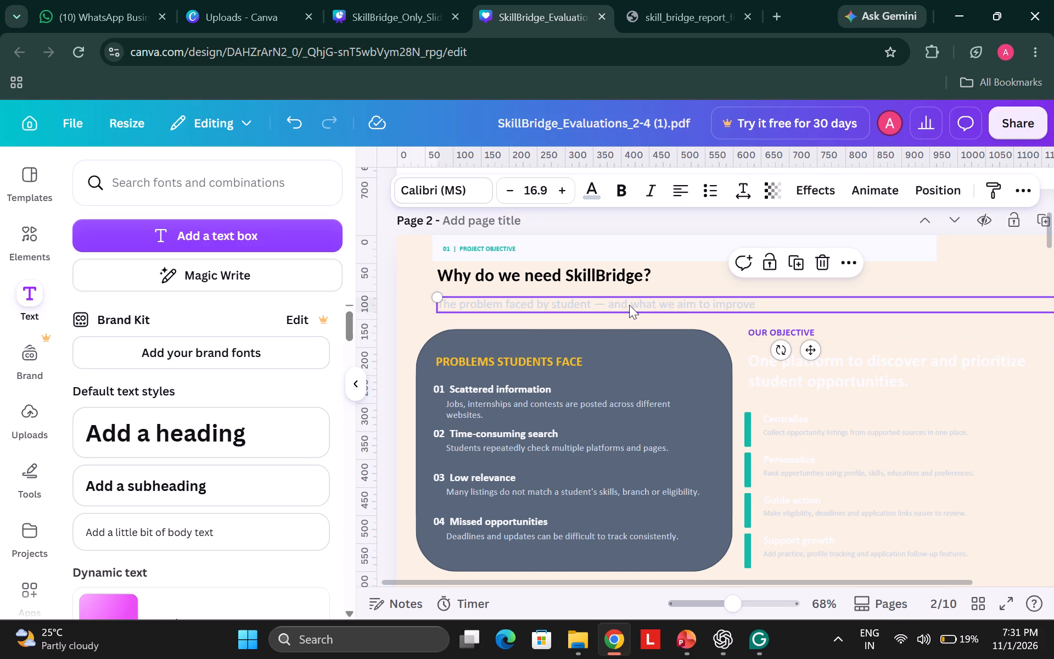
left_click(629, 305)
key("BackSpace")
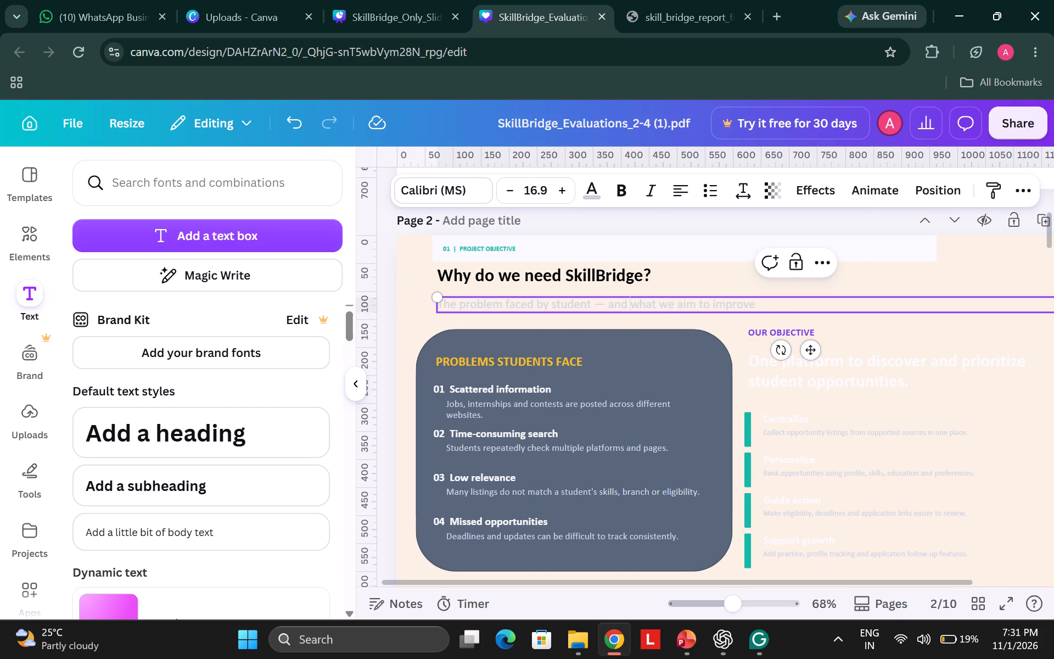
key("BackSpace")
key("BackSpace")
key("BackSpace")
key("BackSpace")
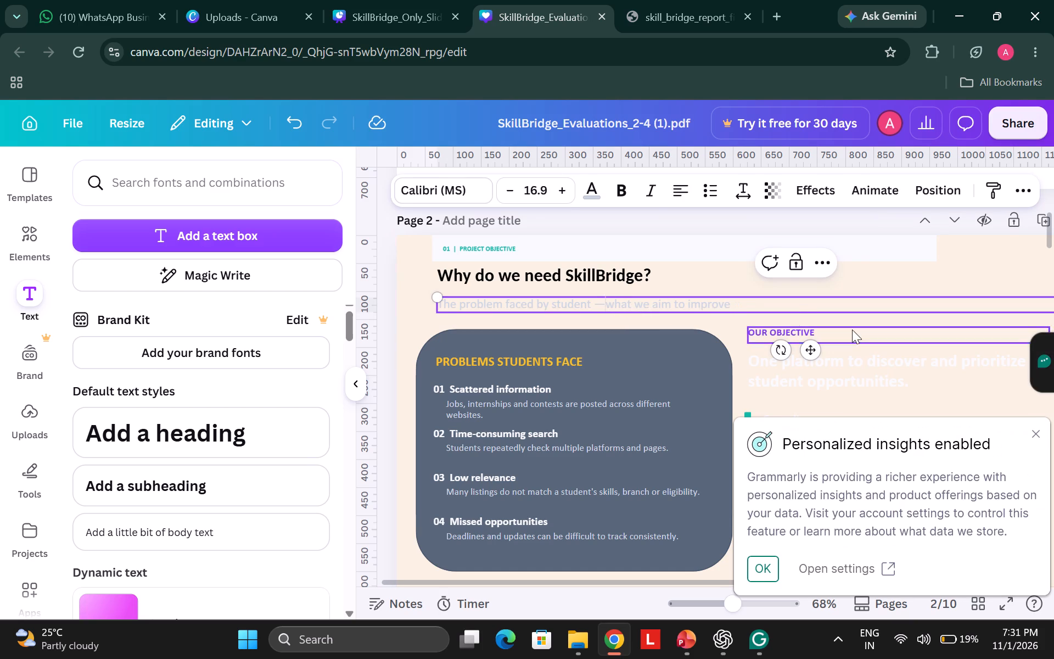
left_click(1033, 433)
left_click(1006, 323)
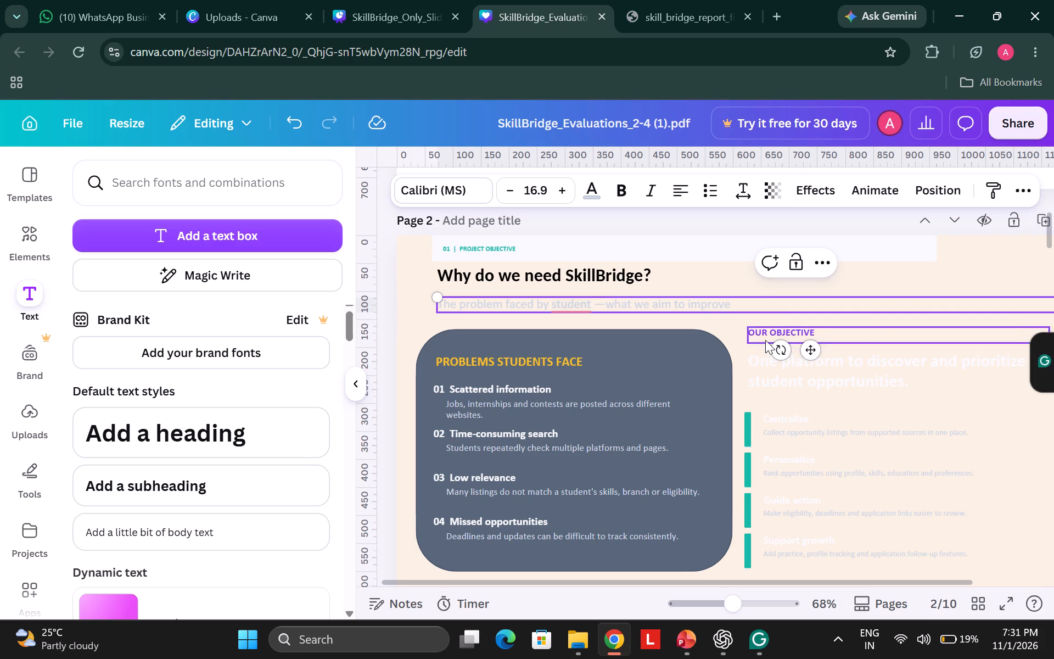
left_click(721, 325)
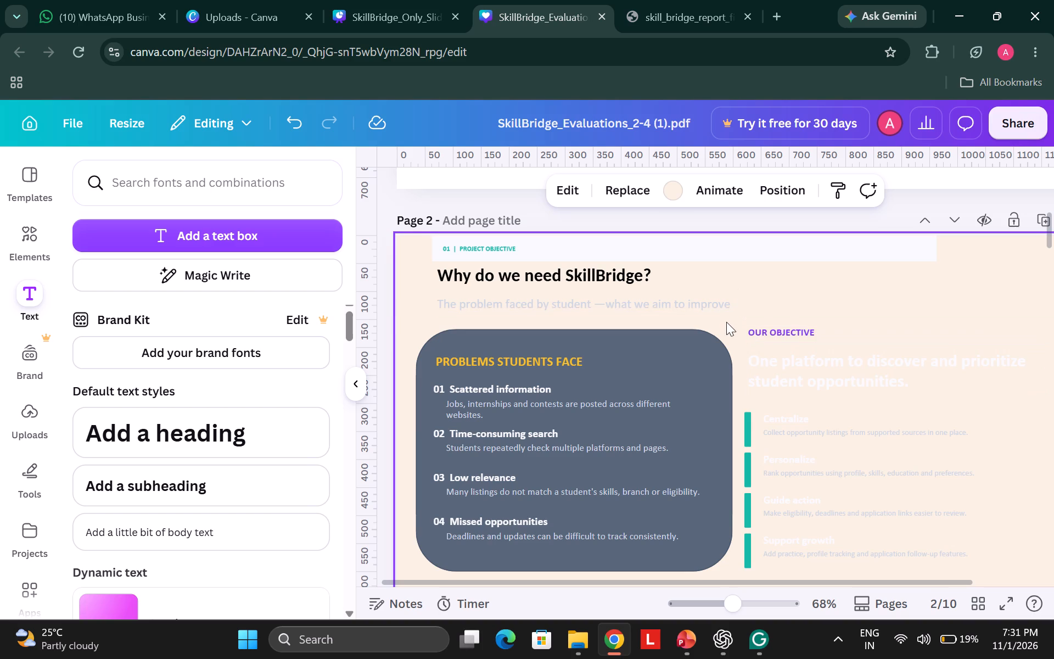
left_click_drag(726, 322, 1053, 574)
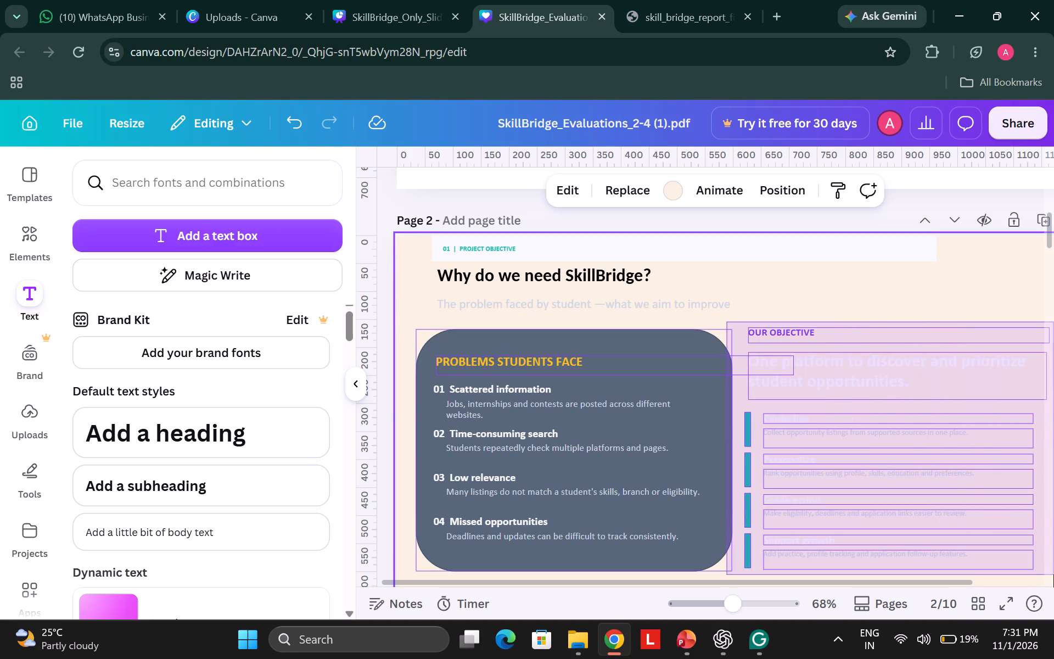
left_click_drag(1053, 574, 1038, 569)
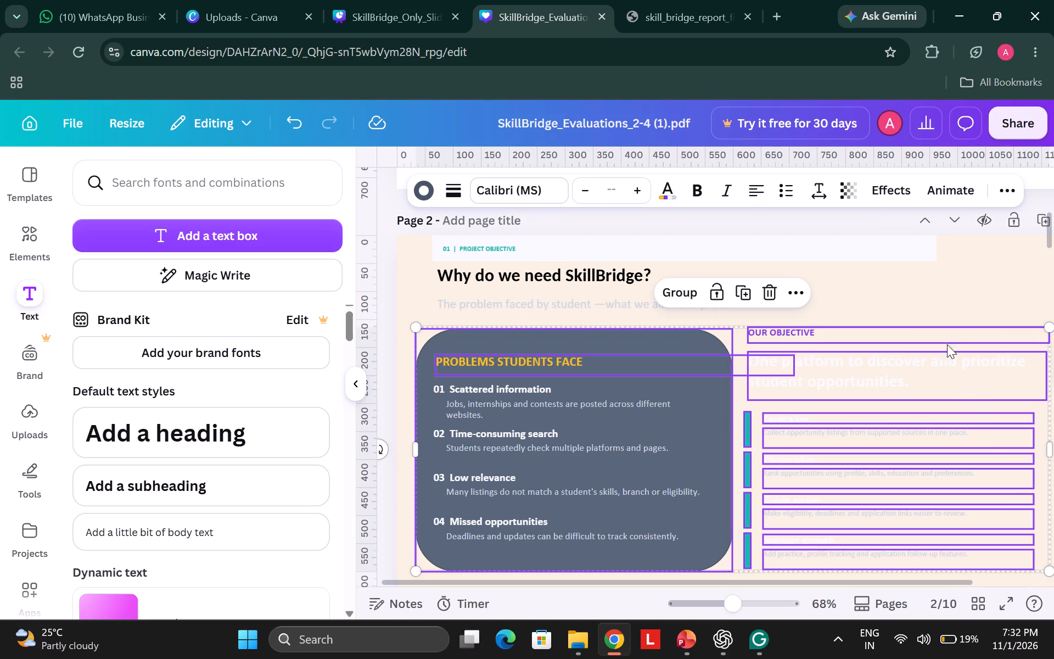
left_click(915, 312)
Move the "OUR OBJECTIVE" label up level with the subtitle and its "One platform to discover and prioritize student opportunities." statement directly beneath it.
left_click(851, 334)
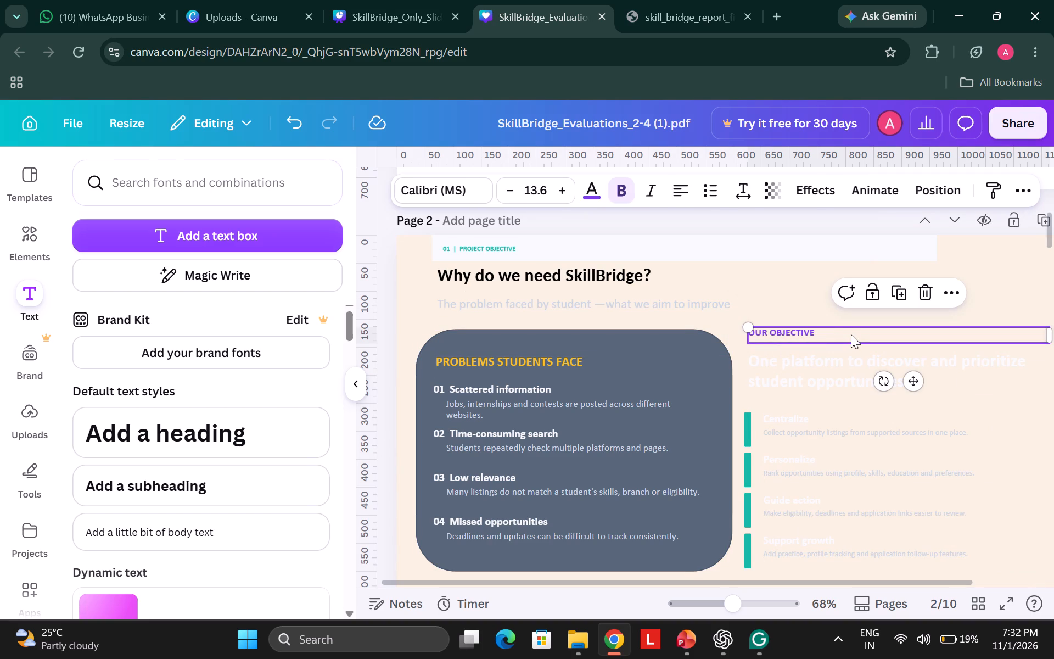
left_click_drag(851, 334, 850, 305)
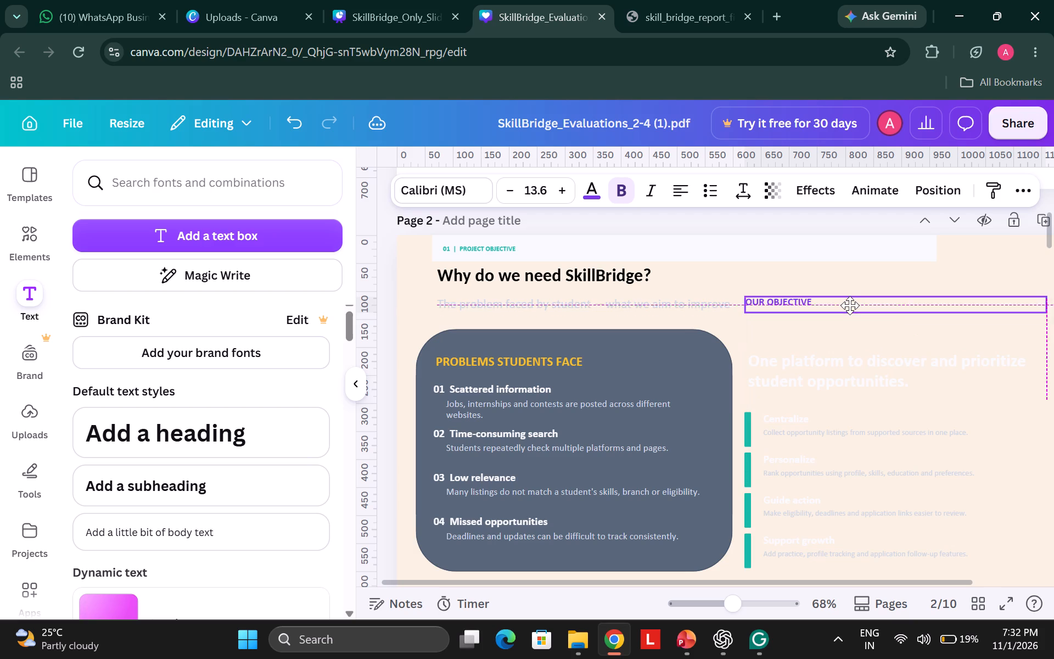
left_click_drag(850, 305, 853, 308)
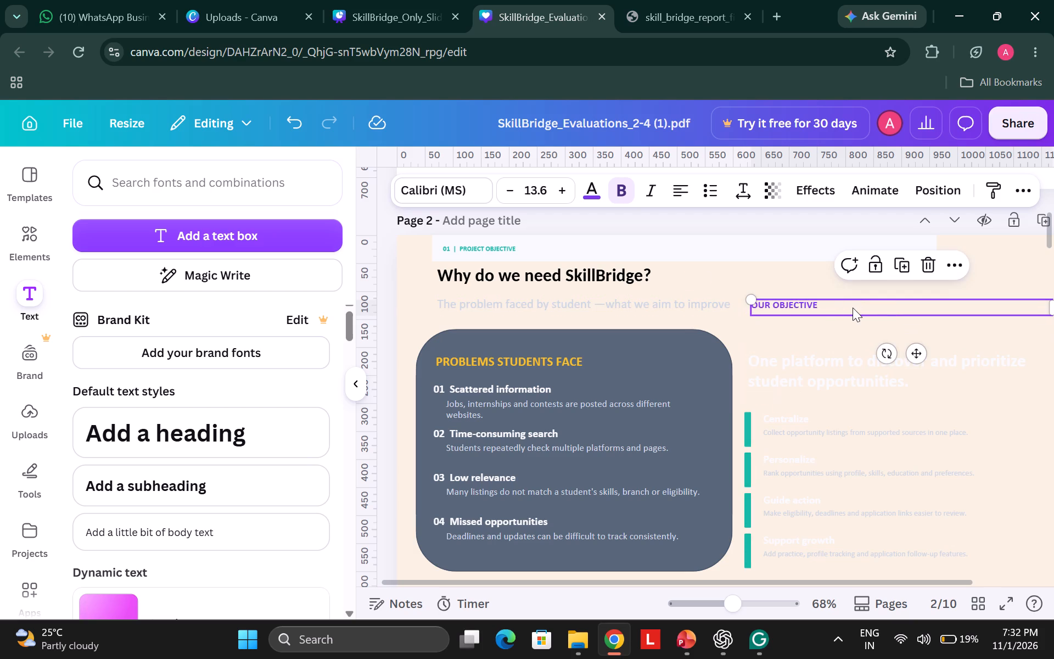
left_click(820, 386)
left_click_drag(820, 386, 833, 362)
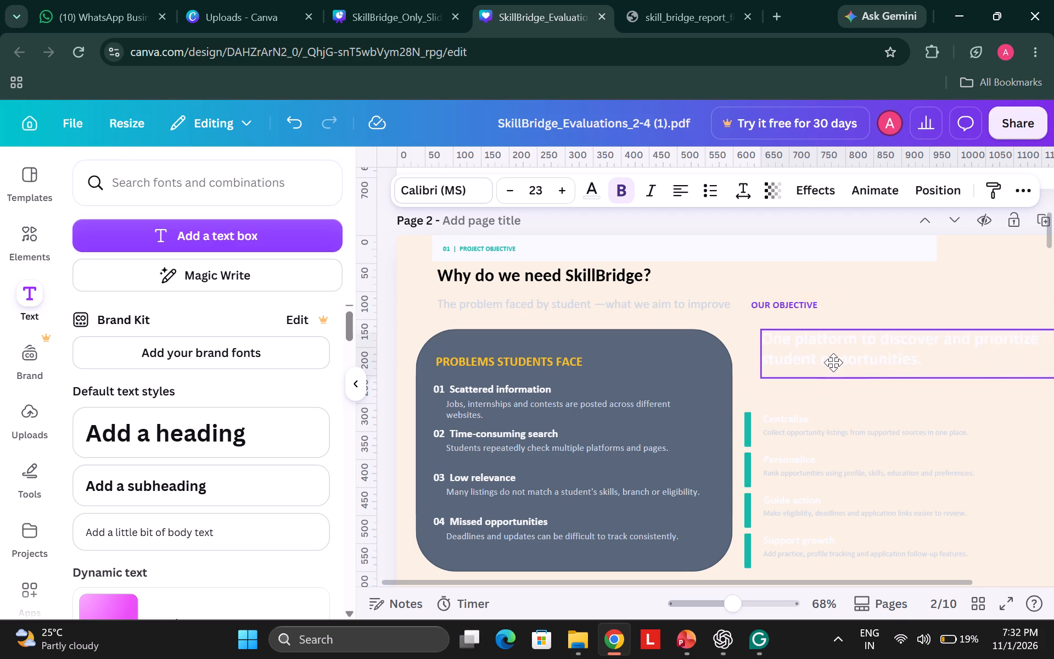
left_click_drag(833, 362, 823, 349)
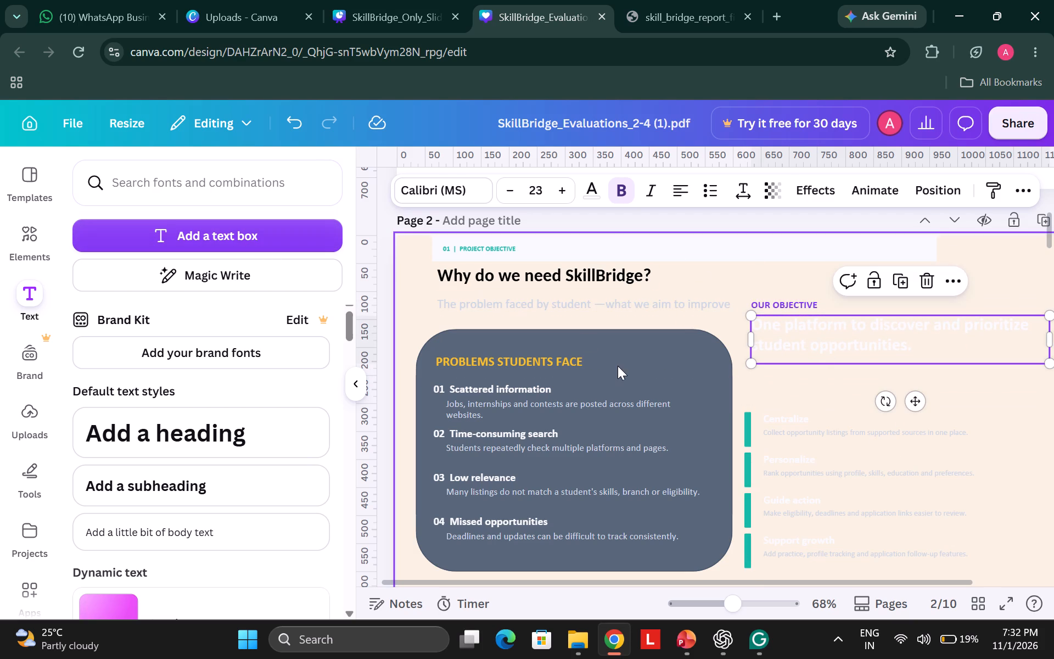
Colour the "One platform to discover and prioritize student opportunities." statement the same amber yellow as the problems heading.
left_click(594, 192)
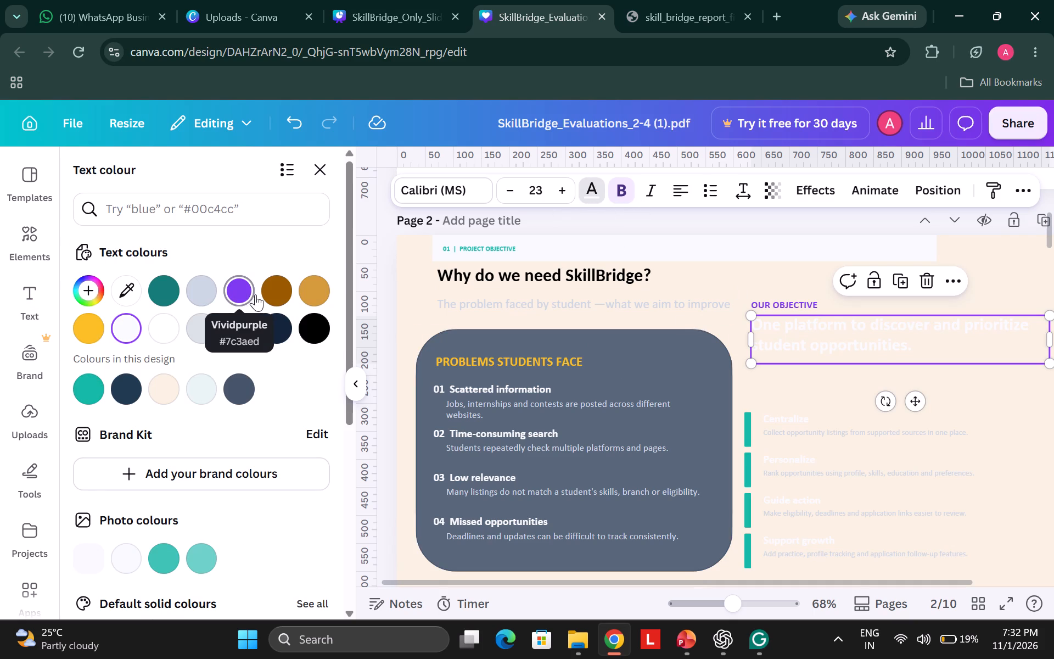
left_click(94, 333)
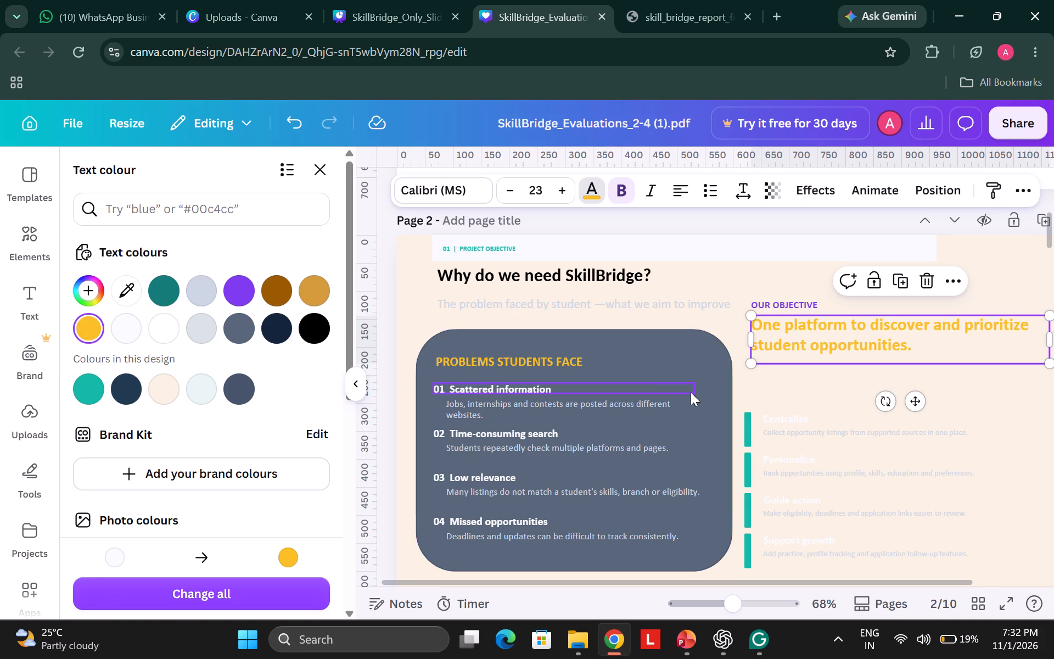
left_click(807, 381)
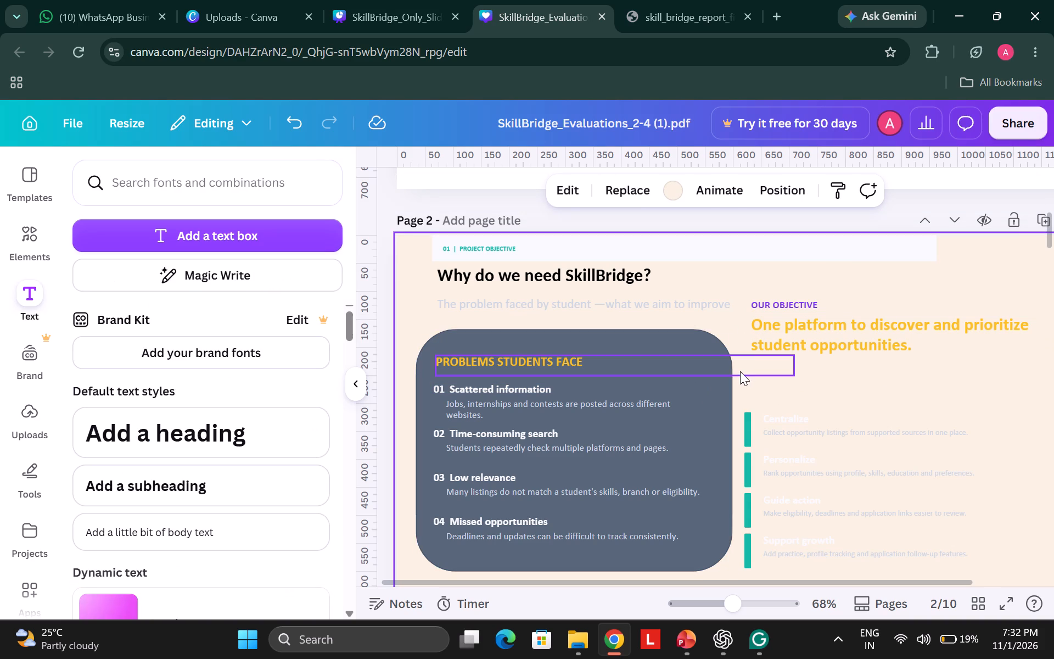
Move the four objective items, Centralize through Support growth, with their teal bars up to just below the objective statement.
left_click_drag(740, 377, 992, 577)
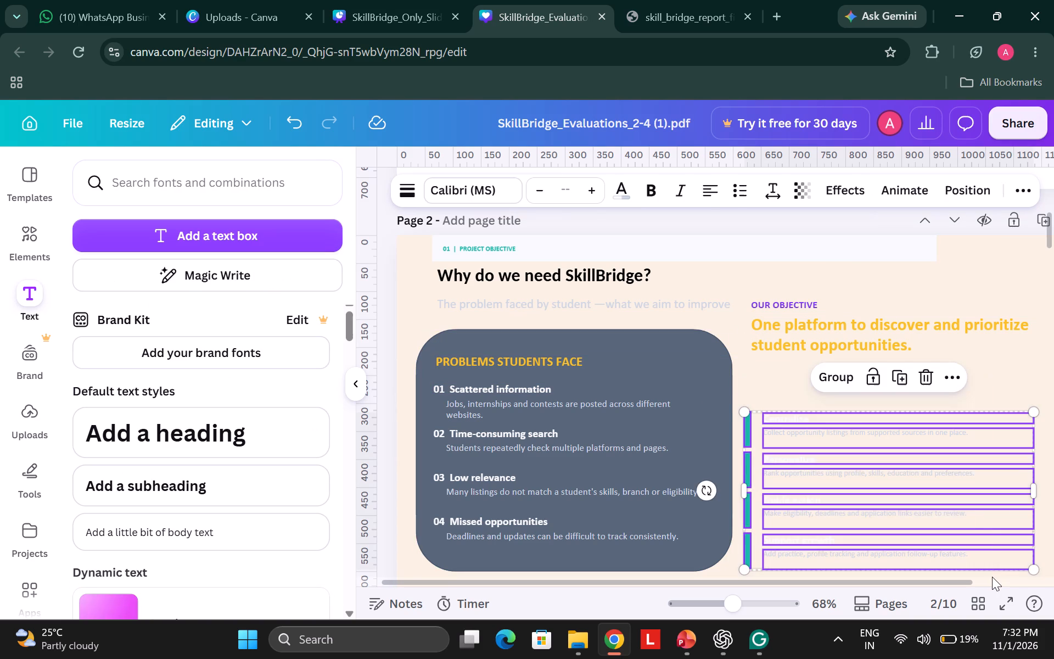
left_click_drag(991, 527, 995, 472)
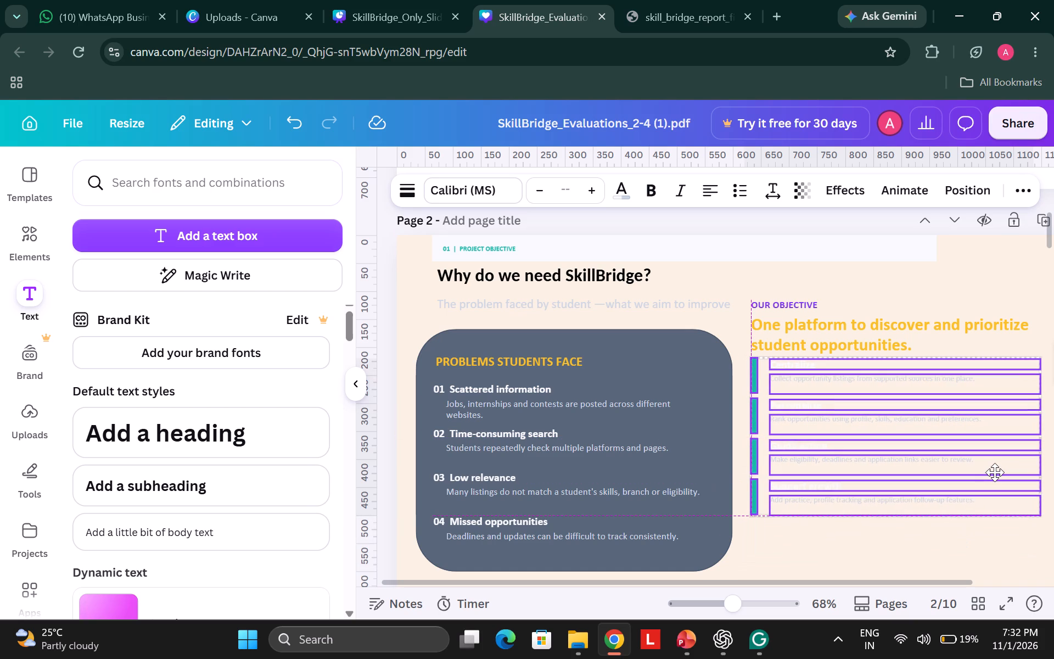
left_click_drag(995, 472, 990, 477)
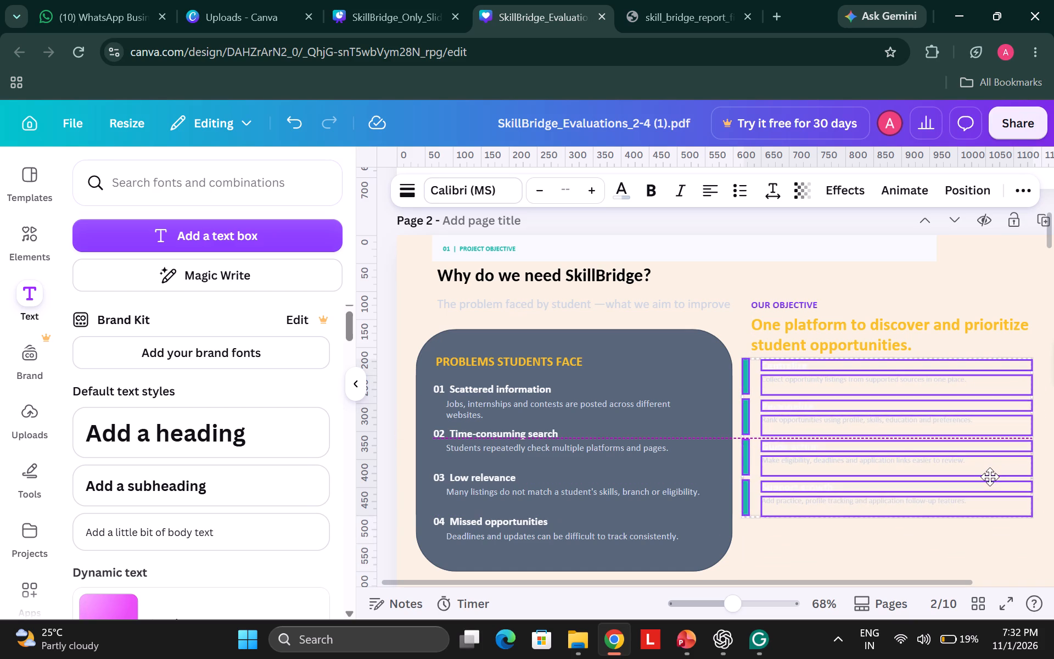
left_click_drag(990, 477, 990, 478)
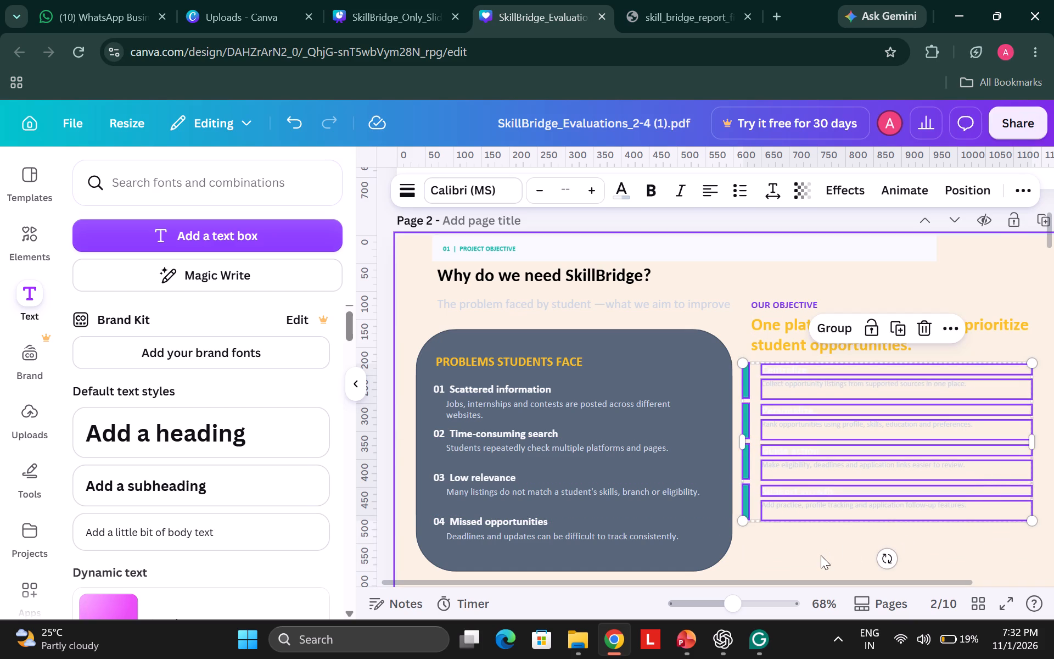
left_click(821, 555)
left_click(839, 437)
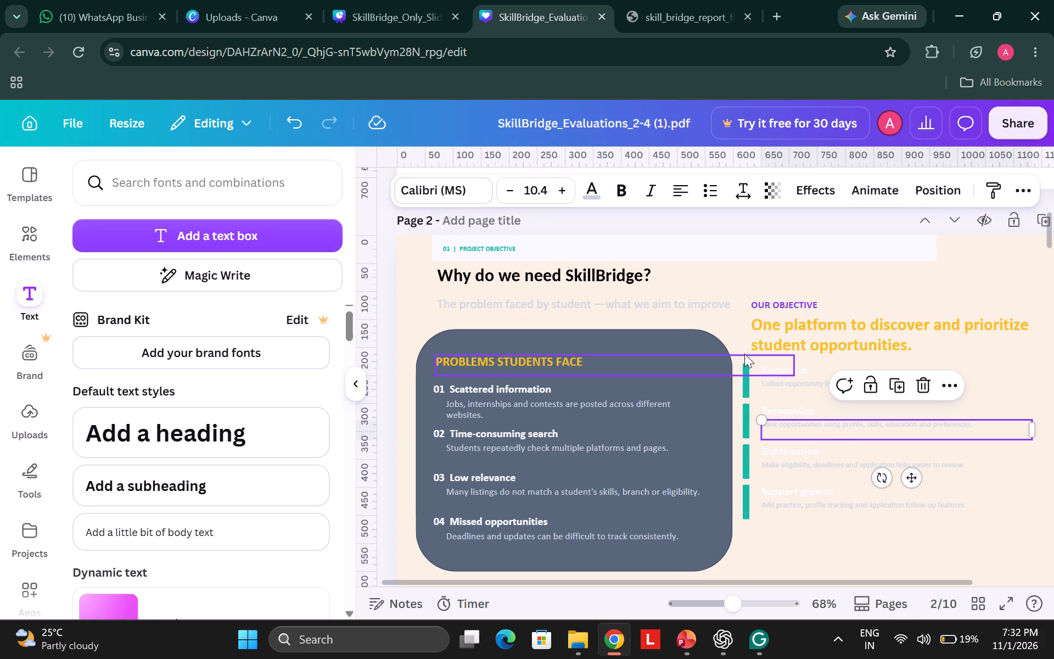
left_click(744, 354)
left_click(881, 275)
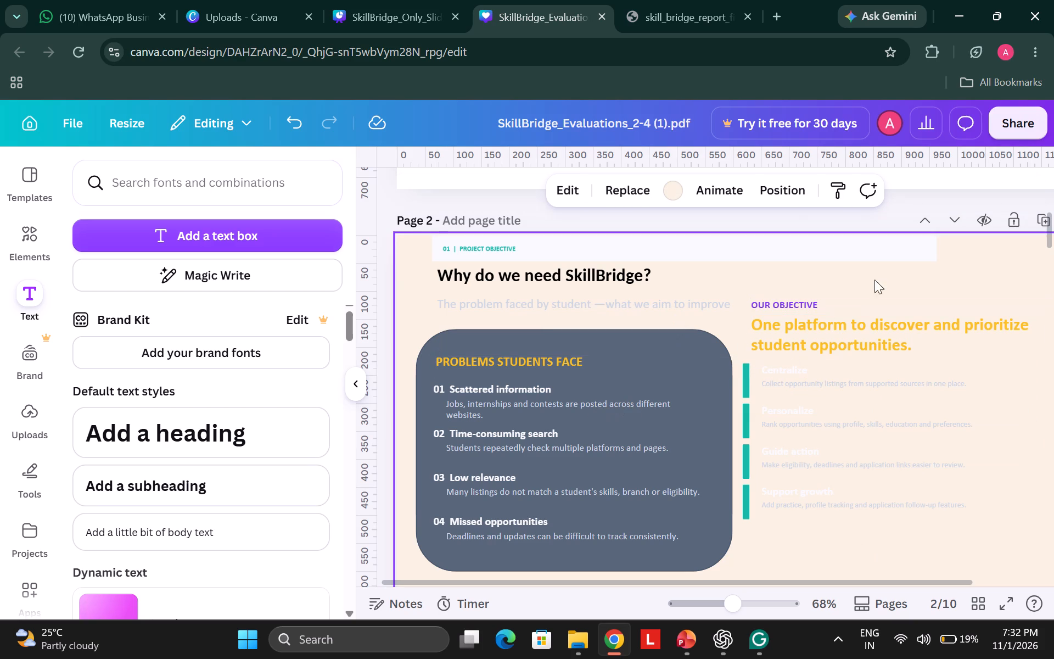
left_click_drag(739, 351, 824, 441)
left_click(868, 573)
Enlarge the objective items and their teal bars proportionally until they reach about the level of the problems panel's last item.
left_click_drag(948, 563, 864, 428)
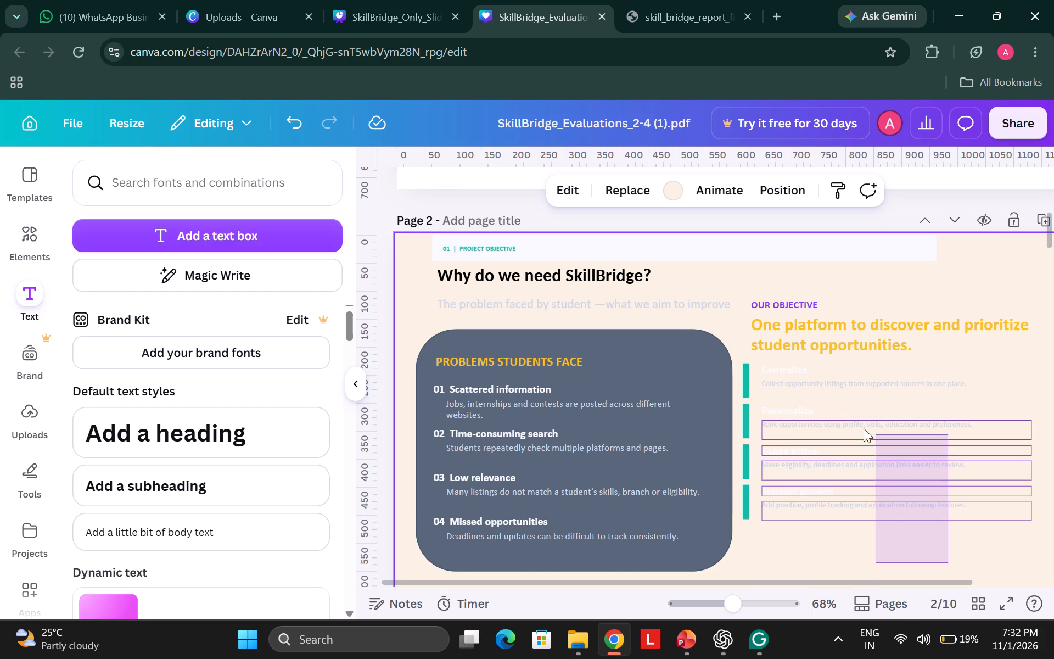
left_click_drag(864, 428, 809, 370)
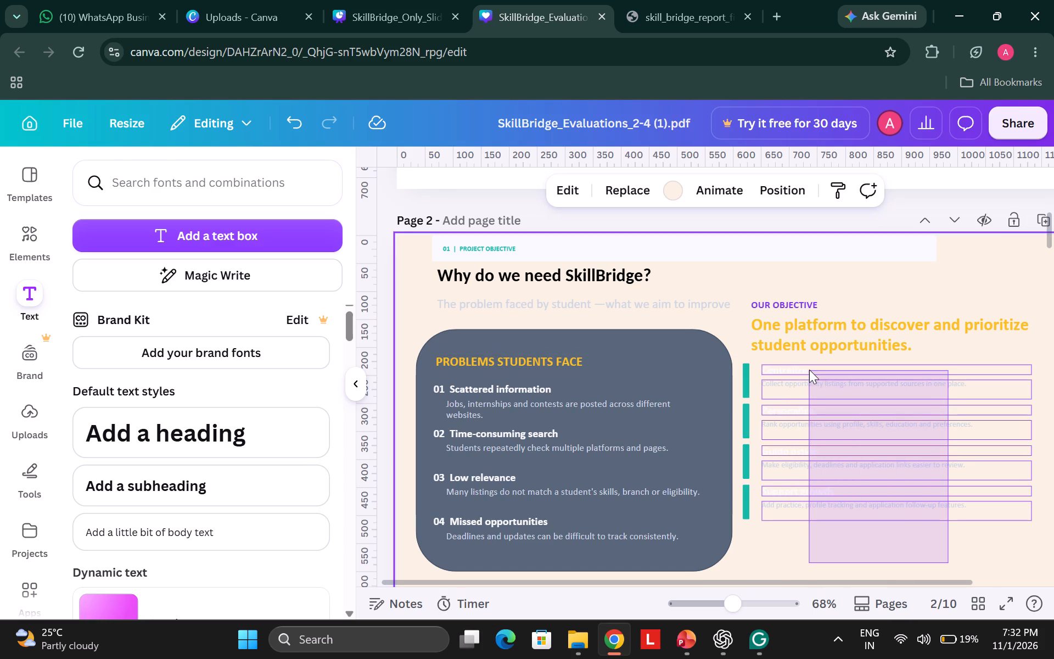
left_click_drag(809, 370, 744, 387)
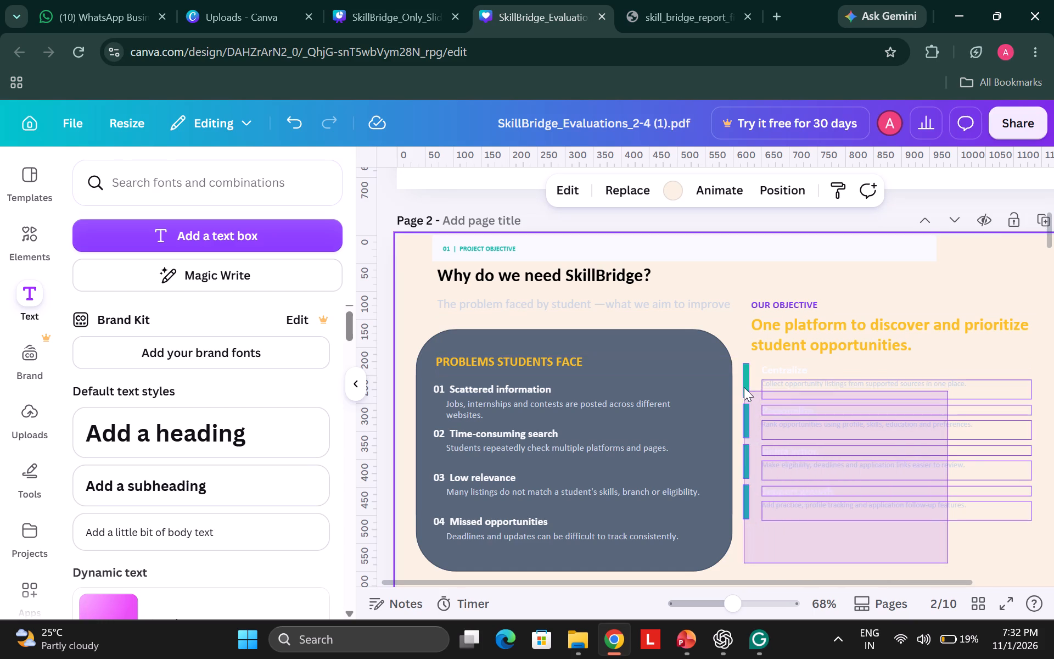
left_click_drag(744, 387, 745, 385)
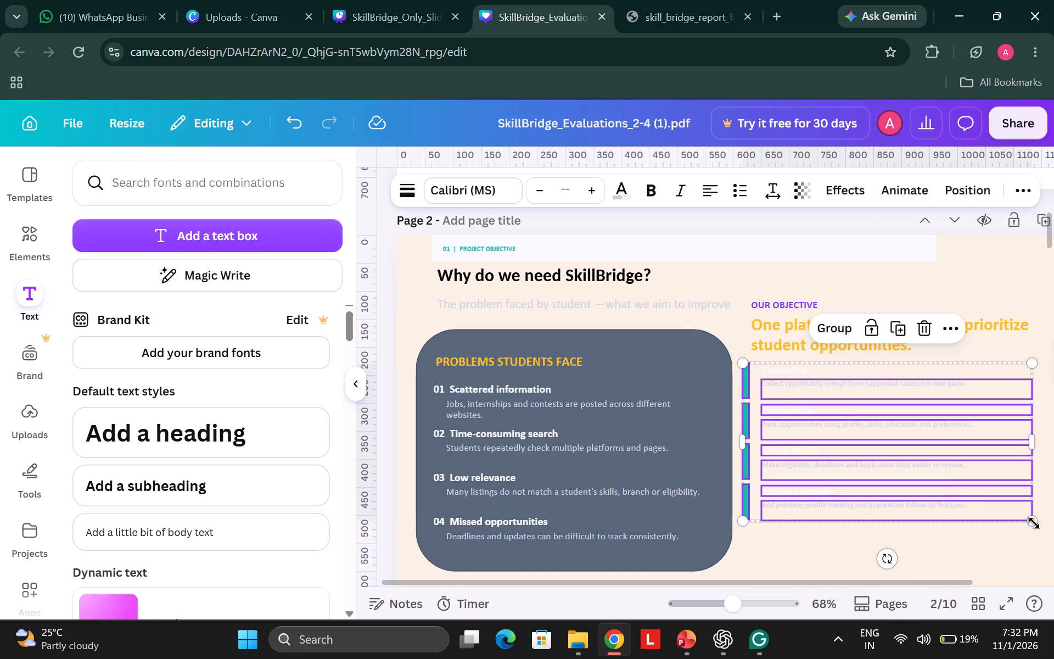
left_click_drag(1034, 519, 1053, 545)
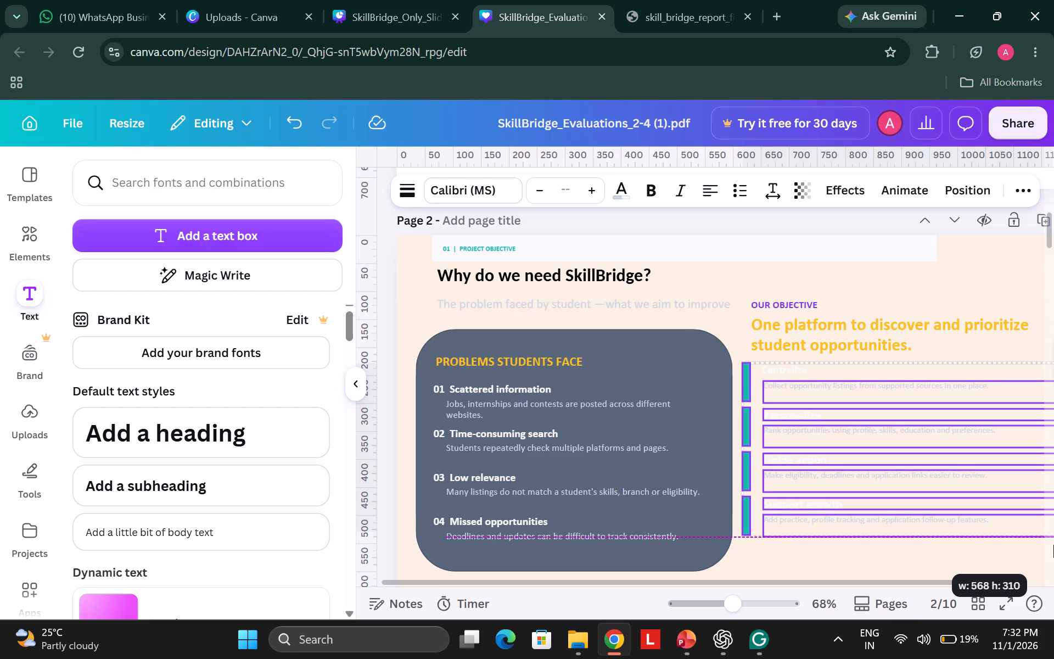
left_click_drag(1053, 545, 1053, 578)
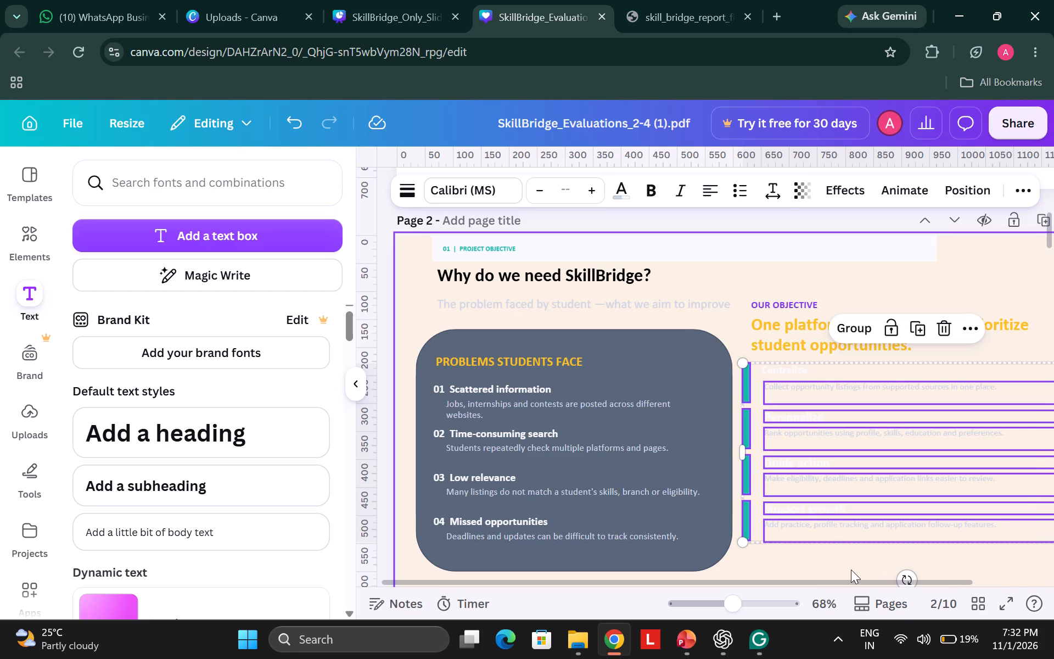
Set the page 2 background colour to white.
left_click(818, 567)
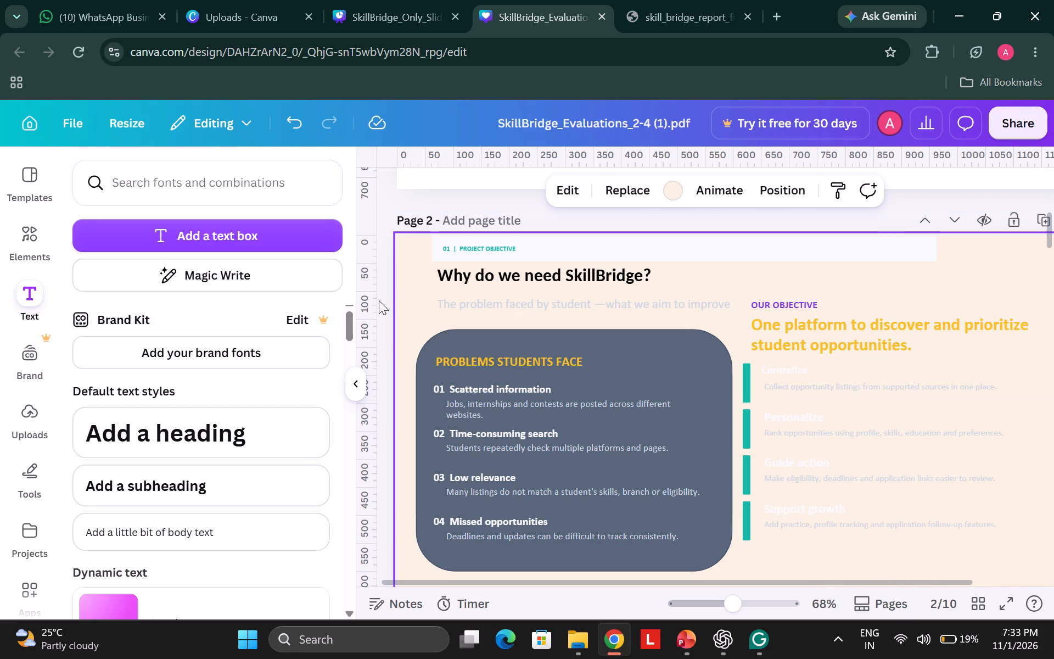
left_click(670, 191)
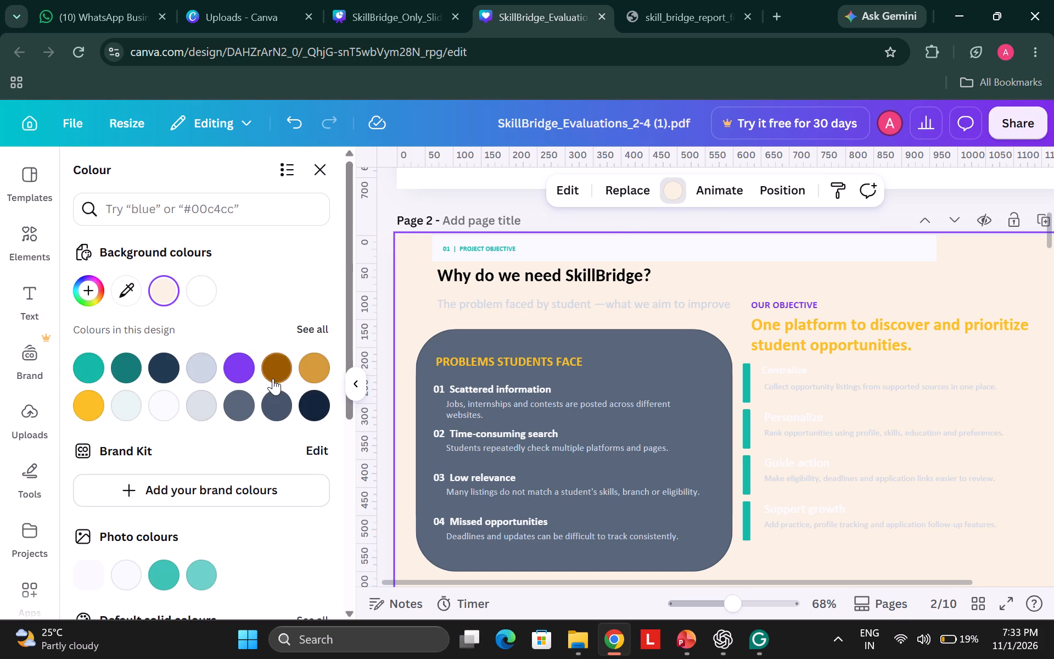
left_click(198, 293)
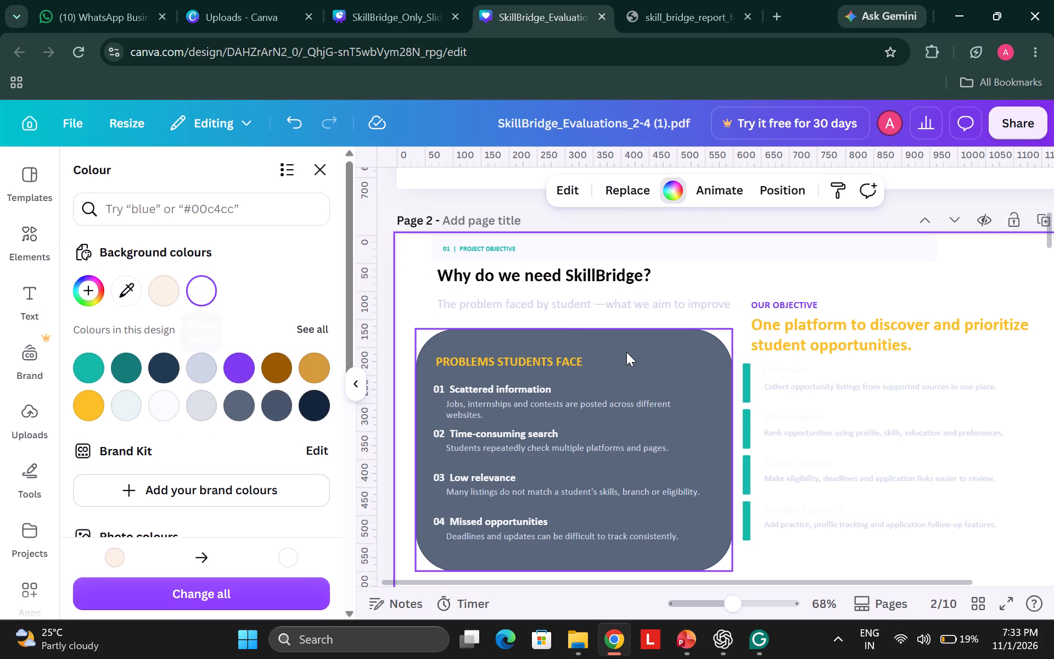
Colour the headings and descriptions of all four objective items, Centralize through Support growth, black (#000000).
left_click(794, 375)
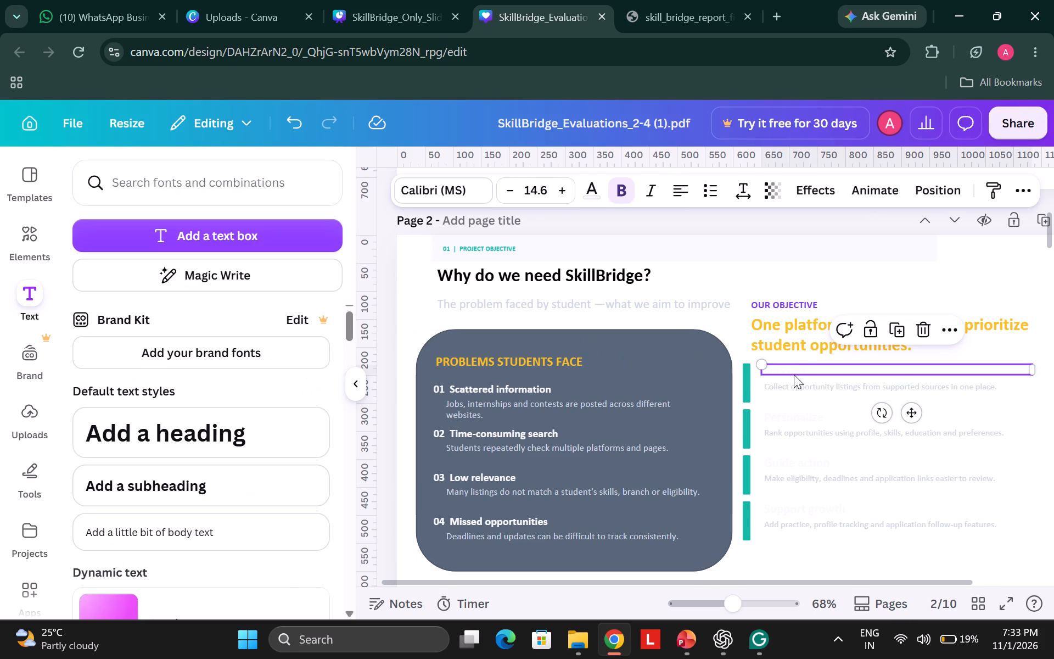
left_click(590, 189)
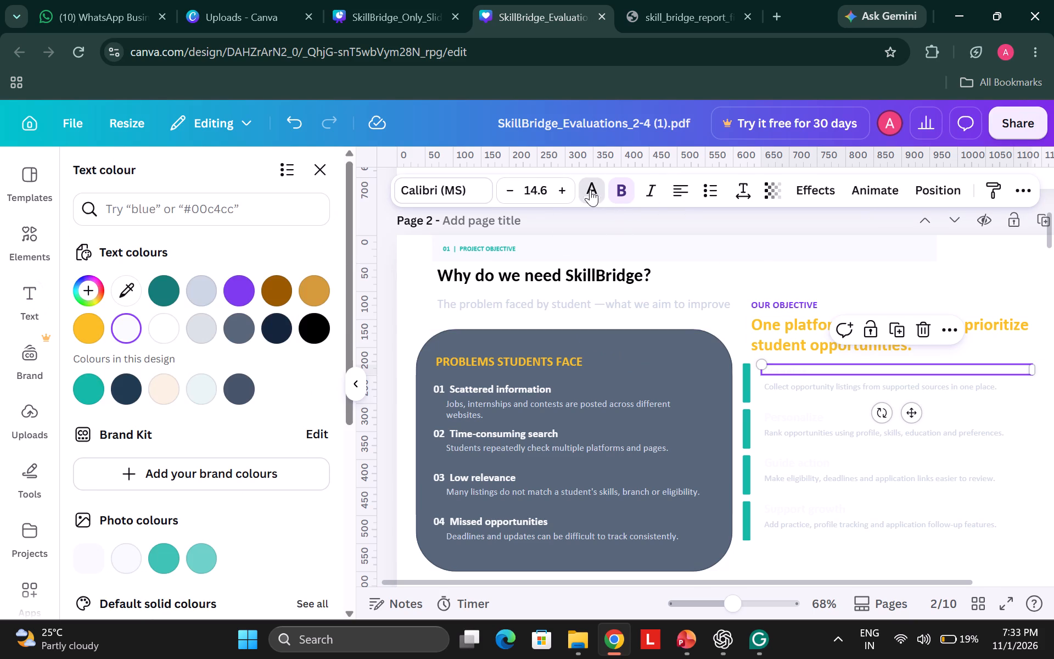
left_click(314, 322)
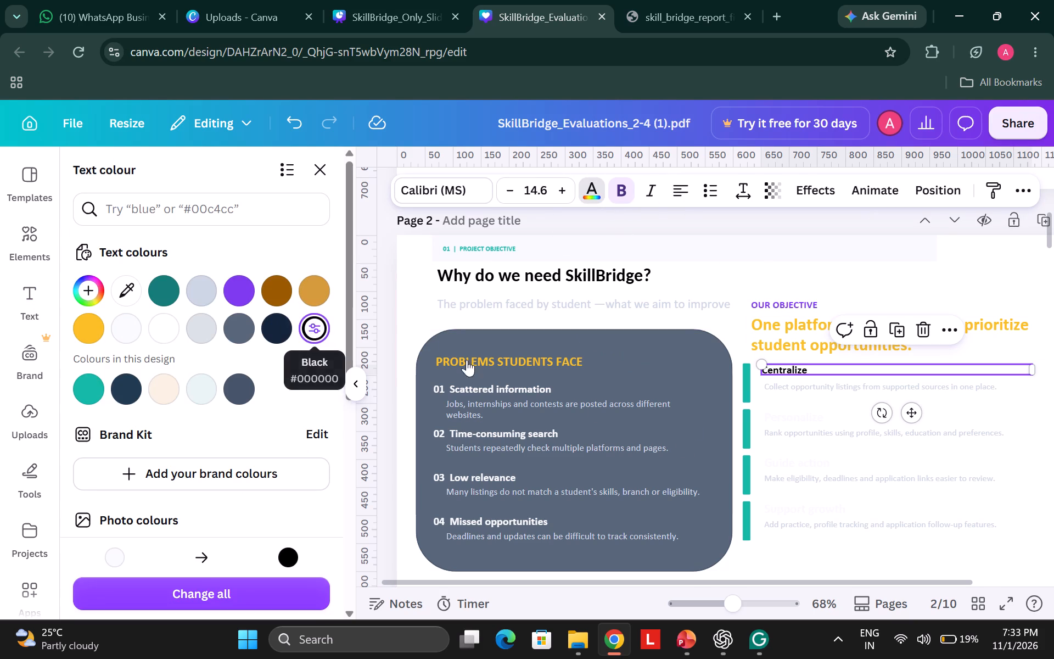
left_click(801, 405)
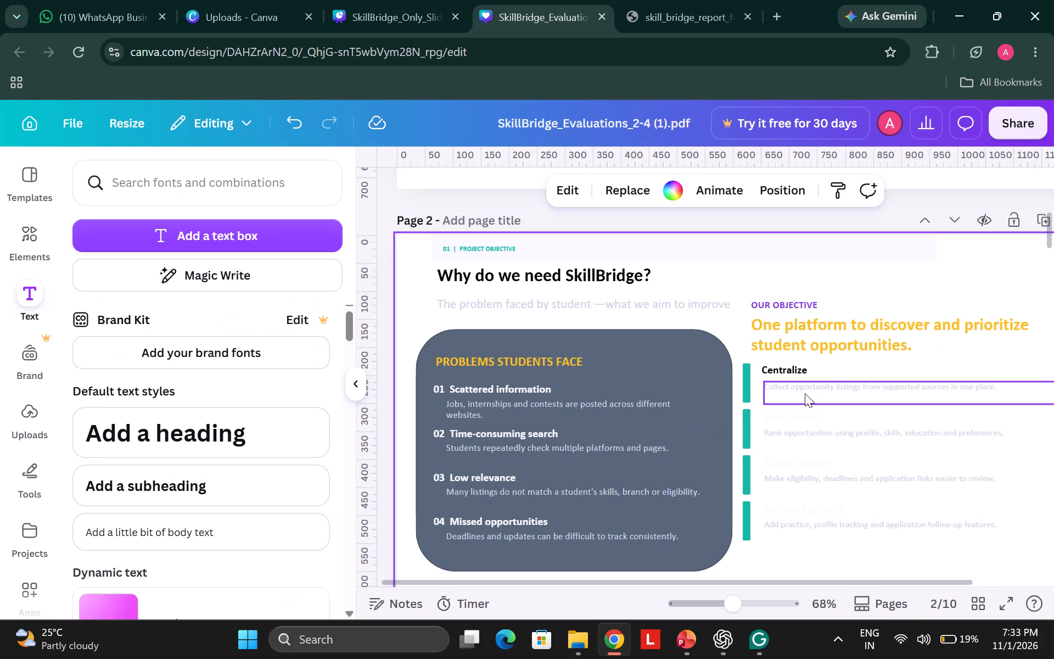
left_click(805, 393)
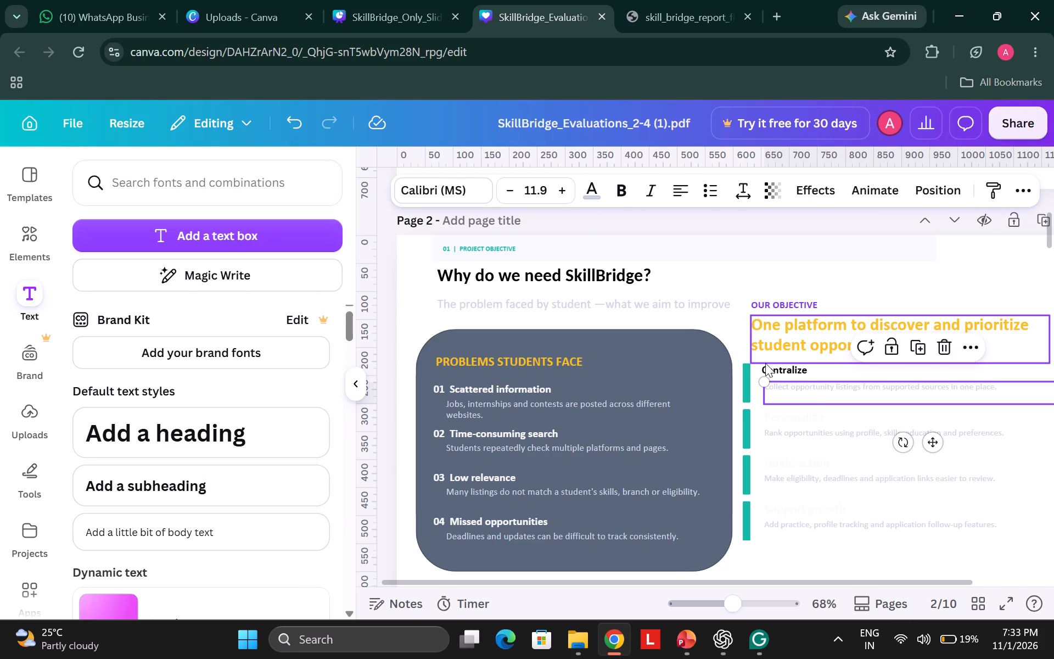
left_click(1025, 371)
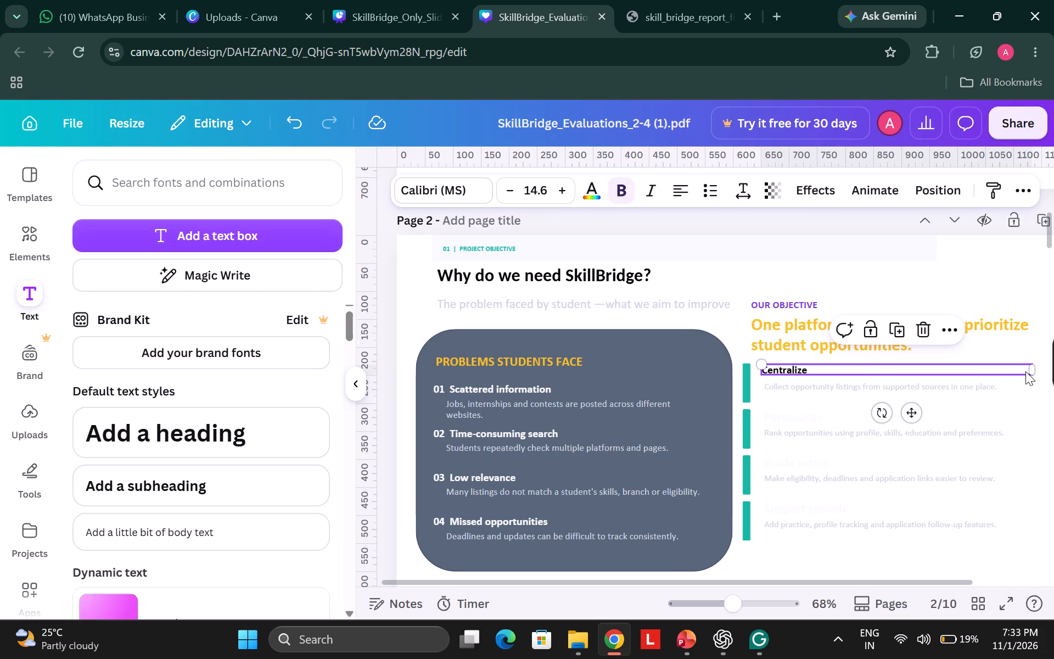
left_click_drag(1020, 555, 790, 368)
left_click(949, 562)
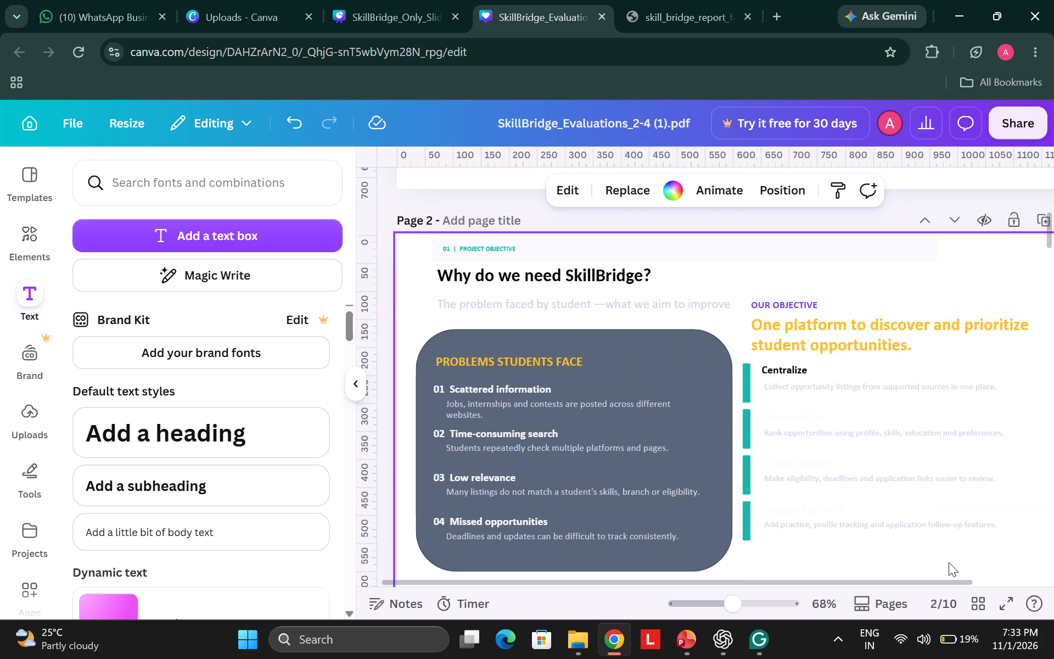
left_click_drag(949, 562, 808, 370)
left_click(594, 191)
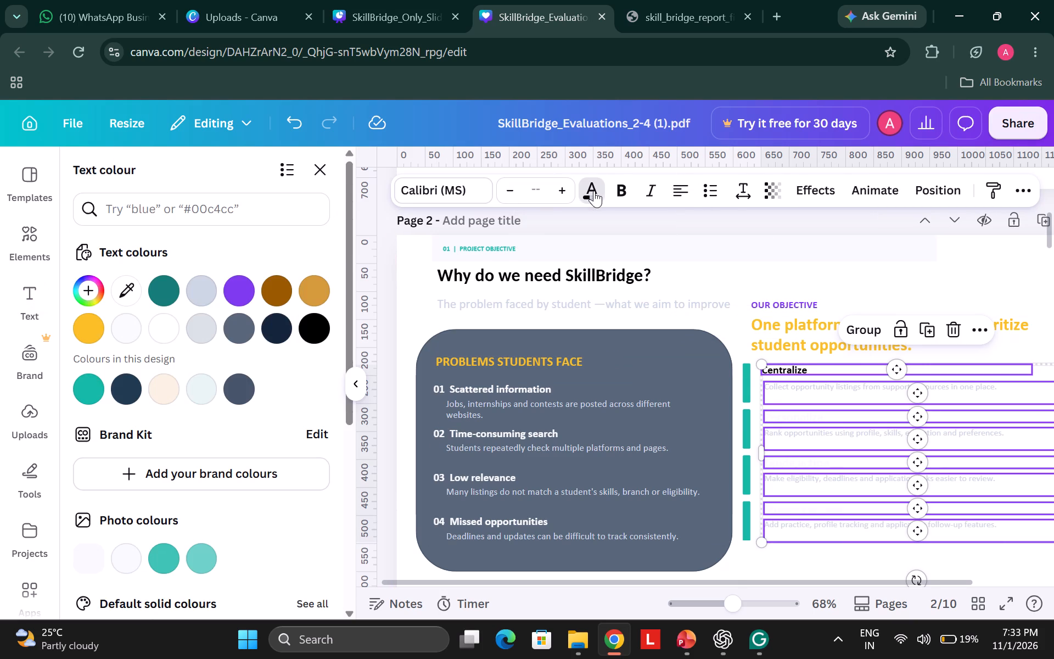
left_click(317, 328)
left_click(770, 552)
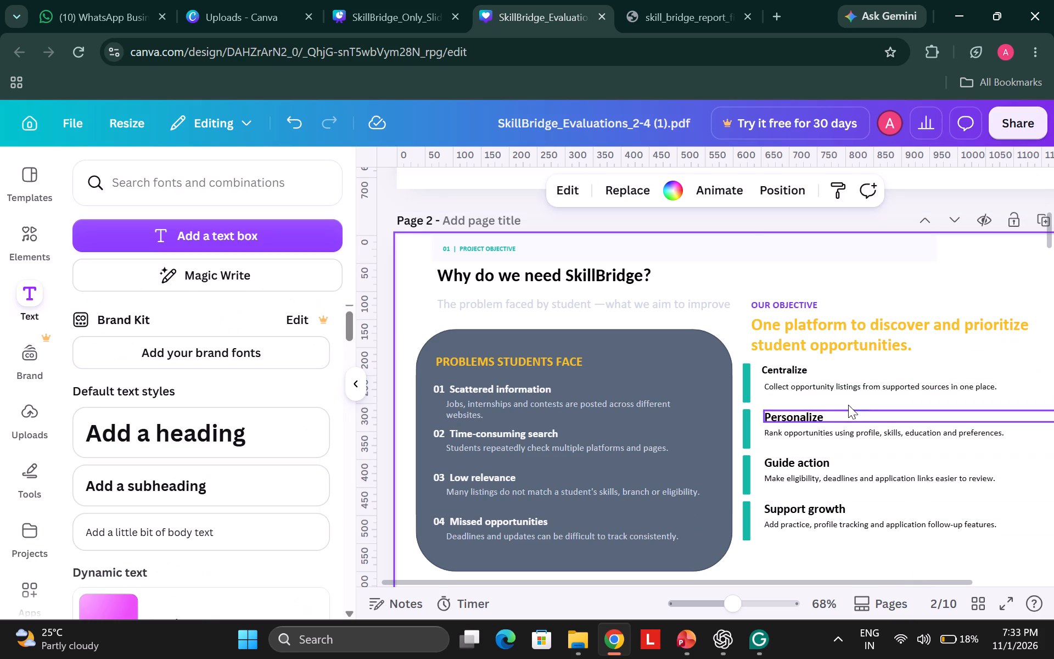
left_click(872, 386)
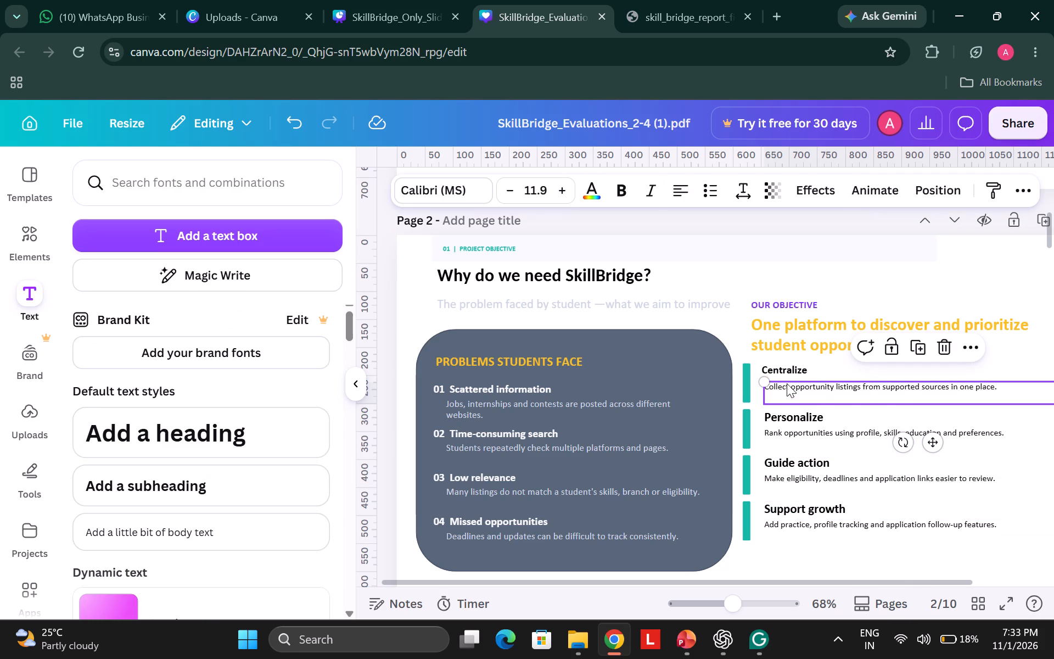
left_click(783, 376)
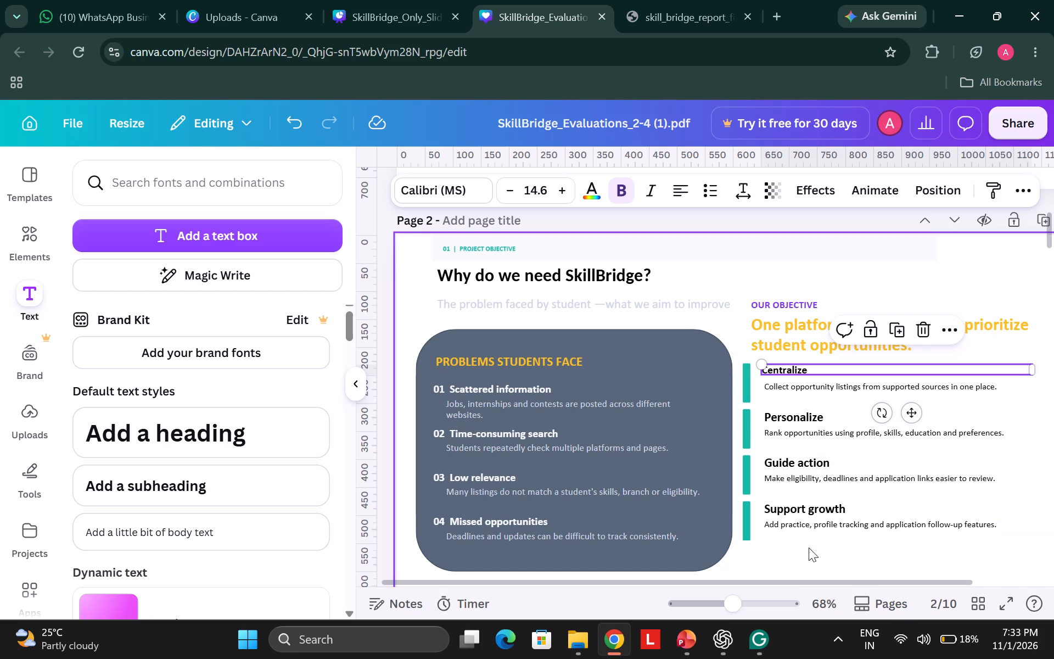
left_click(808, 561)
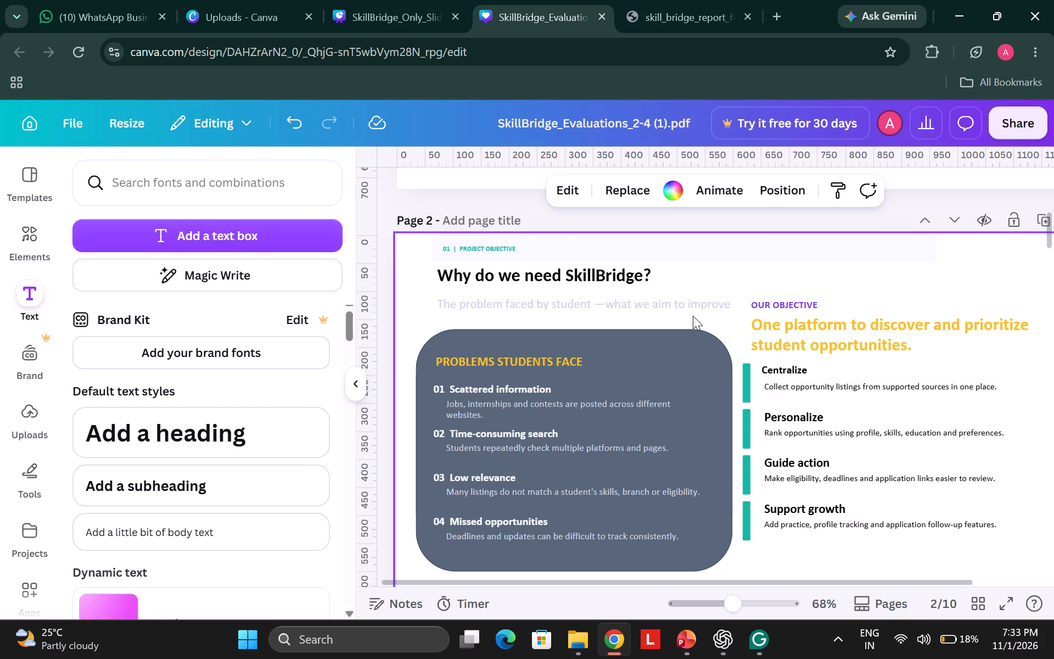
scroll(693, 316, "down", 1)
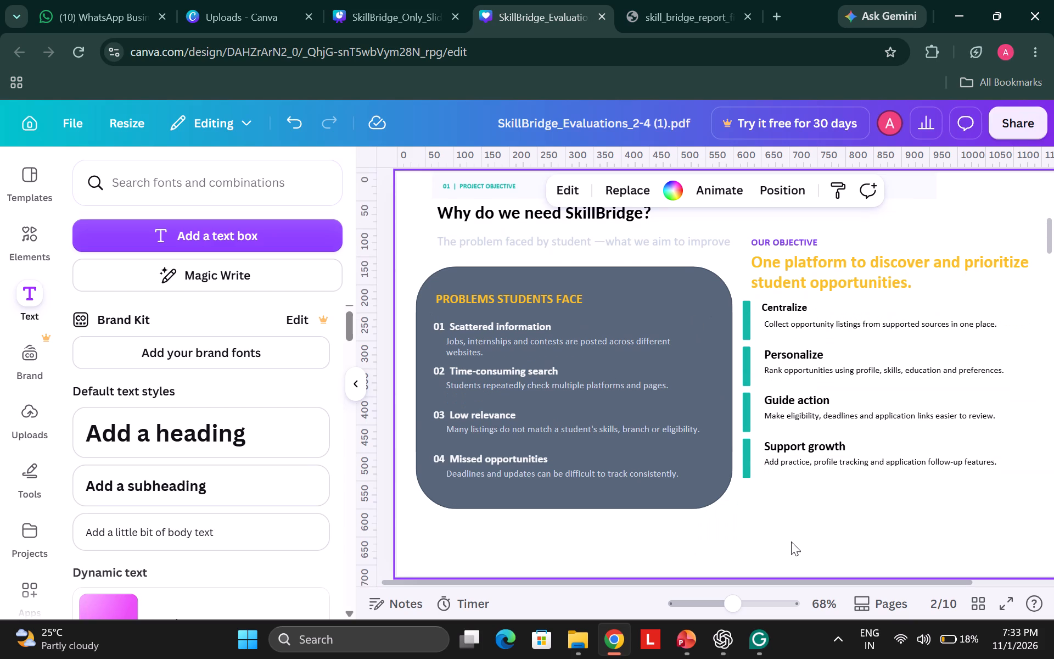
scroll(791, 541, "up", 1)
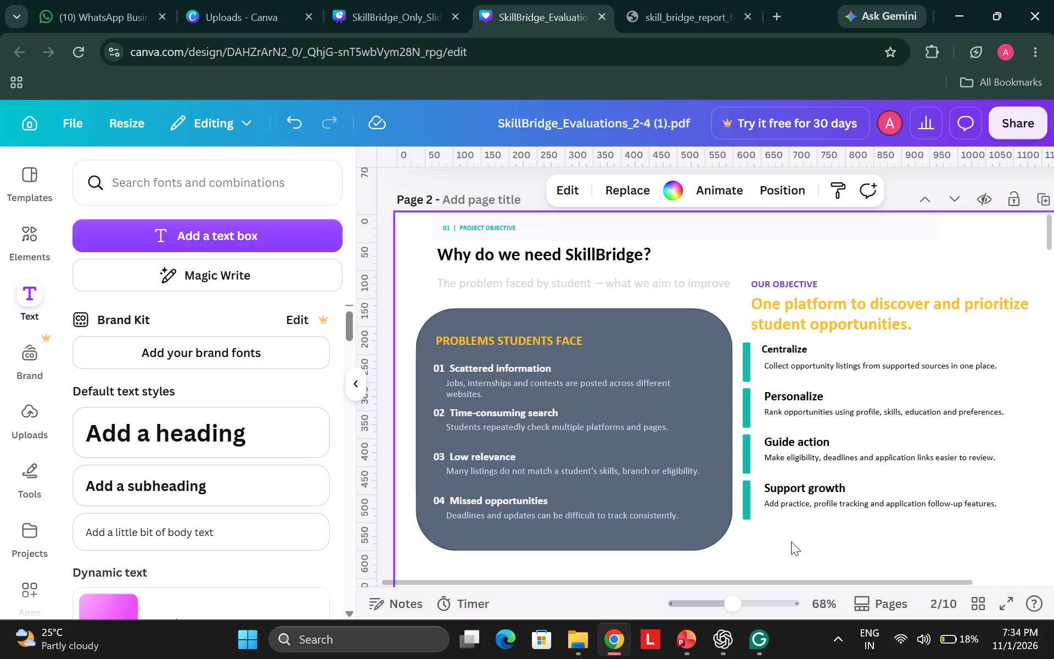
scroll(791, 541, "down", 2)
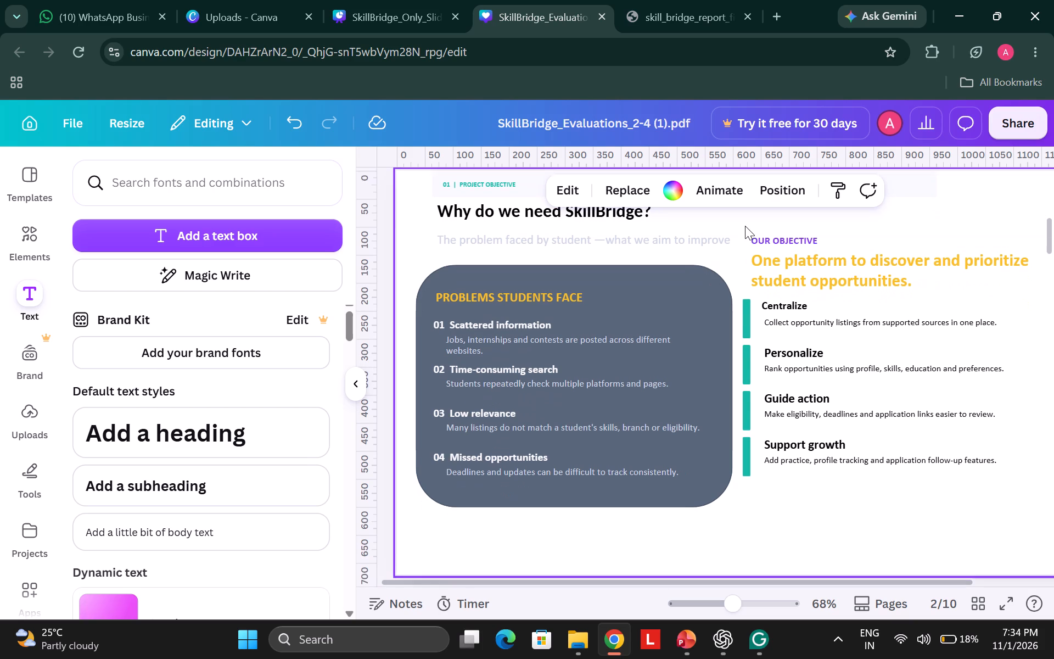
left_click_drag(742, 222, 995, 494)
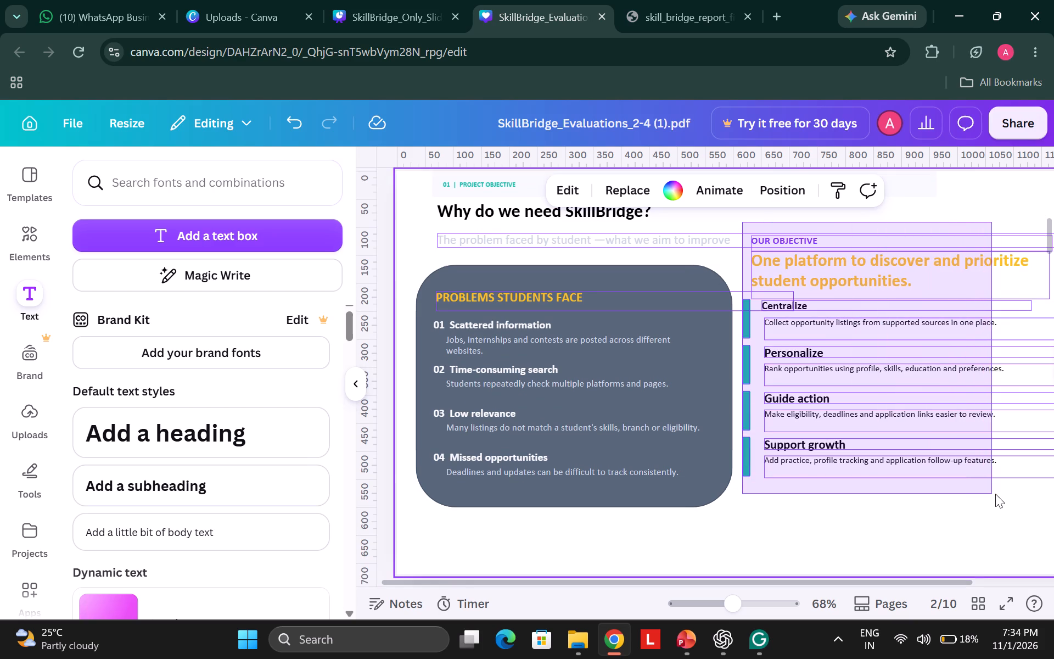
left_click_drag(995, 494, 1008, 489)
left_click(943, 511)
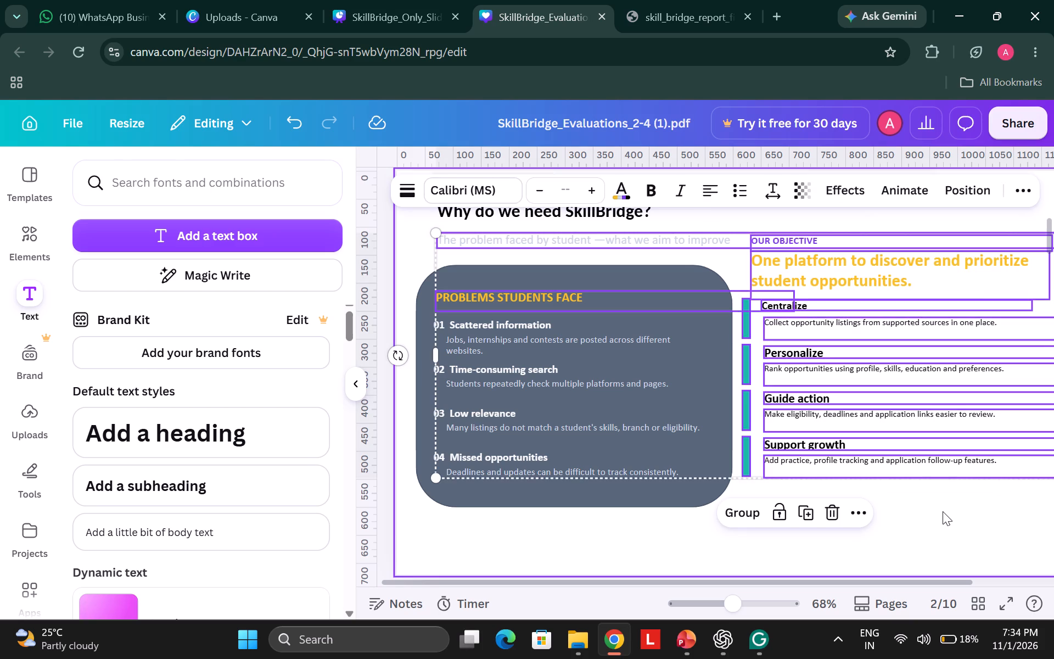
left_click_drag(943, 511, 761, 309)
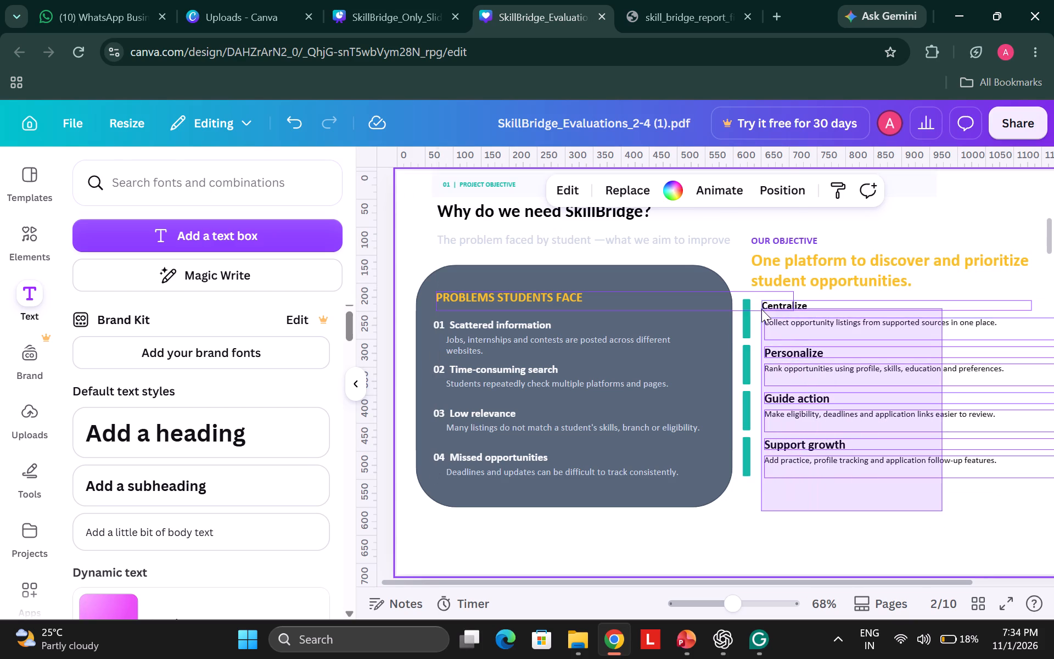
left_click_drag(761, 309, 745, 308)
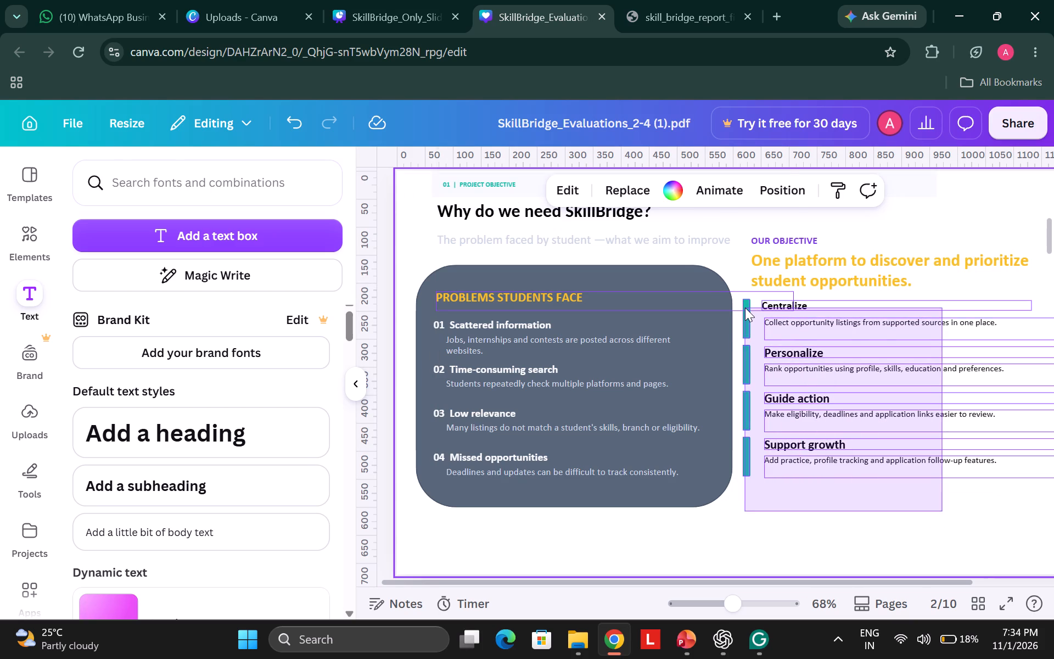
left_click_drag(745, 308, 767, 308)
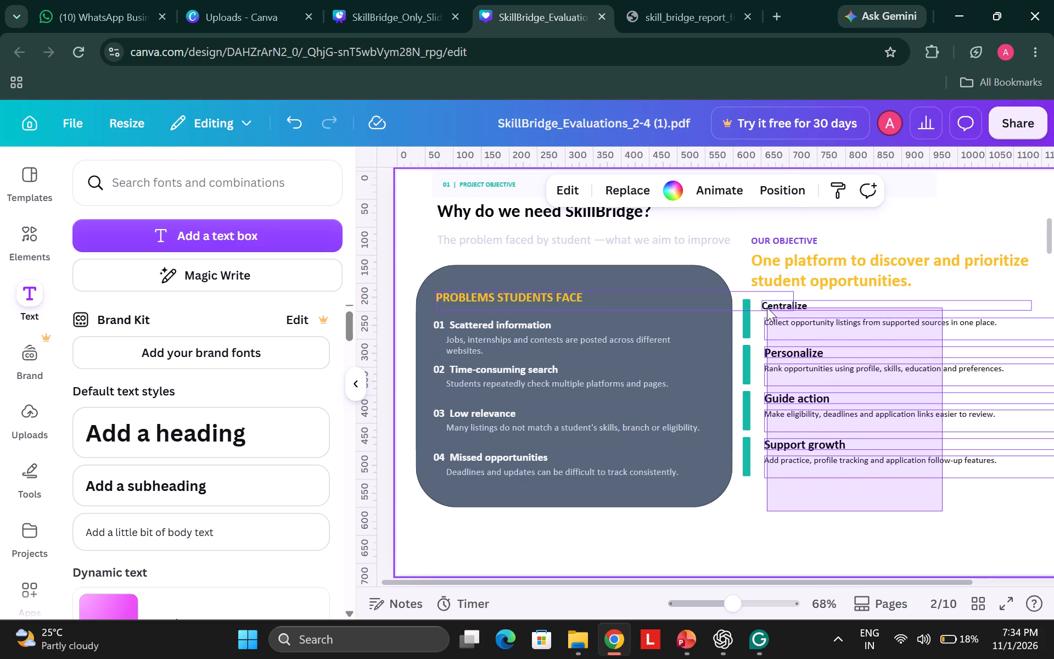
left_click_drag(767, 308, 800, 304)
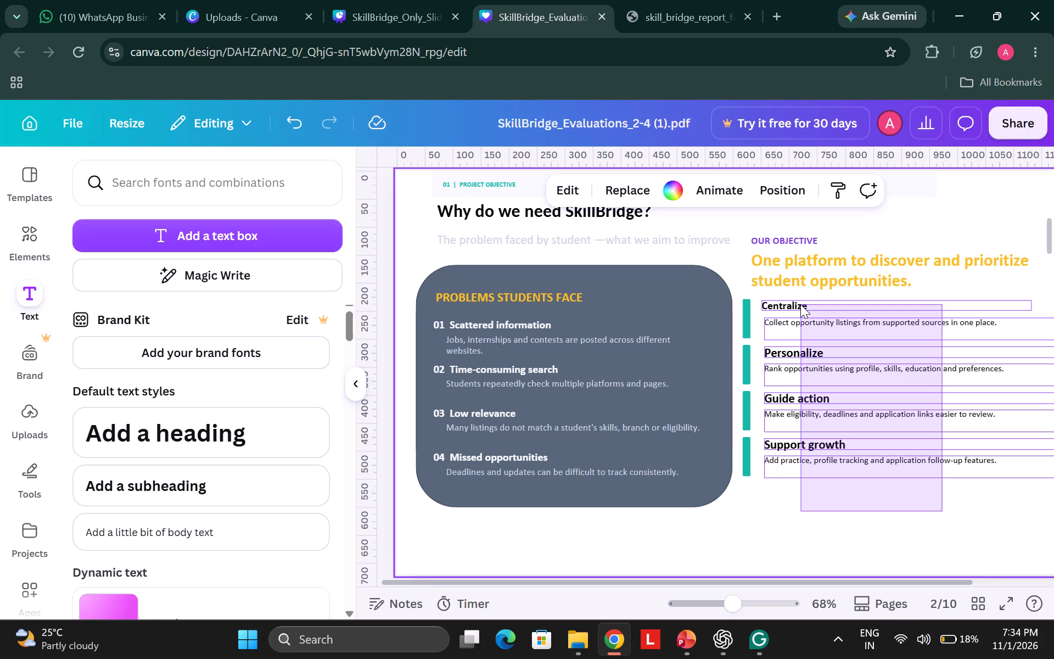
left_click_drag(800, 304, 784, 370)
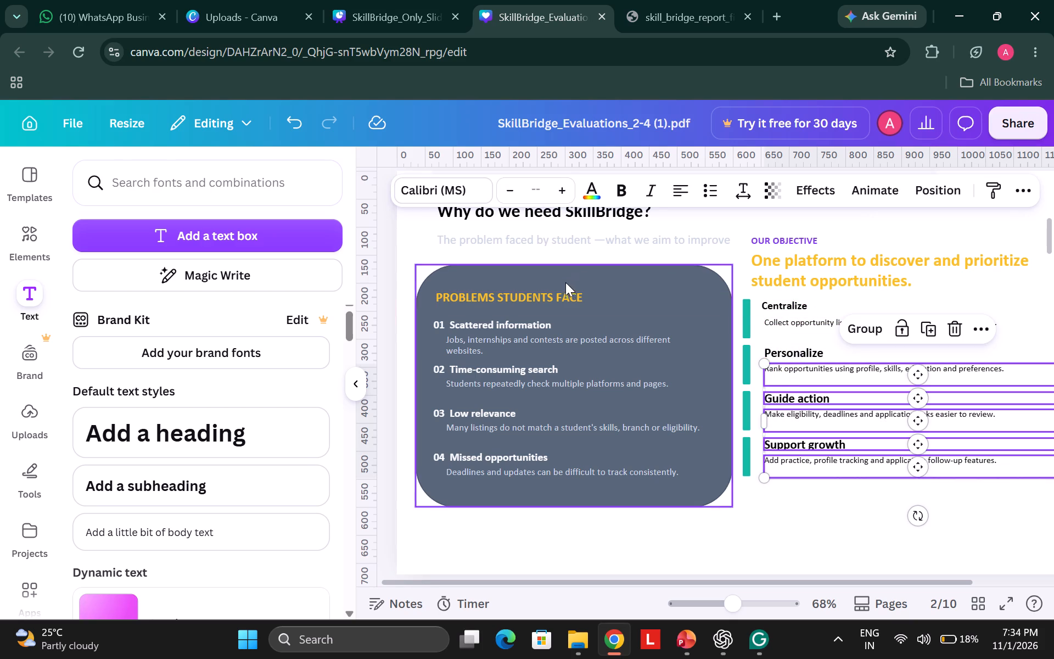
Narrow the "PROBLEMS STUDENTS FACE" text box so that it ends inside the dark panel, clear of the objective section.
left_click(565, 294)
left_click_drag(797, 298, 686, 295)
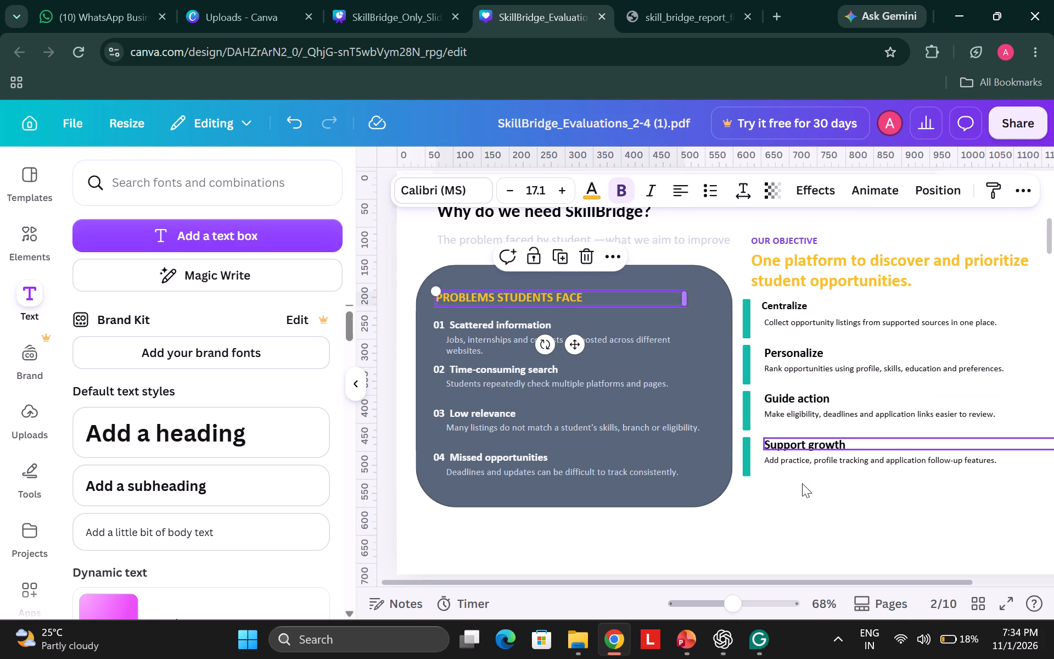
Shift the four objective items together with their teal bars away from the dark panel, so the bars start just inside the "OUR OBJECTIVE" heading's edge.
left_click(810, 498)
left_click_drag(810, 498, 742, 315)
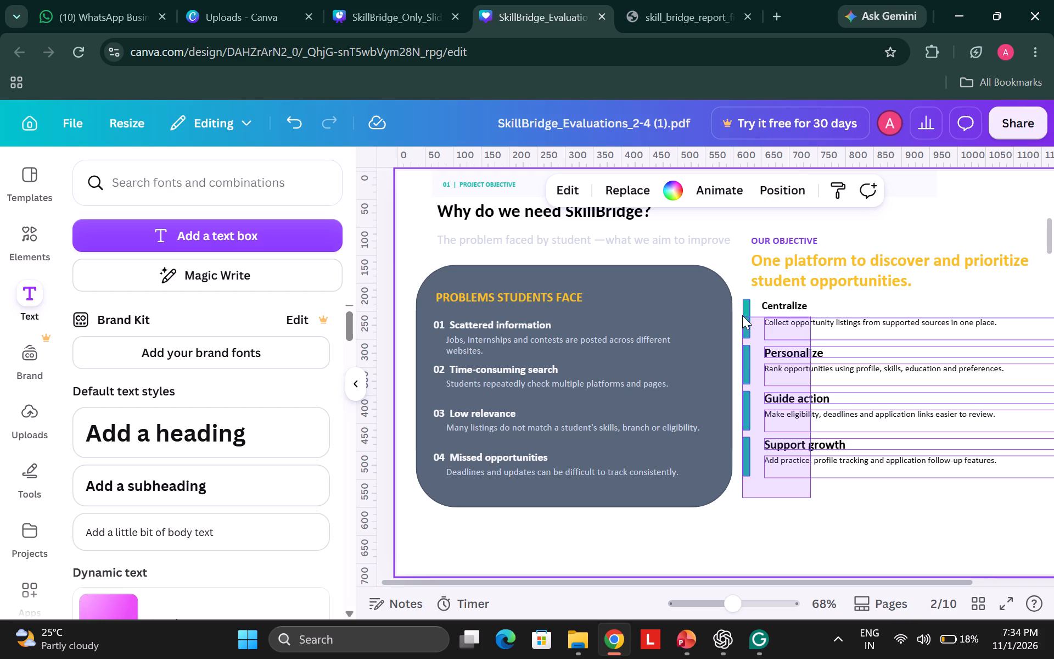
left_click_drag(742, 315, 744, 308)
key("Right")
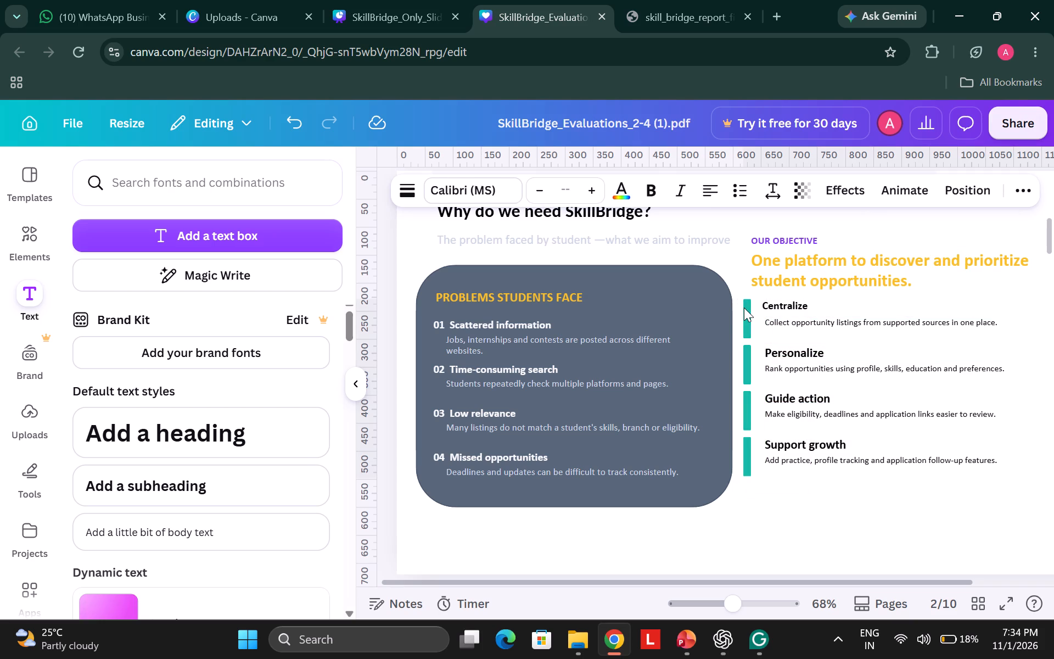
key("Right")
key("Right")
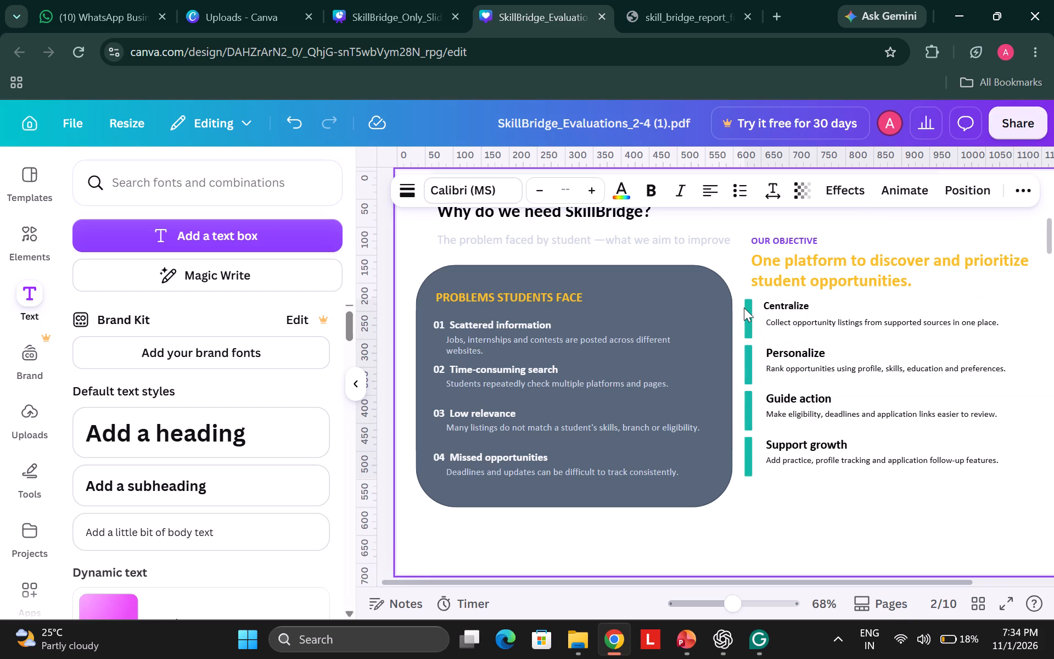
key("Right")
key("Right")
key("Right")
key("Right")
key("Right")
key("Right")
key("Right")
key("Right")
key("Right")
key("Right")
key("Right")
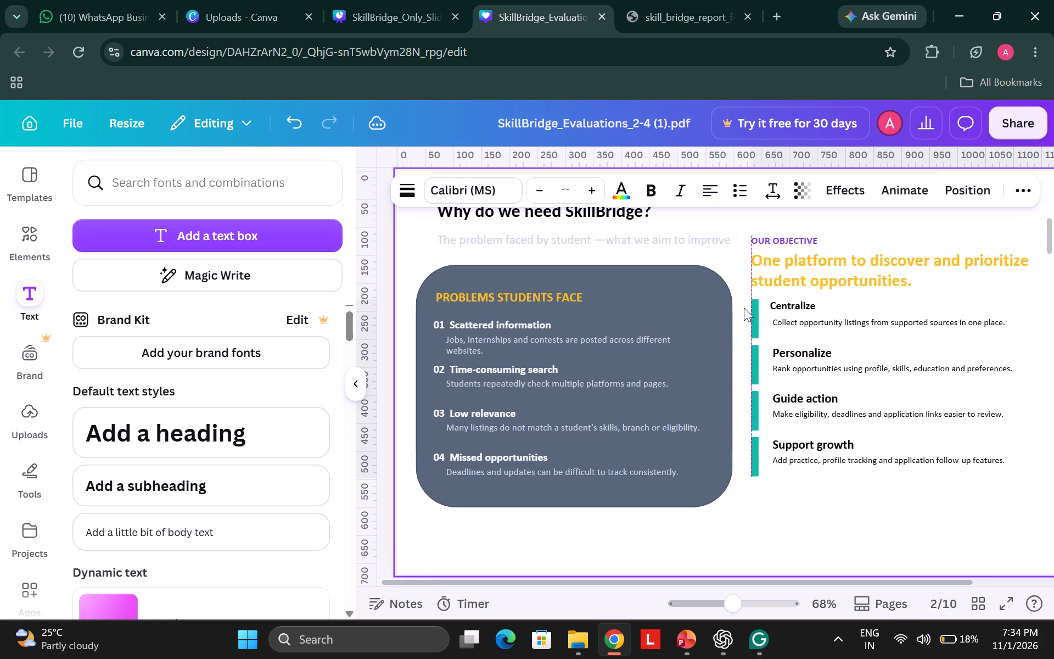
key("Right")
key("Right")
key("Right")
key("Right")
key("Right")
key("Right")
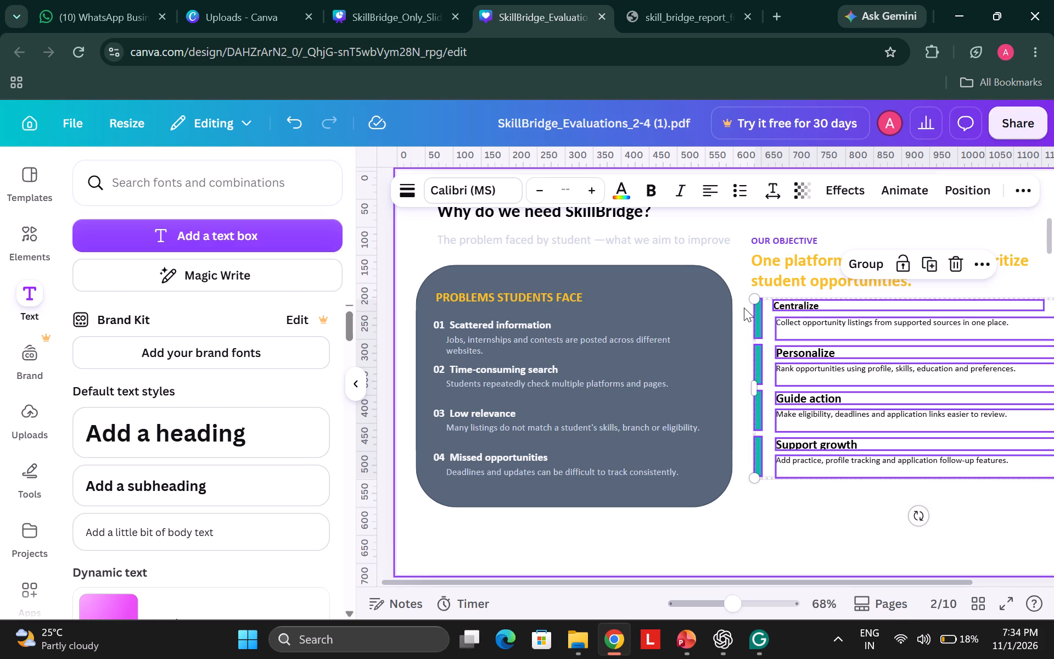
left_click(794, 529)
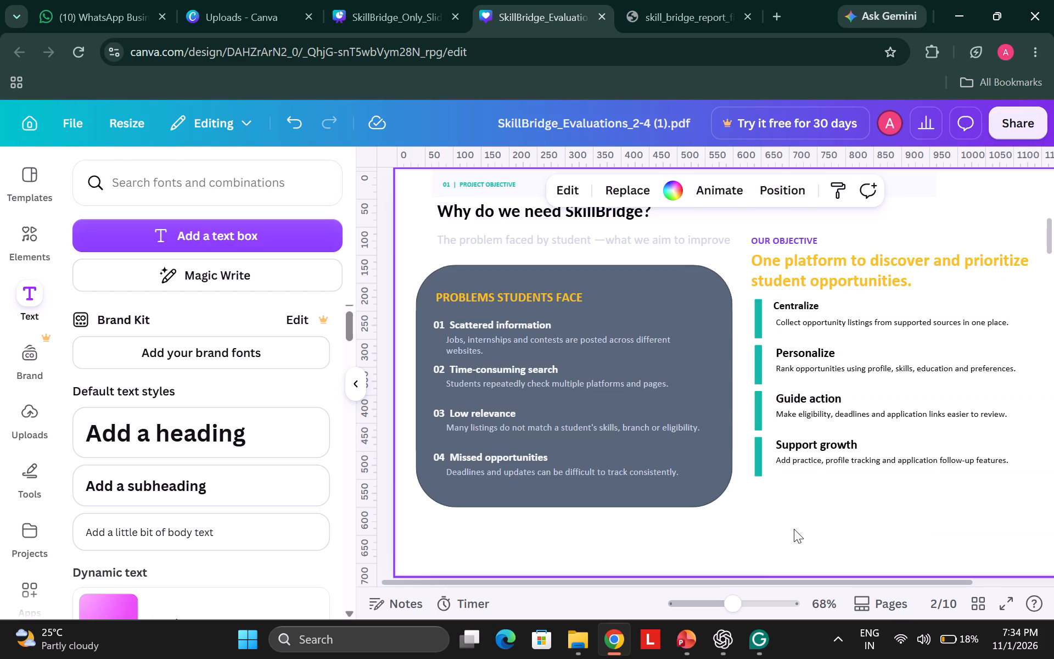
Review page 2's layout and compare it with the neighbouring pages 1 and 3.
scroll(794, 529, "up", 1)
scroll(794, 529, "down", 1)
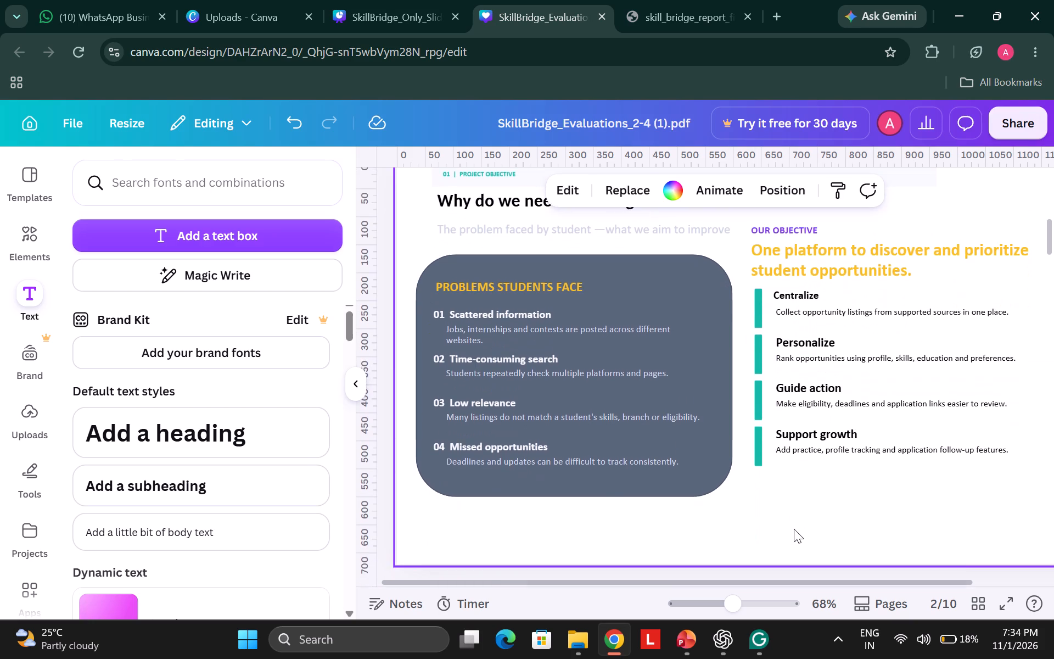
scroll(794, 529, "down", 1)
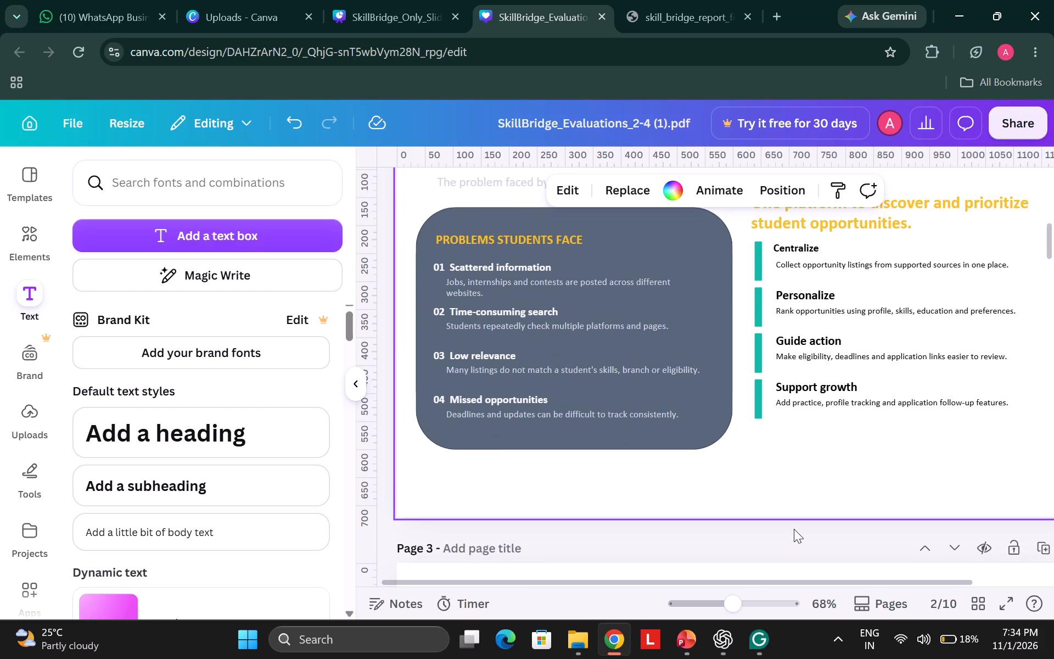
scroll(664, 516, "down", 1)
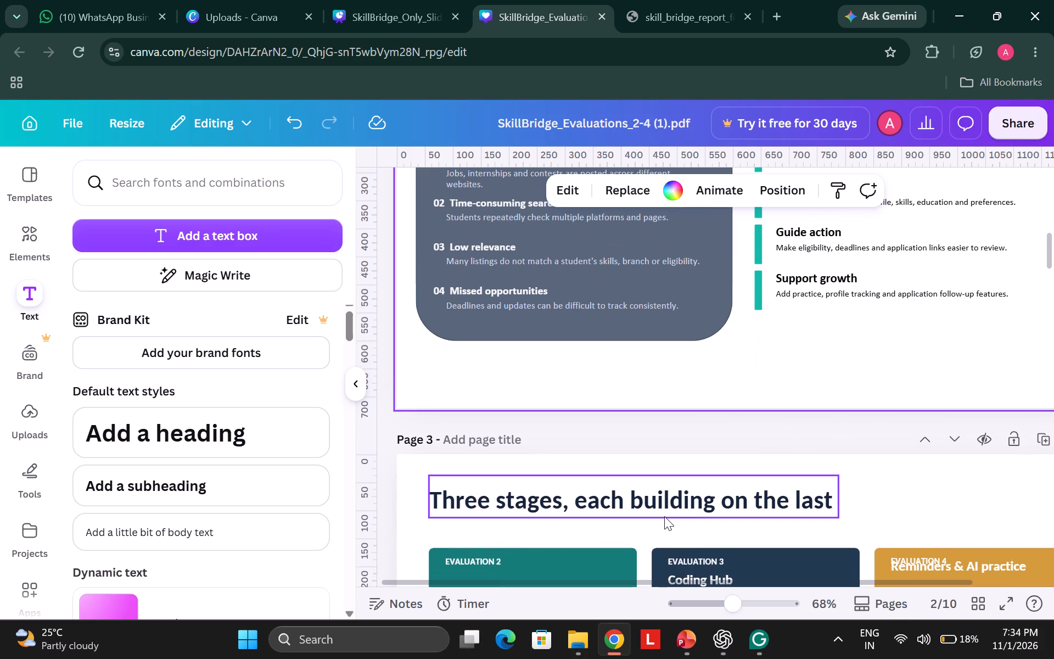
scroll(506, 440, "up", 2)
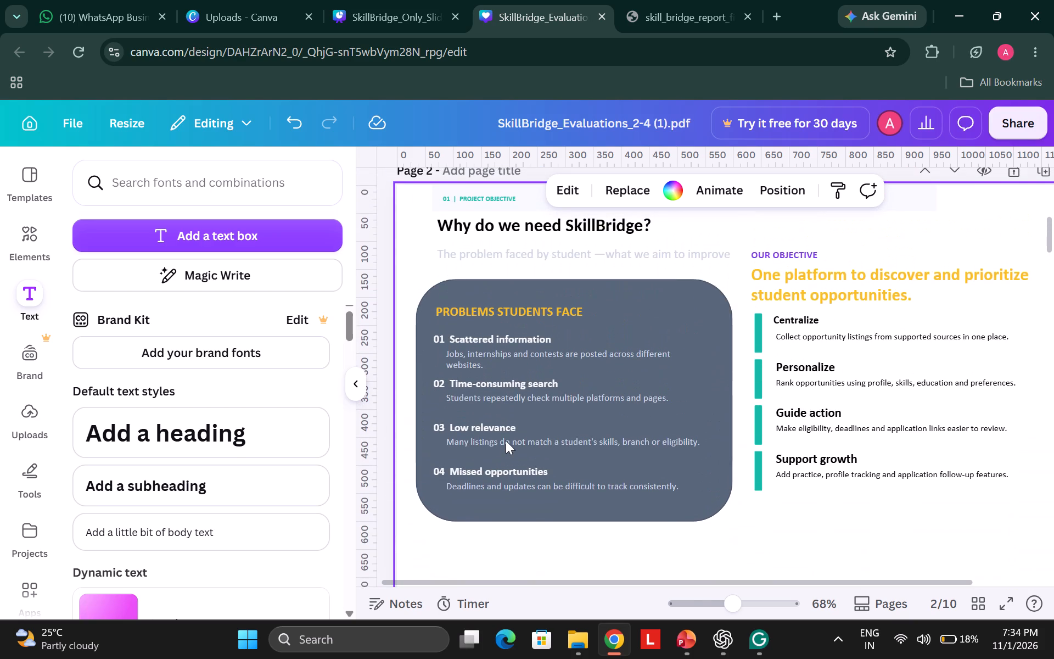
scroll(649, 521, "down", 1)
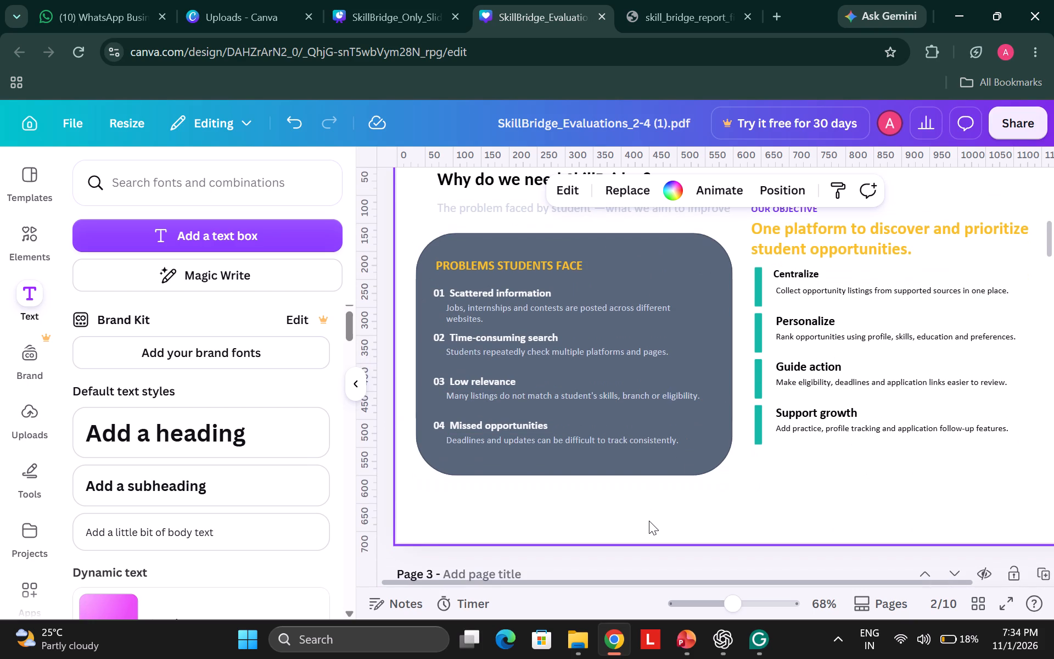
scroll(649, 521, "down", 2)
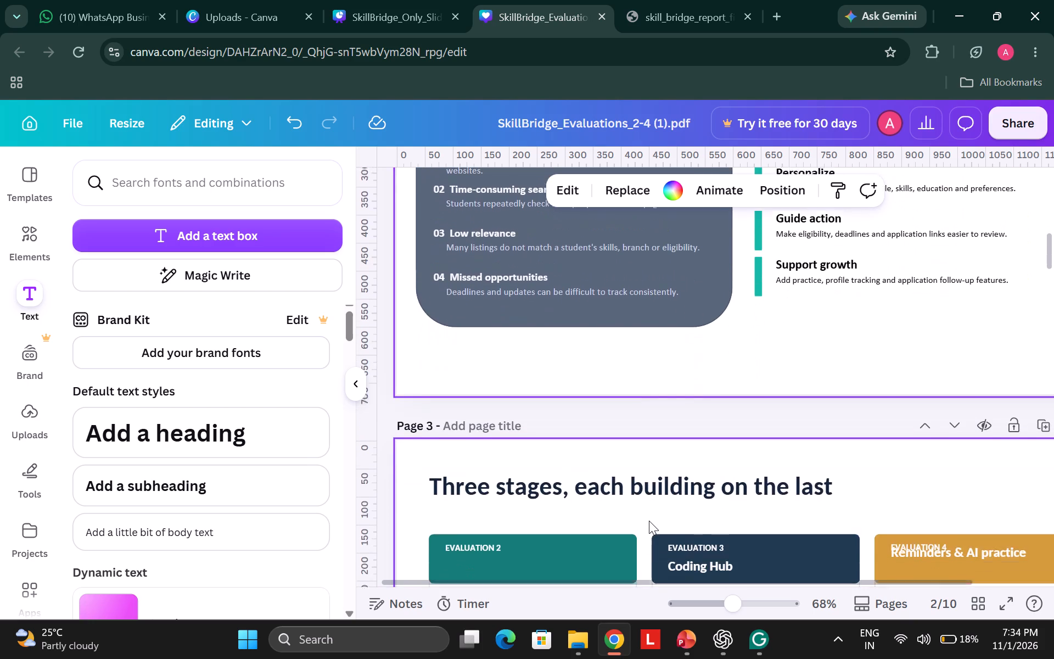
scroll(649, 521, "up", 3)
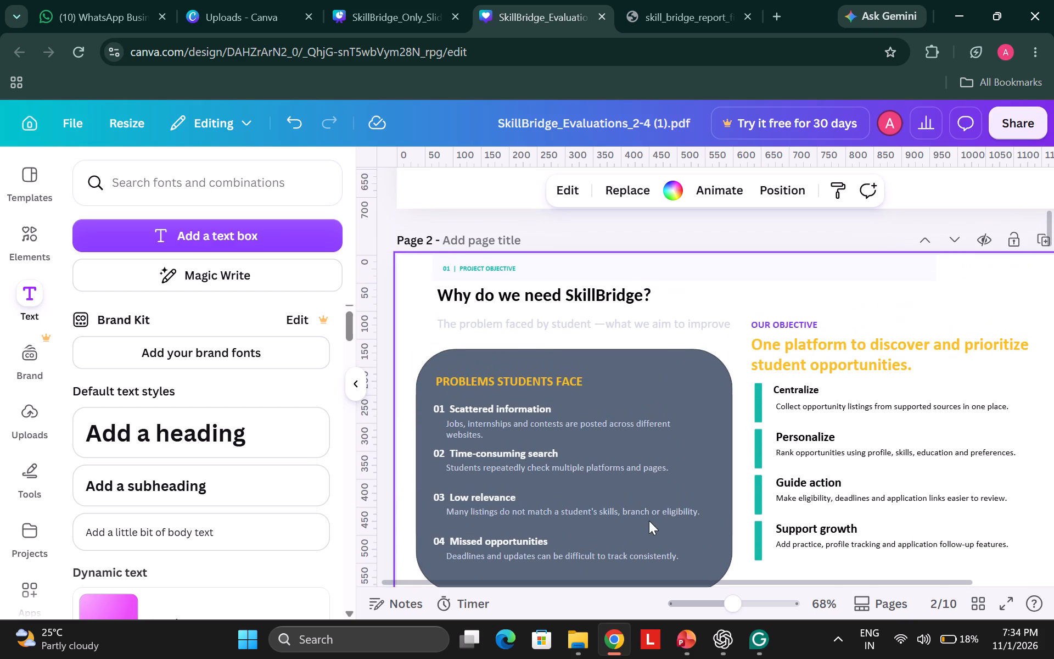
scroll(532, 357, "up", 2)
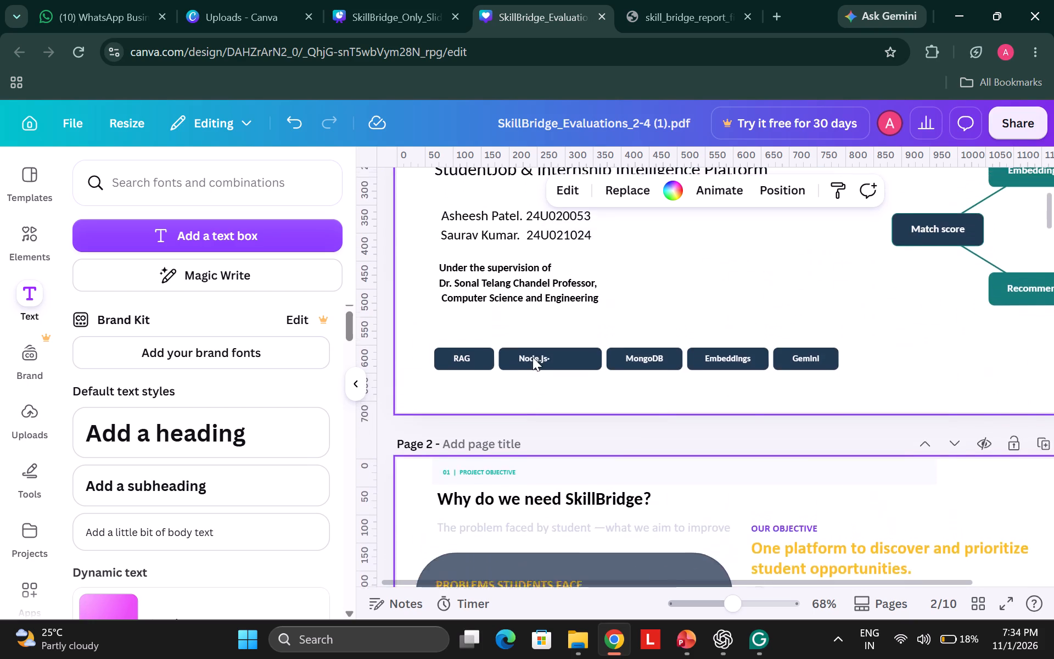
scroll(532, 357, "up", 2)
scroll(532, 357, "down", 2)
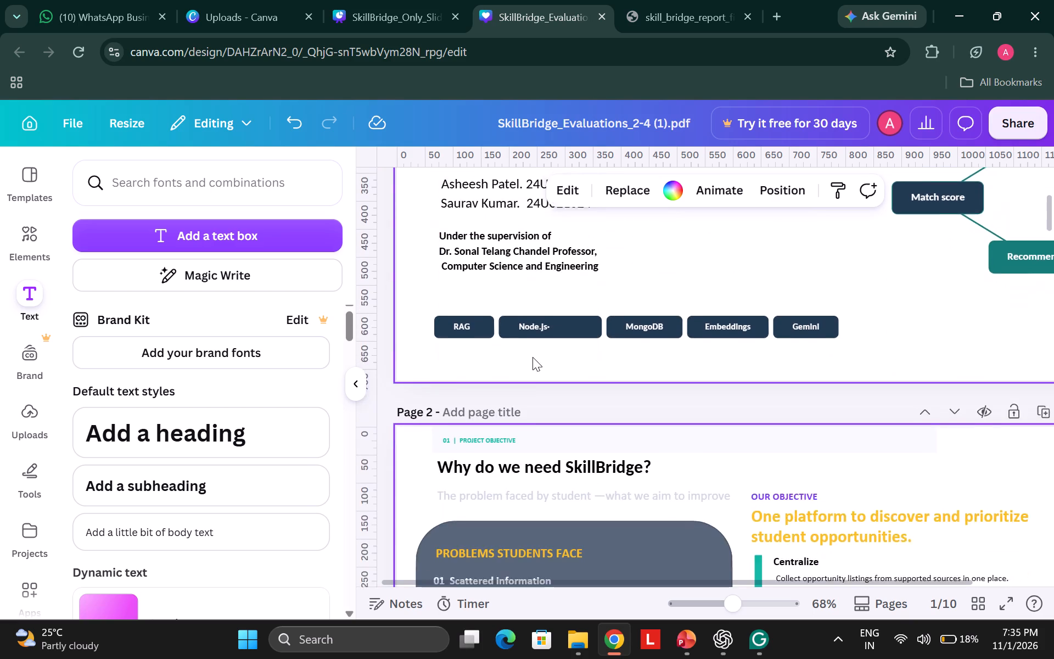
scroll(532, 357, "down", 4)
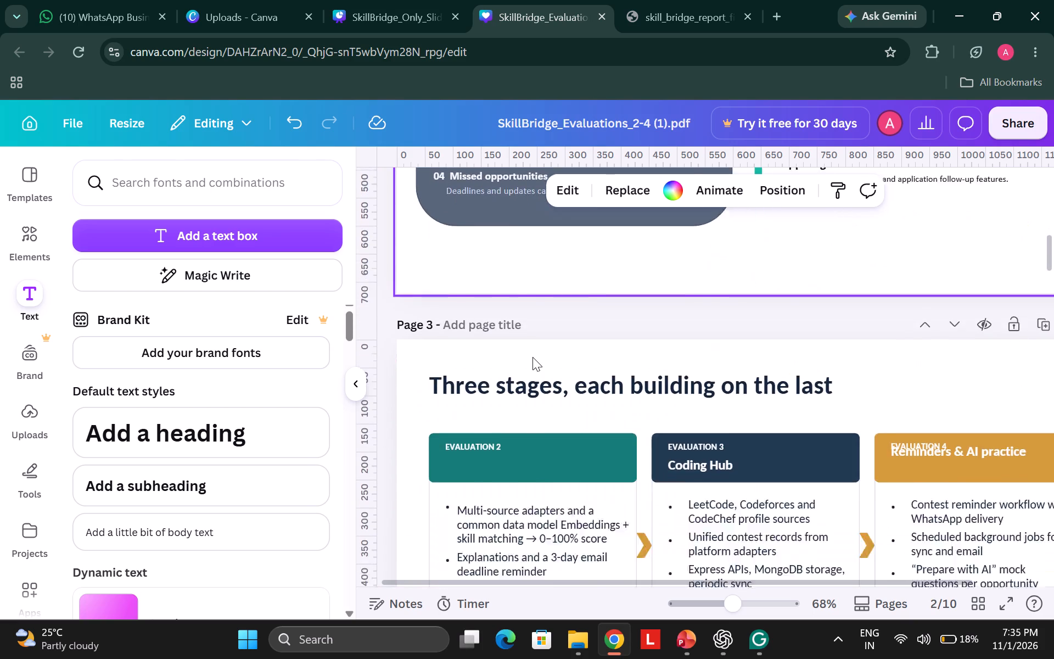
scroll(532, 357, "down", 1)
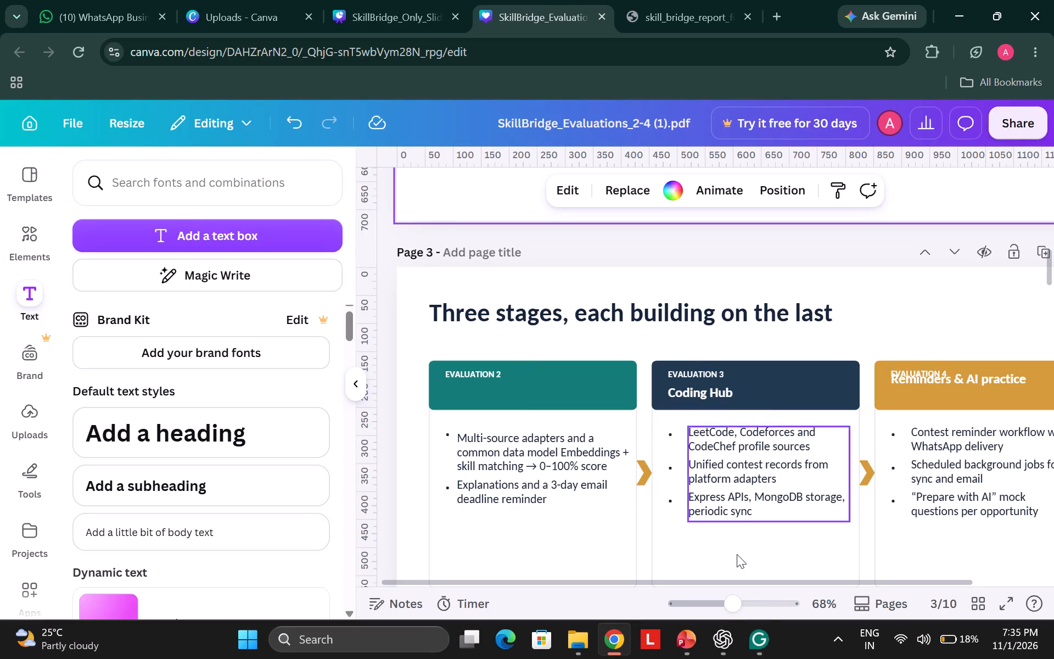
scroll(732, 459, "up", 2)
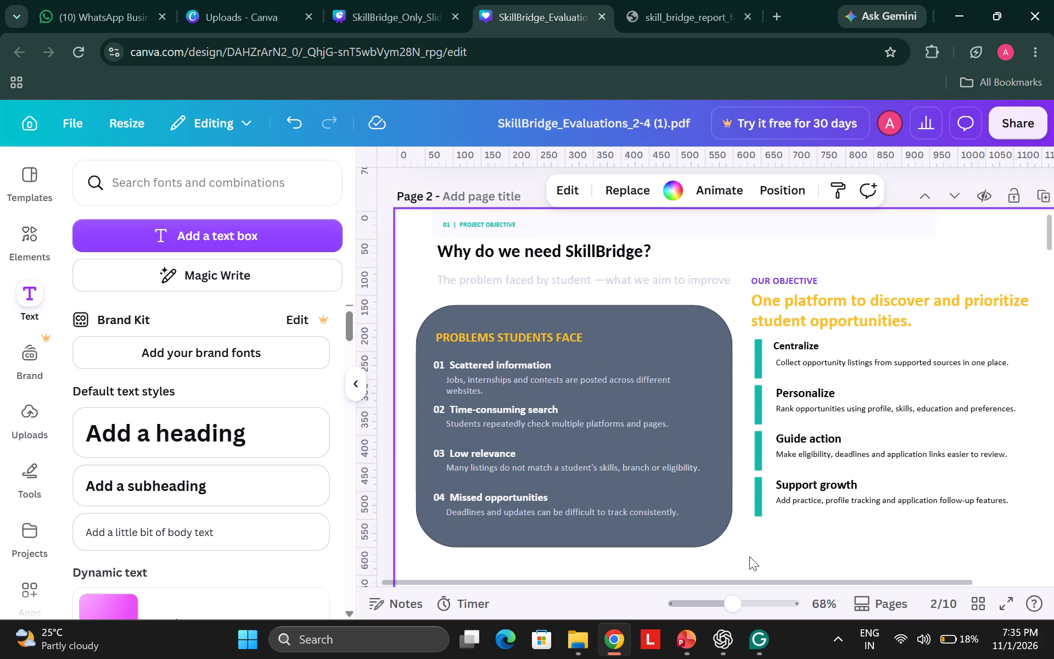
scroll(749, 556, "down", 2)
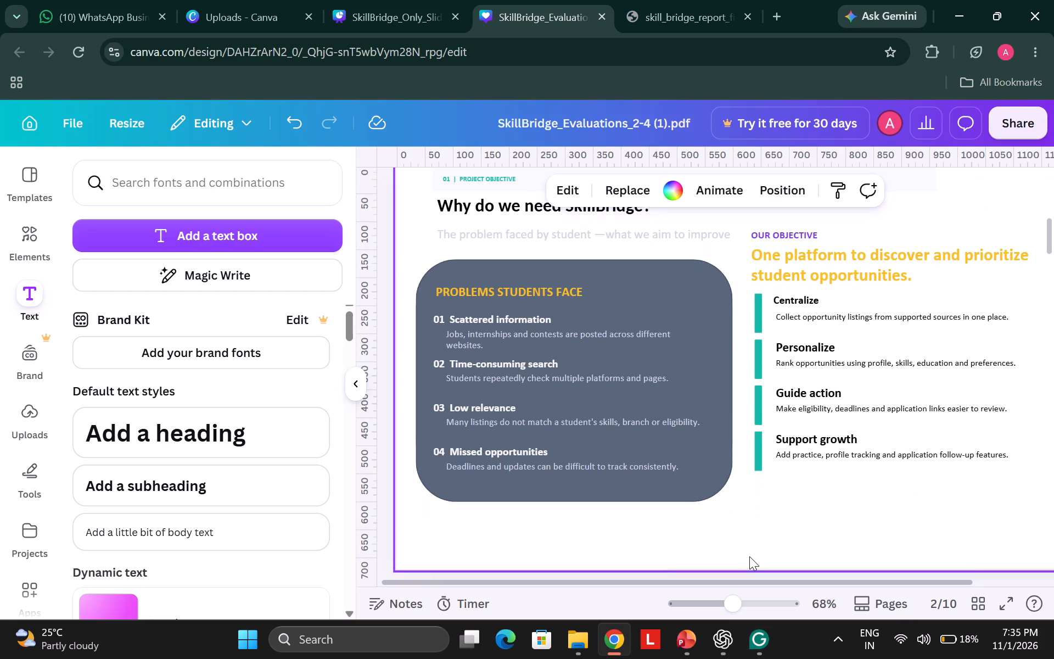
scroll(749, 556, "down", 1)
scroll(749, 556, "up", 1)
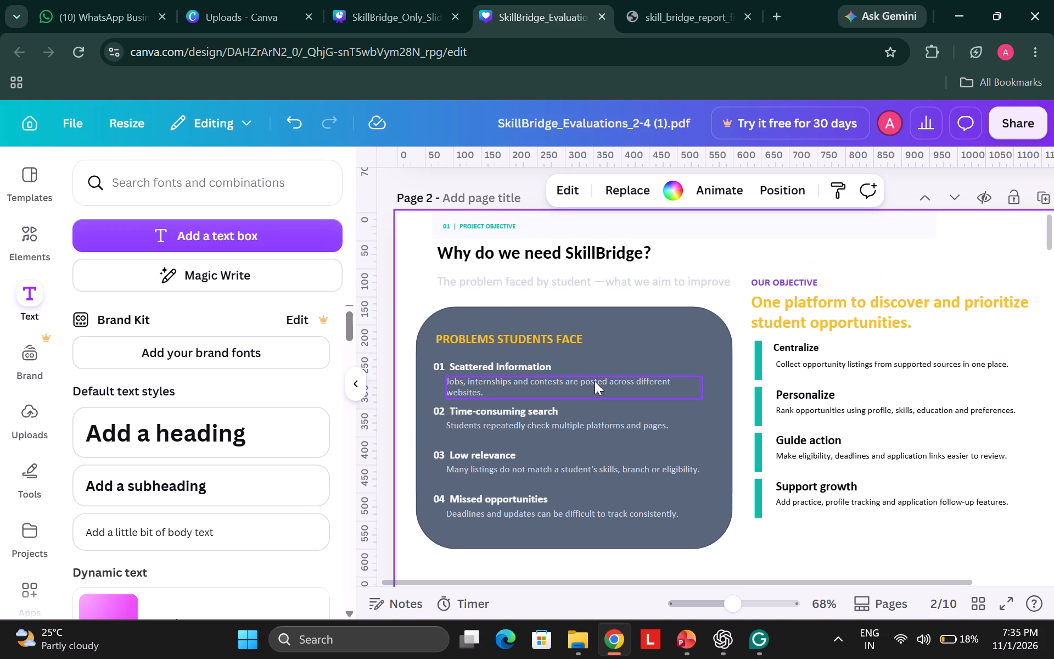
Colour the subtitle "The problem faced by student —what we aim to improve" slate grey from the existing text colours.
left_click(484, 280)
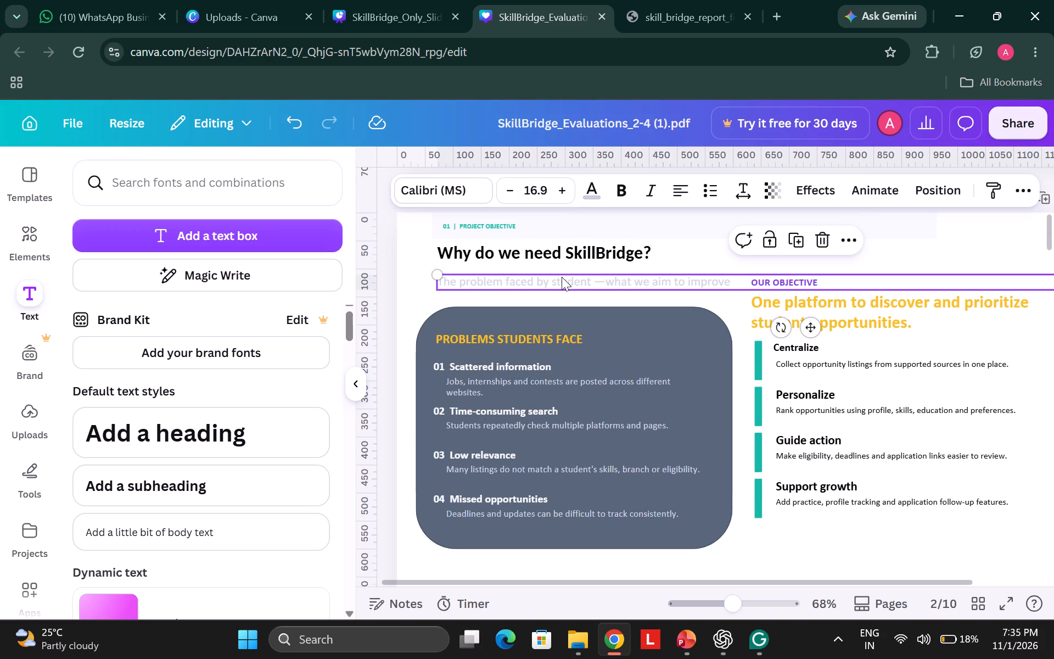
left_click(729, 283)
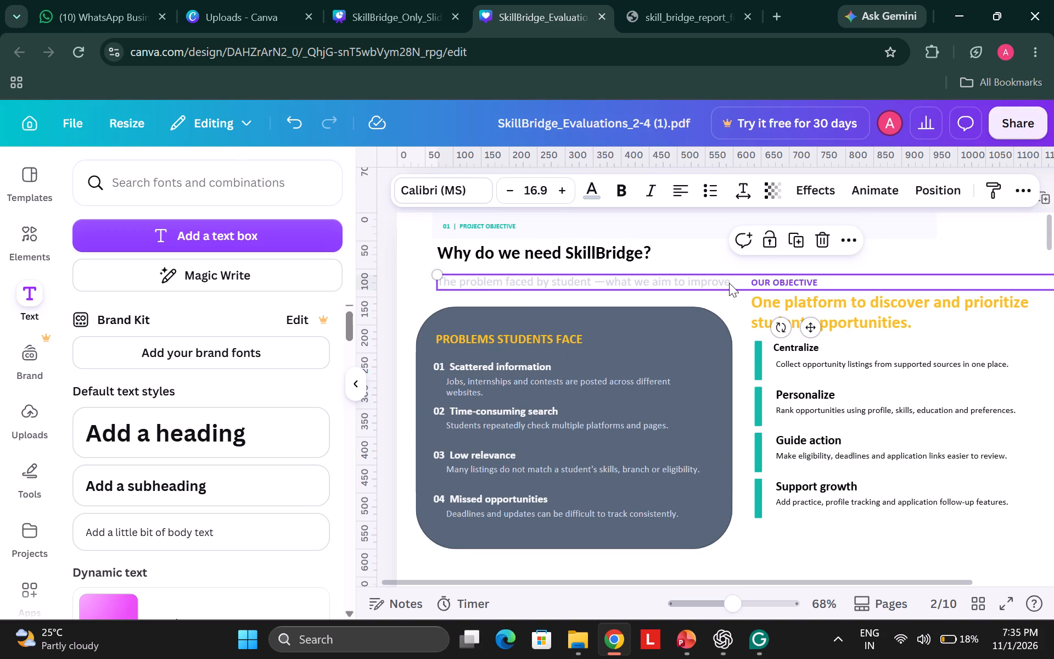
left_click(729, 283)
left_click_drag(729, 283, 434, 293)
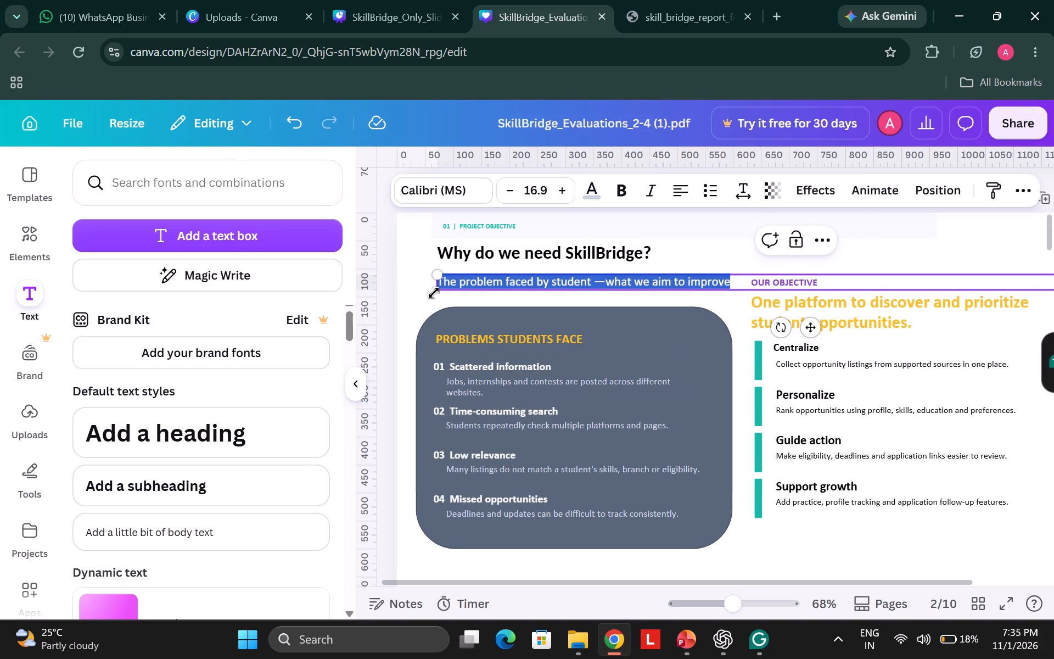
left_click_drag(434, 293, 435, 293)
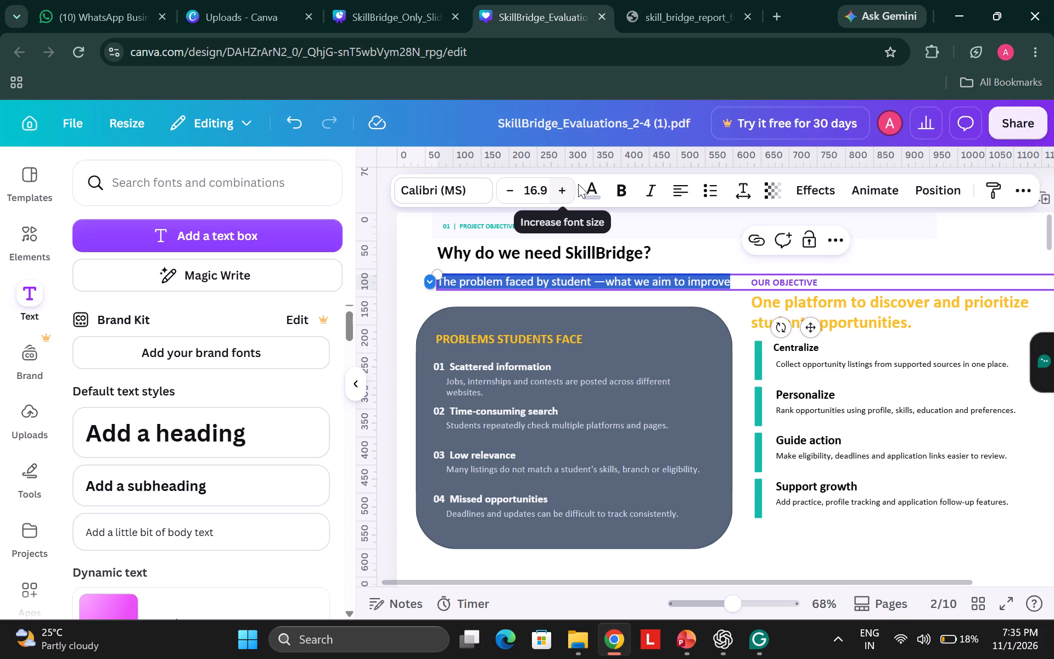
left_click(599, 190)
left_click(240, 330)
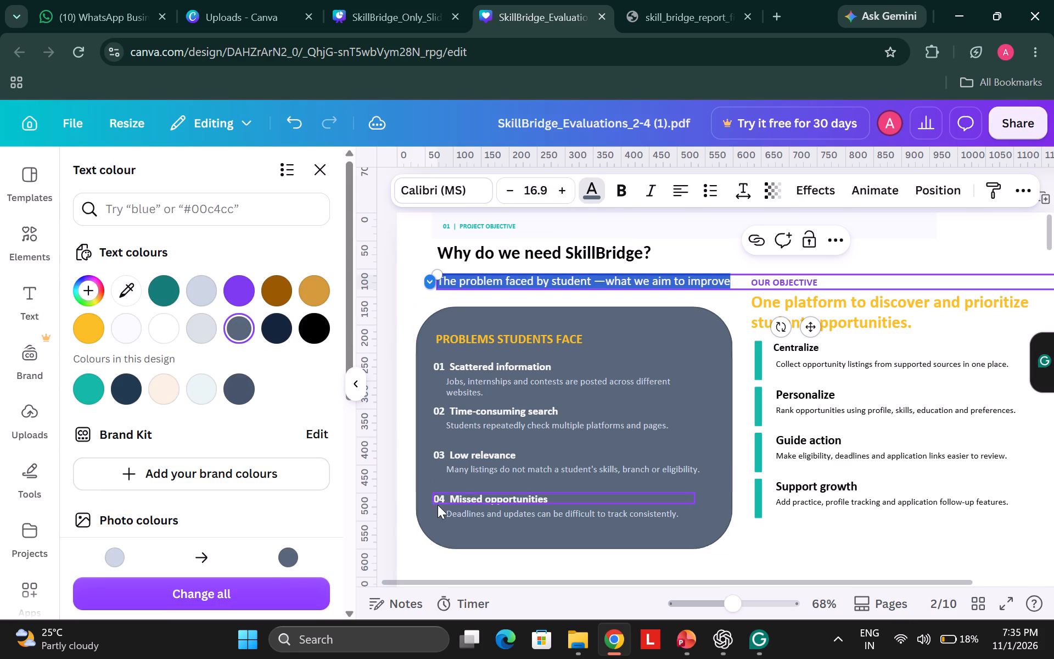
left_click(431, 568)
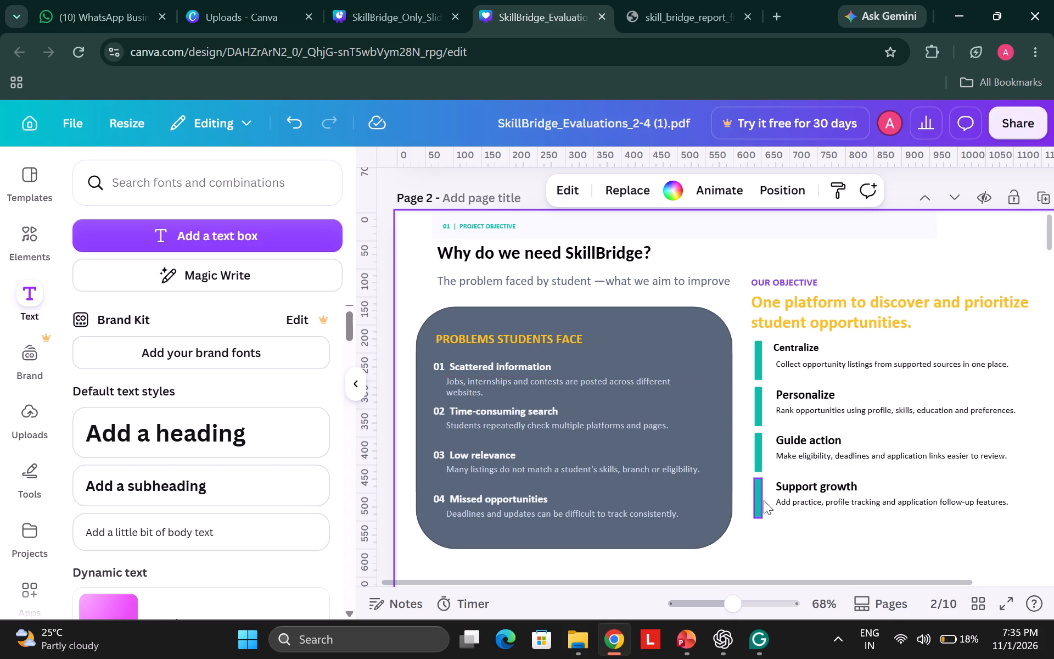
Narrow the page 2 subtitle's text box to a width of about 539, so that it ends before the "OUR OBJECTIVE" heading.
left_click(606, 282)
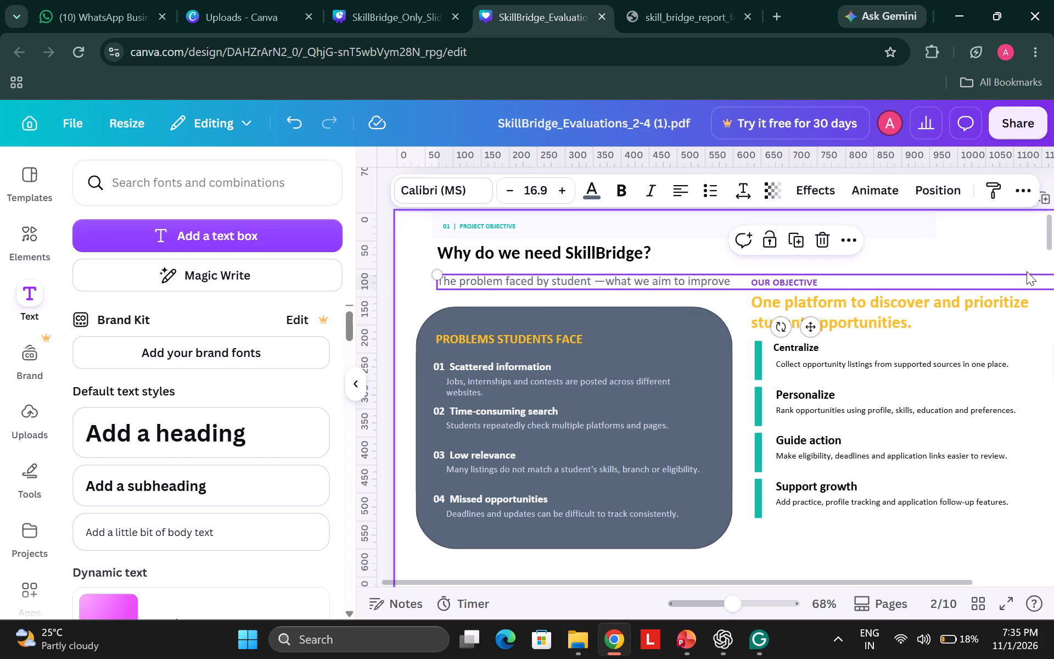
scroll(955, 425, "left", 2)
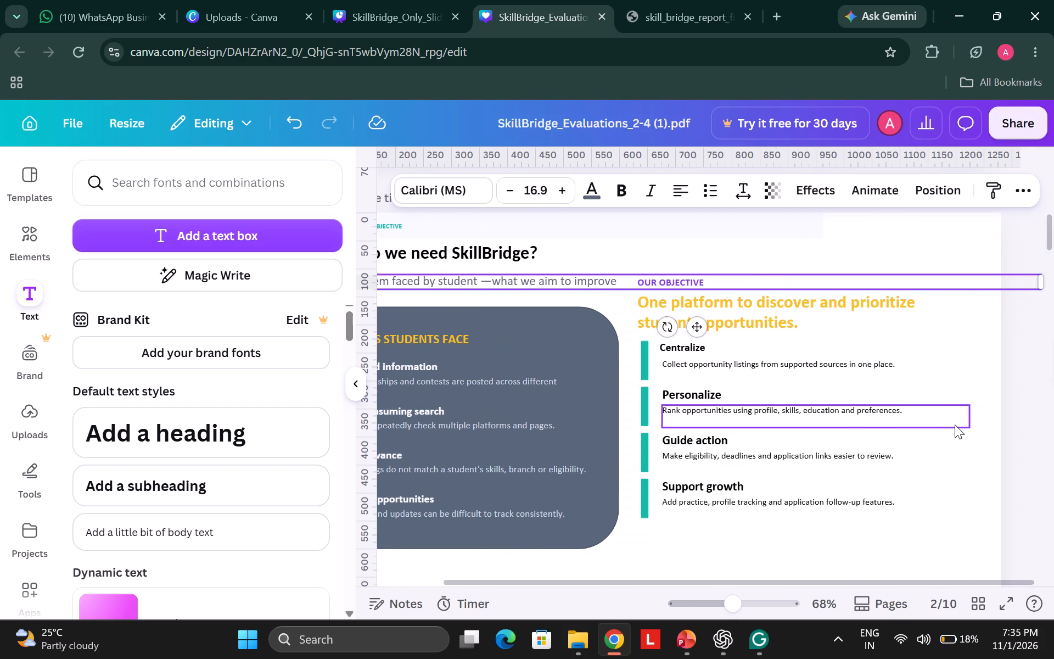
scroll(955, 425, "left", 1)
left_click(1039, 276)
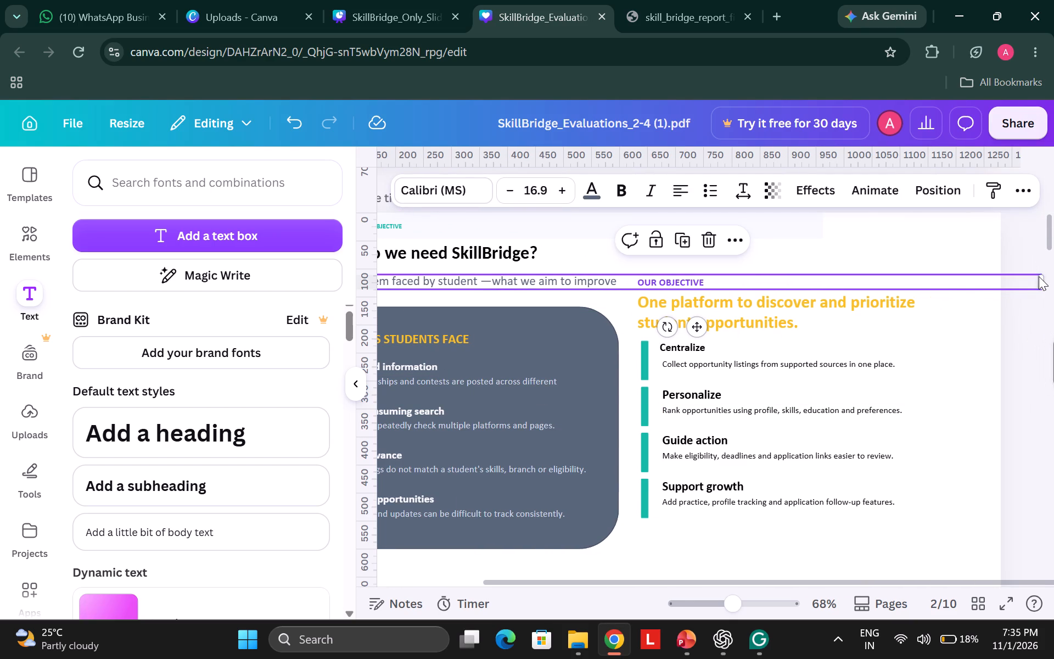
left_click(1045, 282)
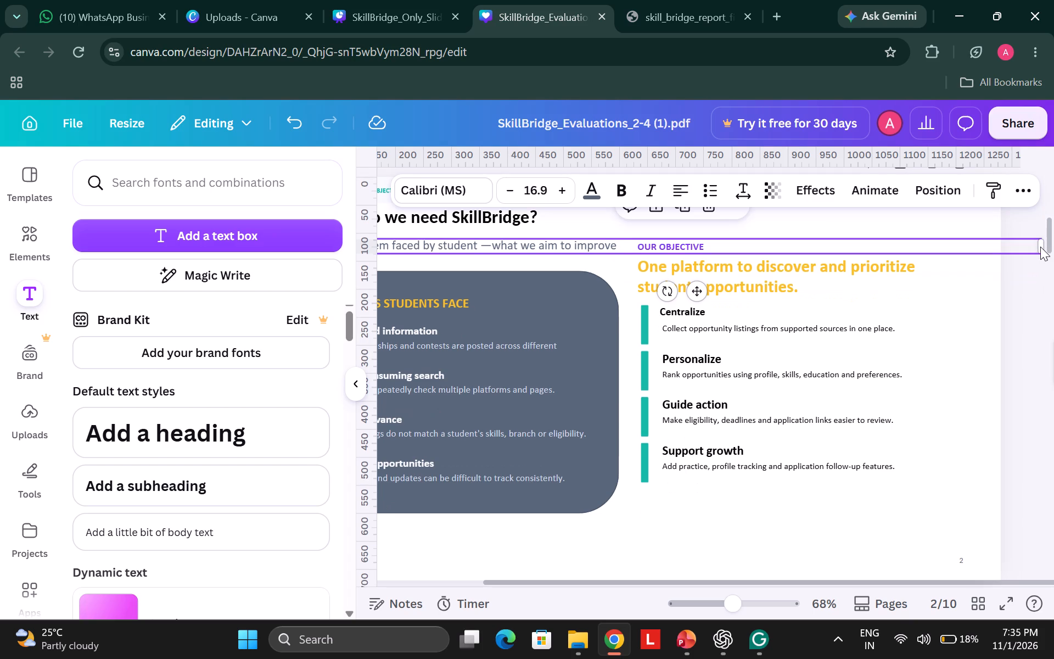
left_click_drag(1041, 245, 761, 278)
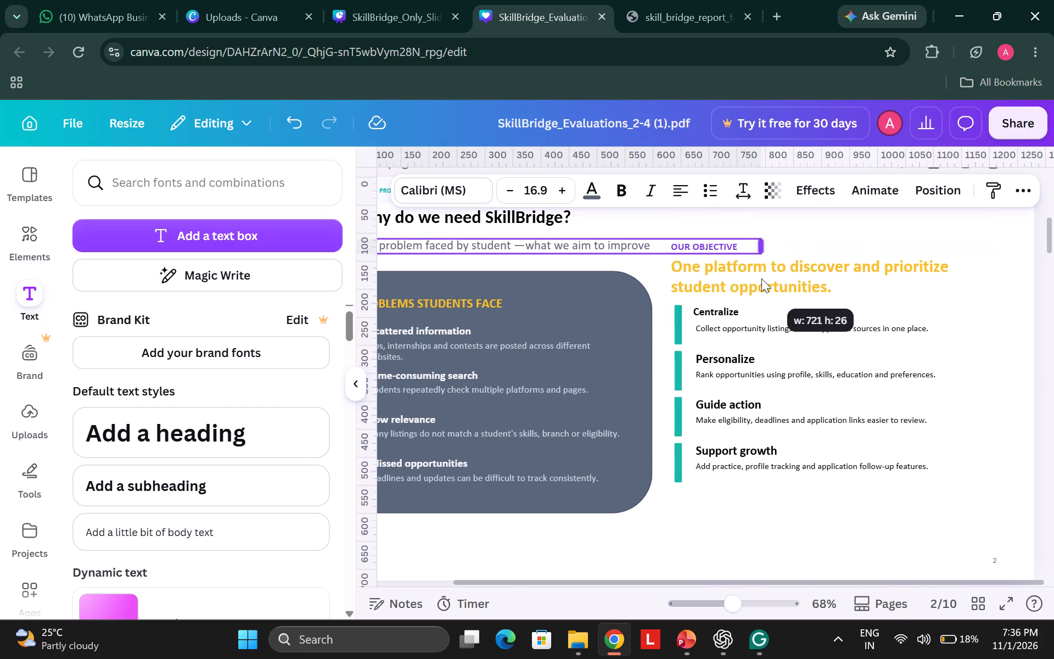
left_click_drag(761, 278, 659, 274)
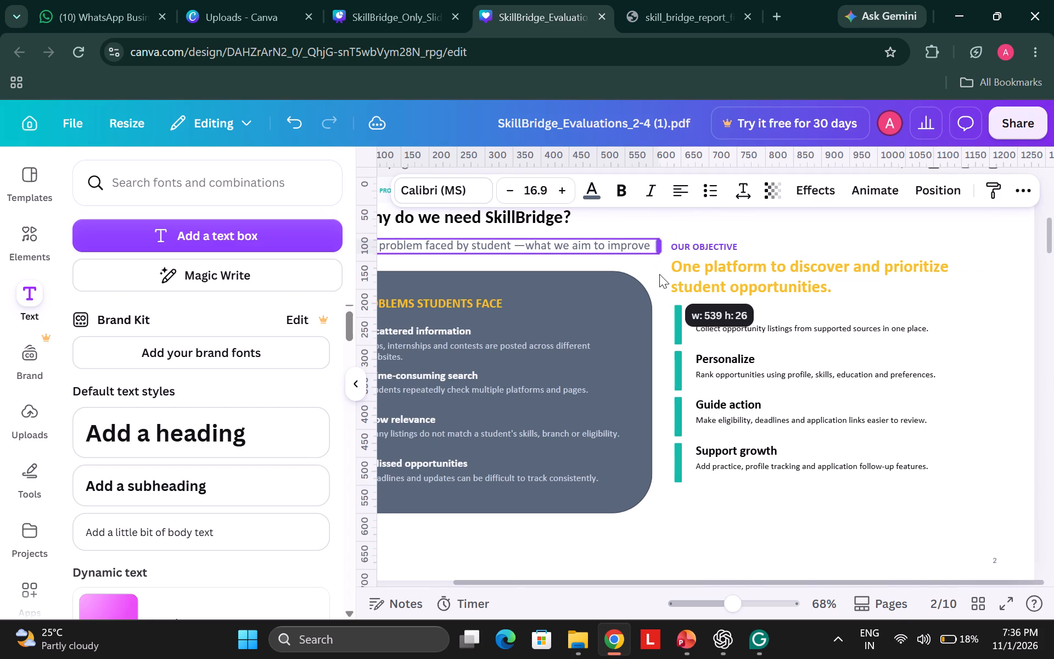
left_click(700, 498)
scroll(700, 498, "right", 1)
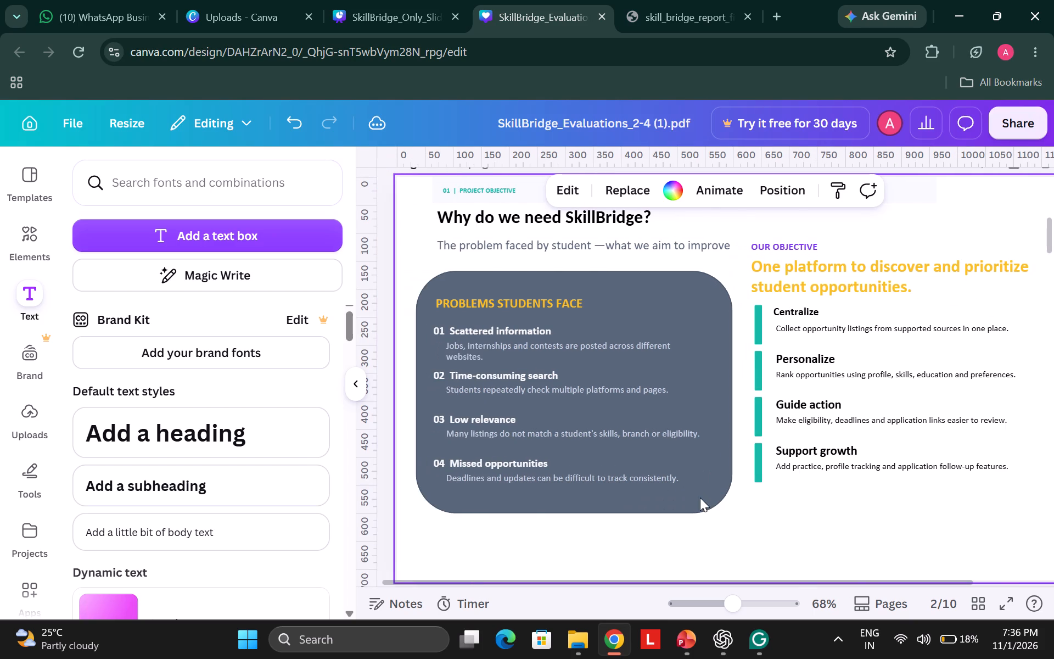
Reword the page 2 subtitle as "problem faced by student —and what we aim to improve", dropping the leading "The".
left_click(463, 241)
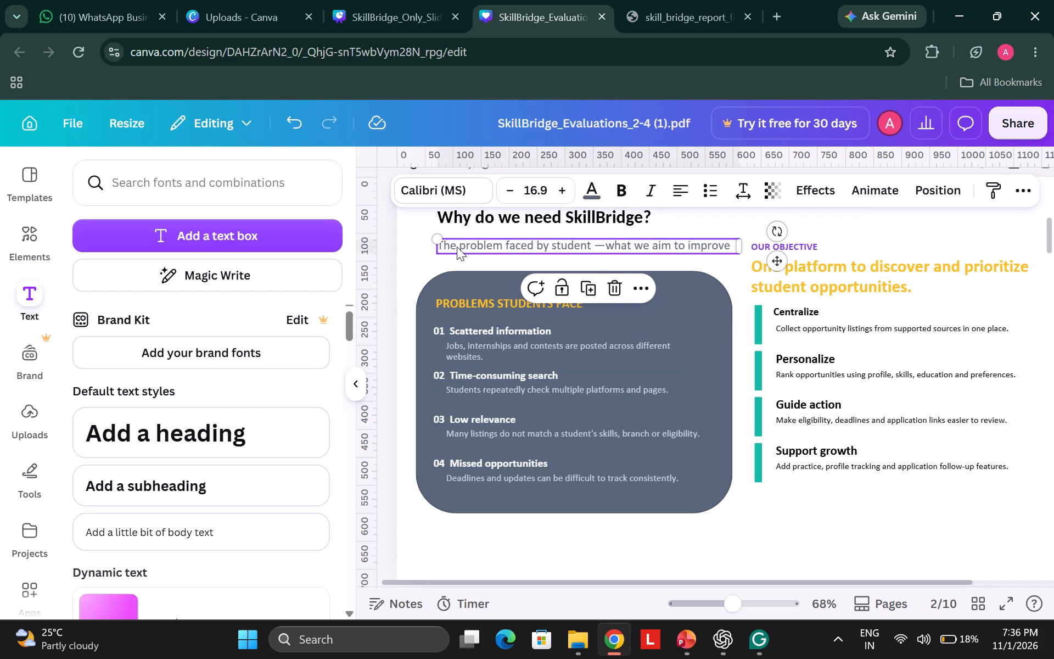
left_click(457, 247)
key("Right")
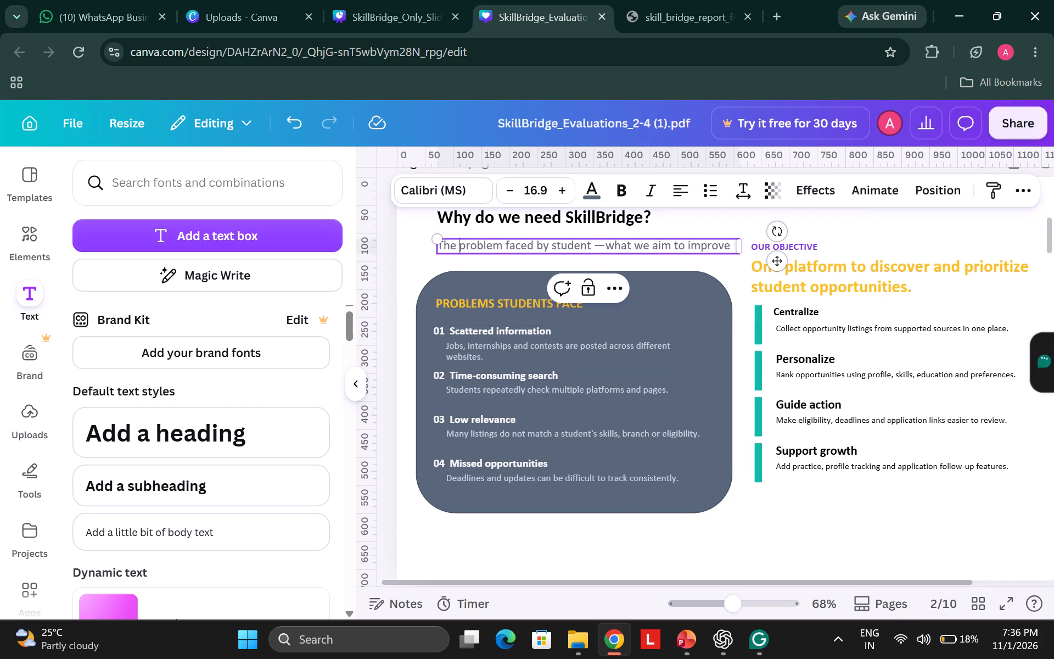
key("BackSpace")
key("BackSpace")
key("BackSpace")
key("BackSpace")
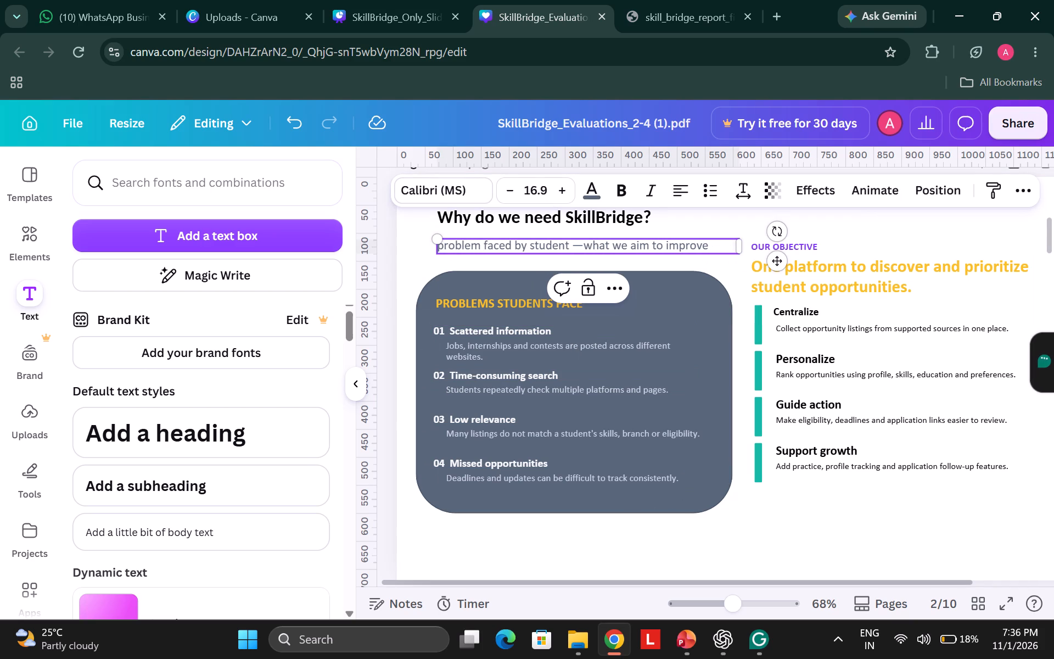
left_click(582, 247)
type("and")
key("space")
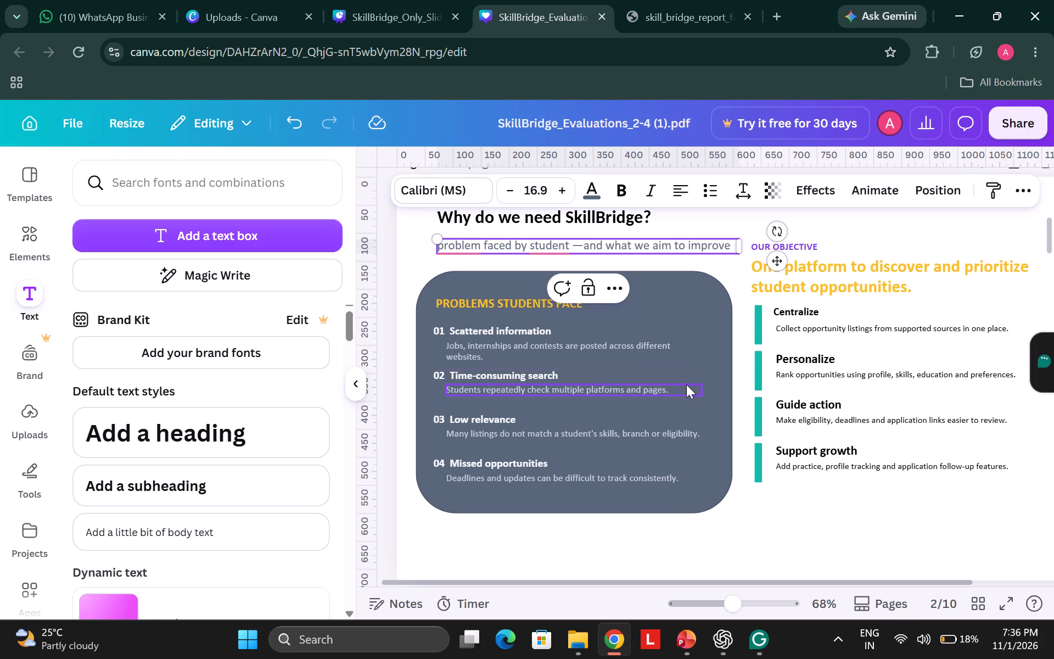
left_click(654, 533)
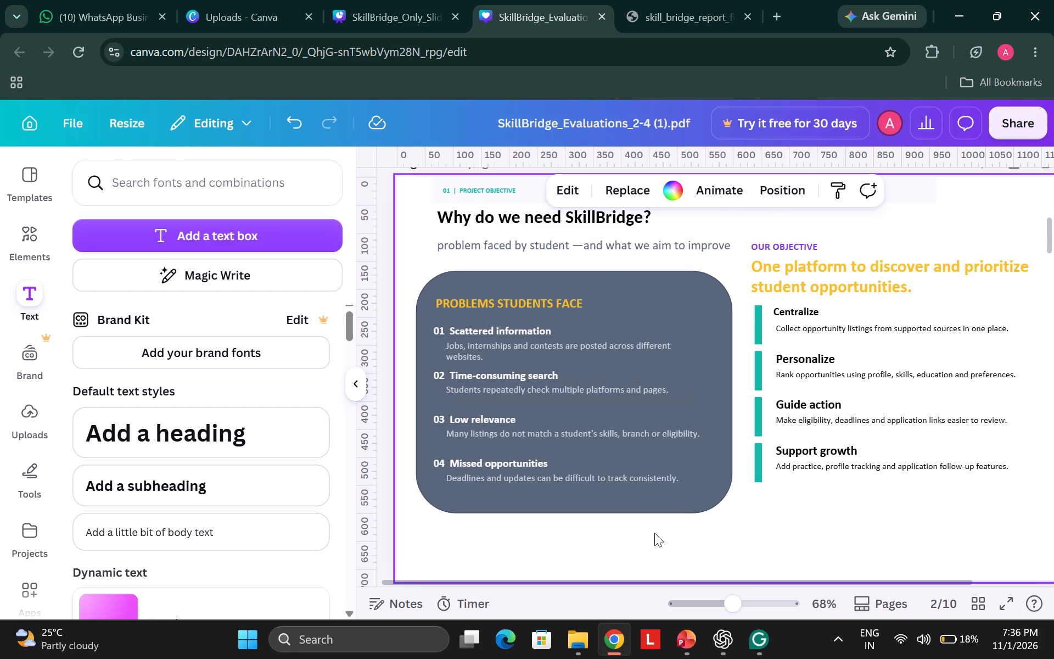
Review page 2 and examine page 3's "Three stages, each building on the last" layout.
scroll(654, 533, "up", 1)
scroll(654, 533, "down", 1)
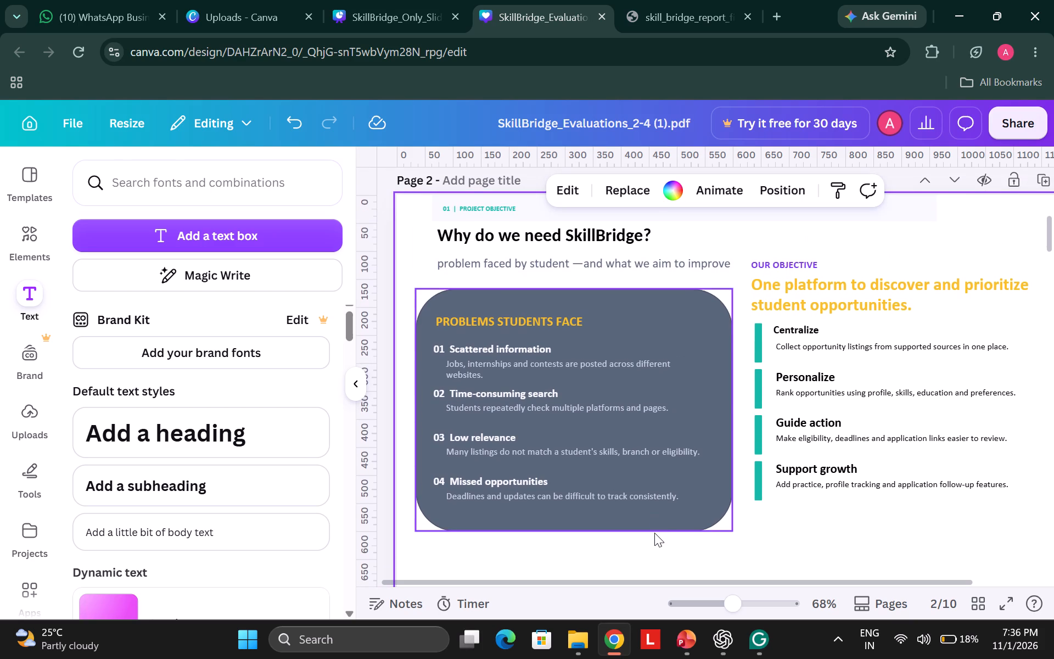
scroll(654, 533, "down", 2)
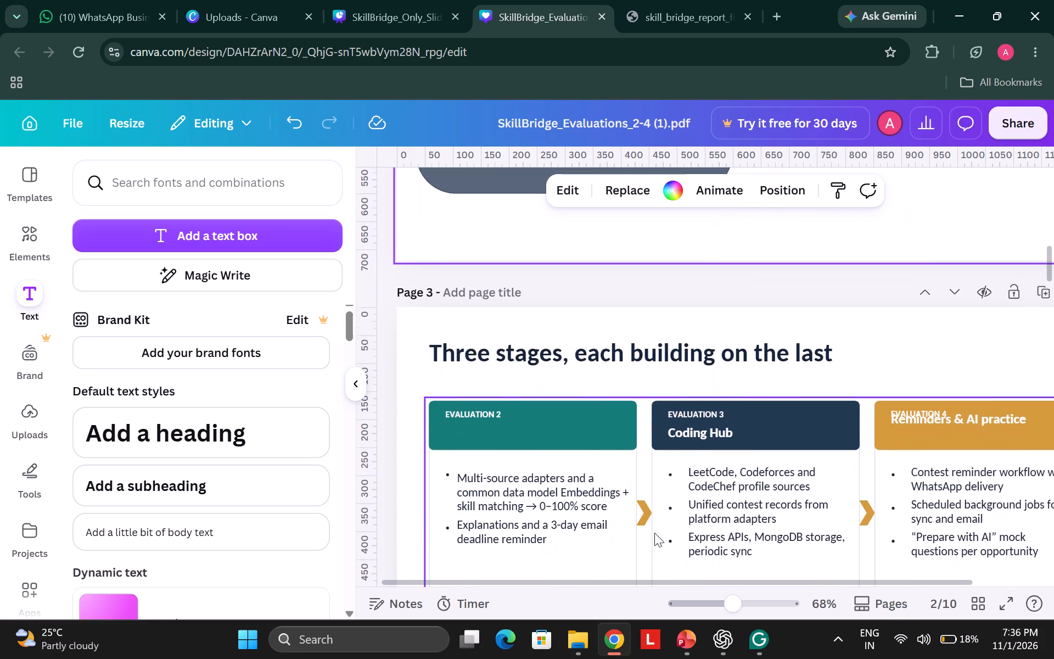
scroll(643, 400, "up", 1)
scroll(643, 400, "down", 1)
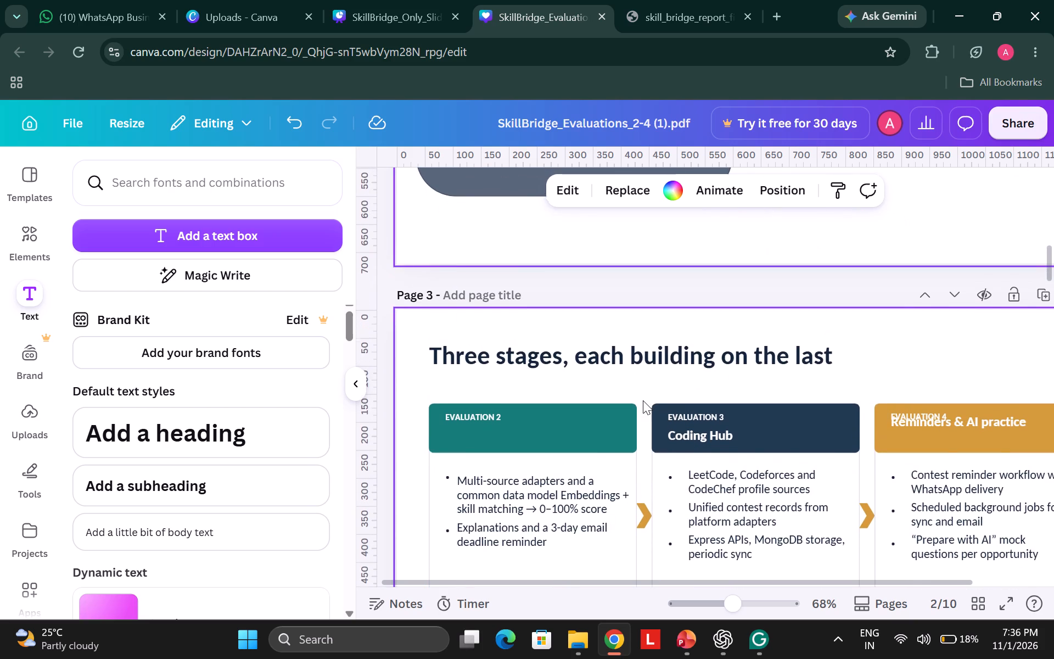
scroll(643, 400, "down", 2)
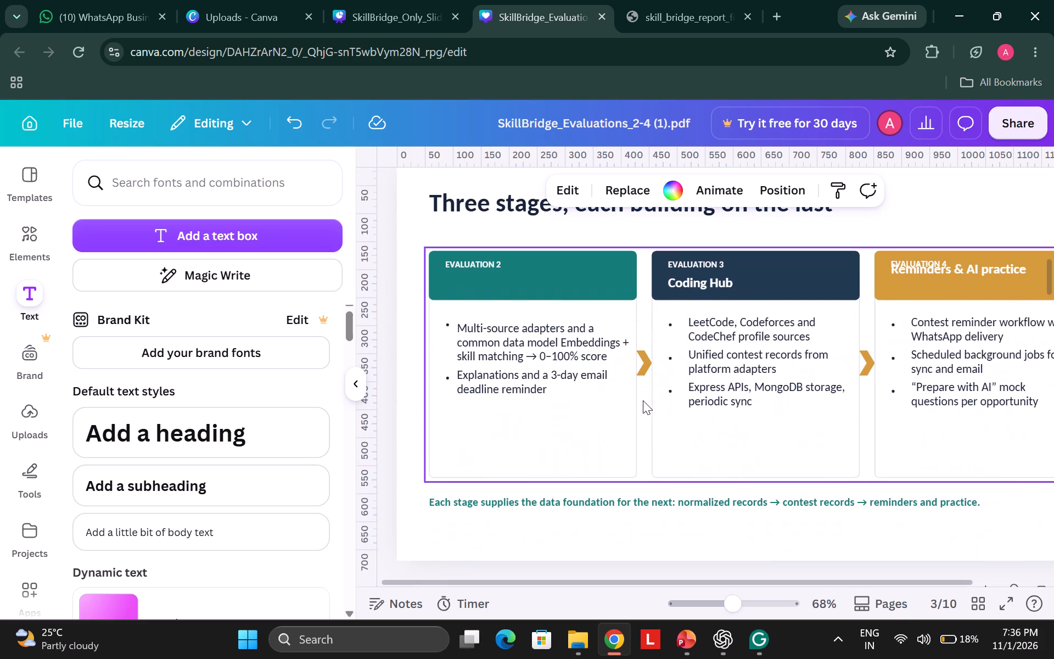
left_click(683, 644)
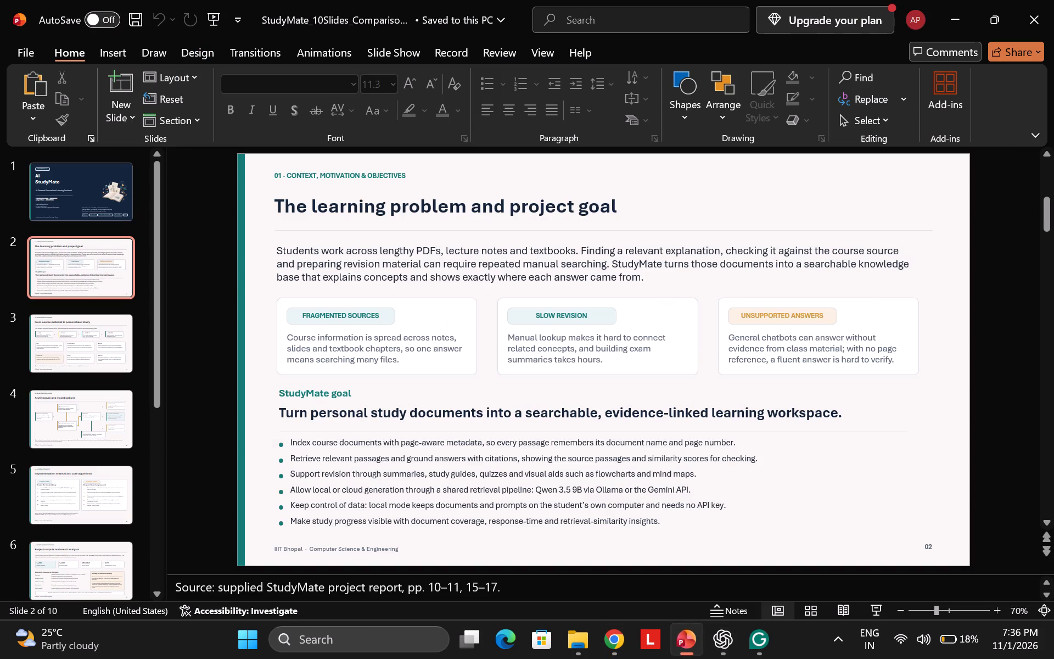
scroll(691, 433, "down", 1)
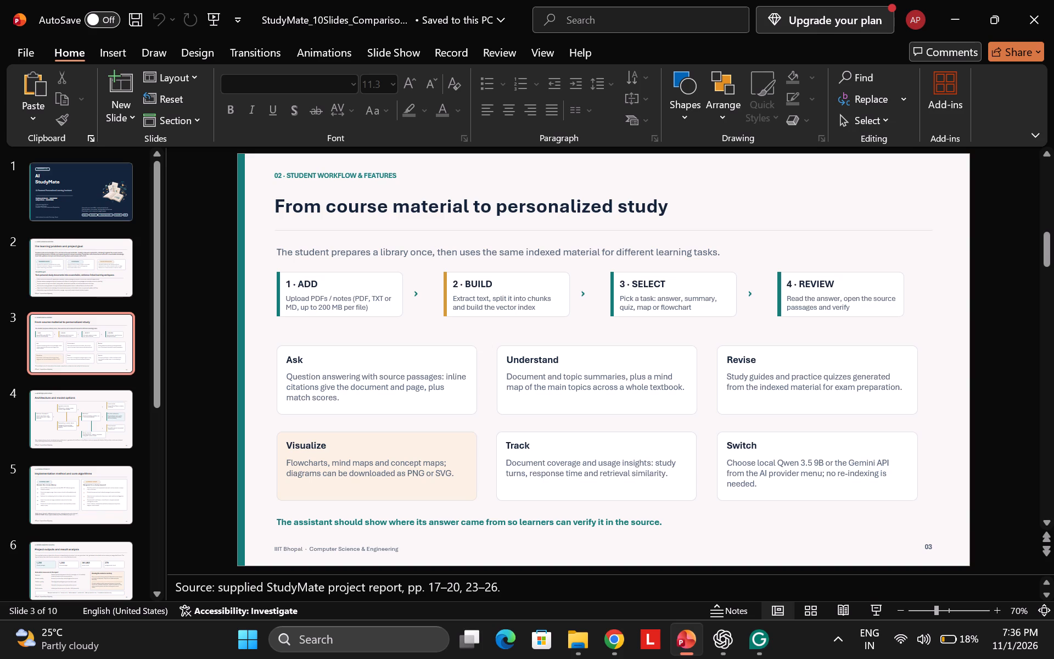
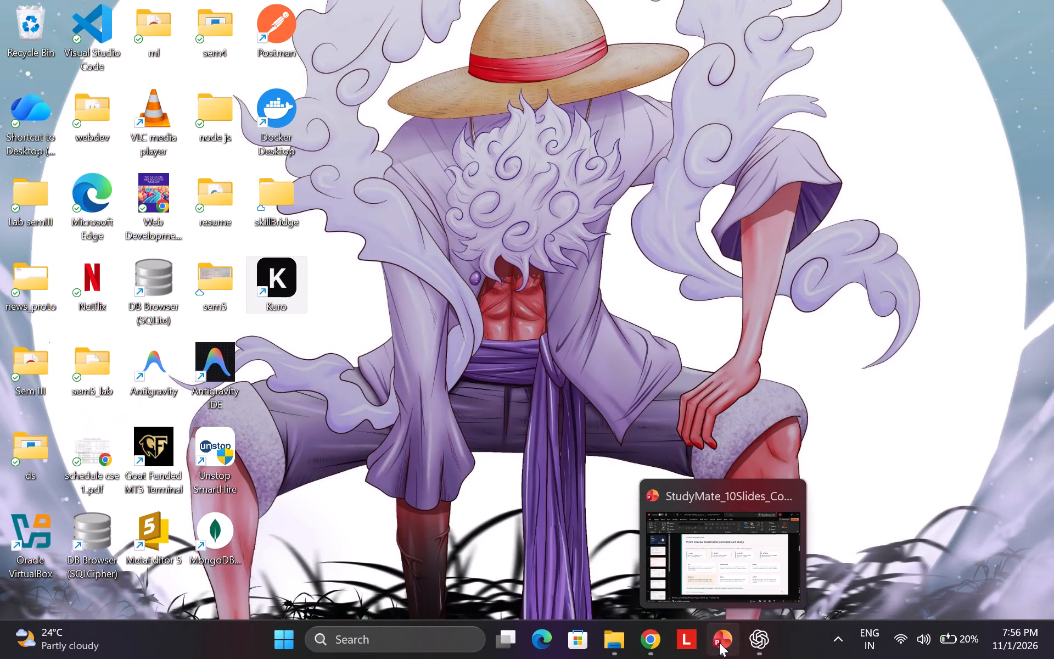
Switch back to the Chrome window with the Canva Uploads folder.
left_click(647, 646)
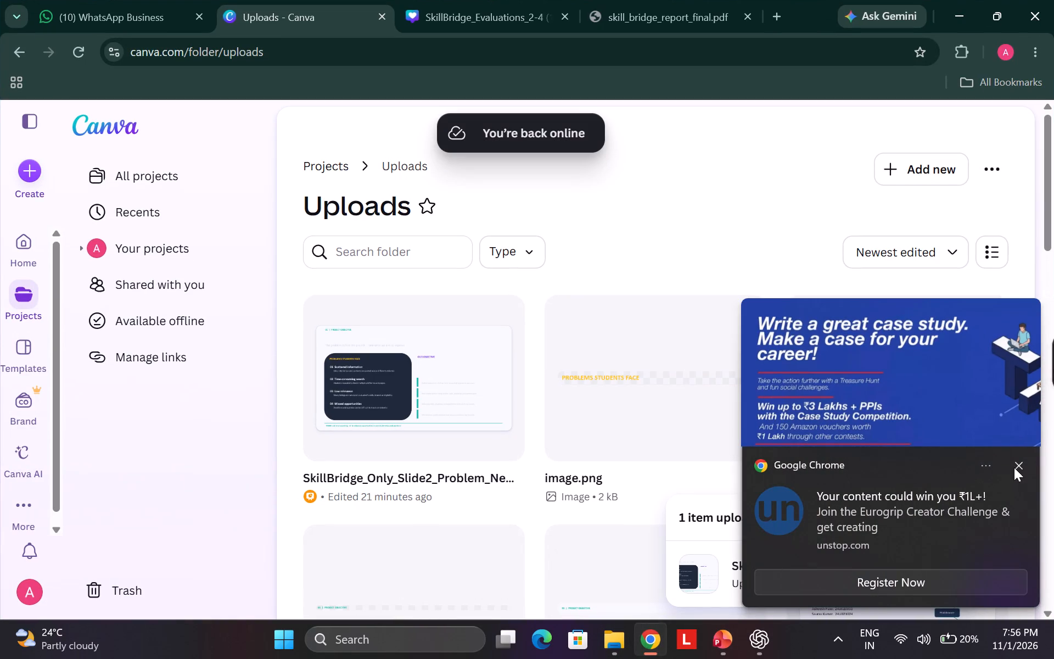